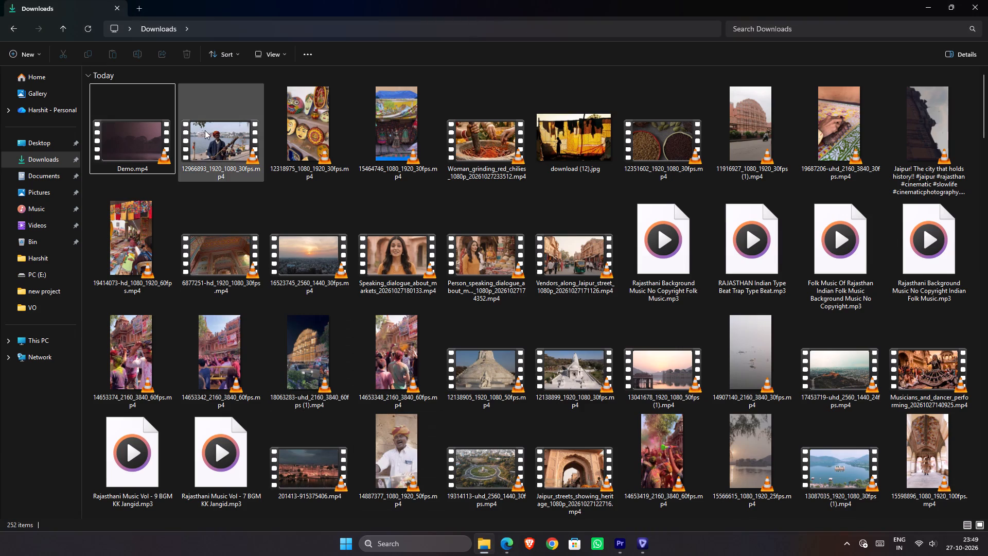
pyautogui.moveTo(467, 143); pyautogui.dragTo(507, 230)
pyautogui.hotkey('alt', 'Tab')
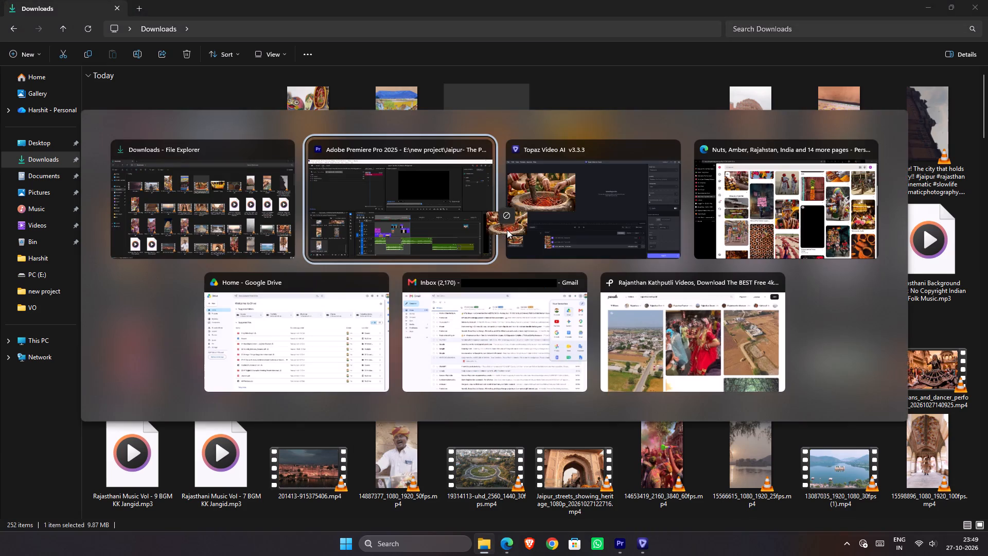
pyautogui.moveTo(507, 230); pyautogui.dragTo(611, 380)
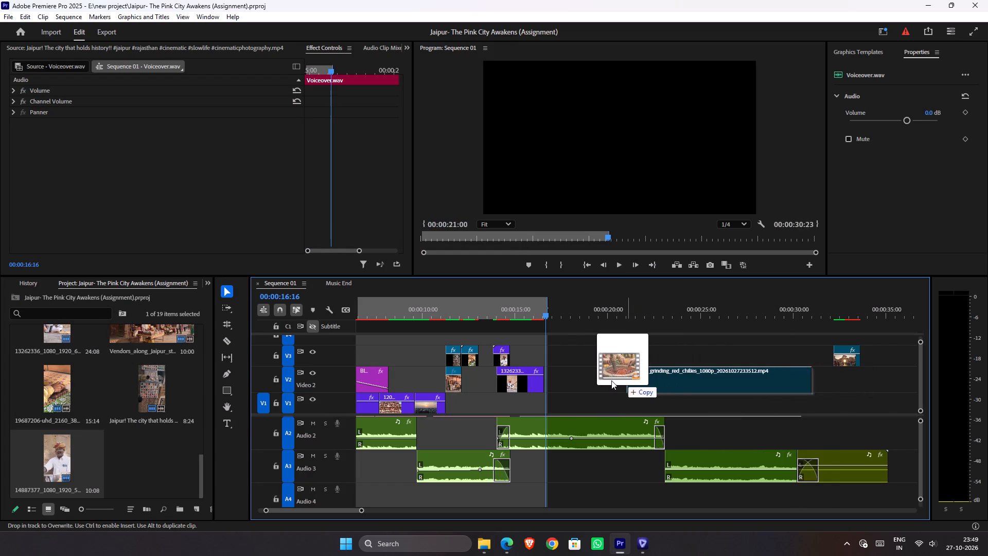
pyautogui.moveTo(611, 380); pyautogui.dragTo(594, 380)
# Review the chilli-grinding clip for a cut point, split it at 00:00:25:08 and delete the portion before the cut.
pyautogui.moveTo(603, 311); pyautogui.dragTo(608, 315)
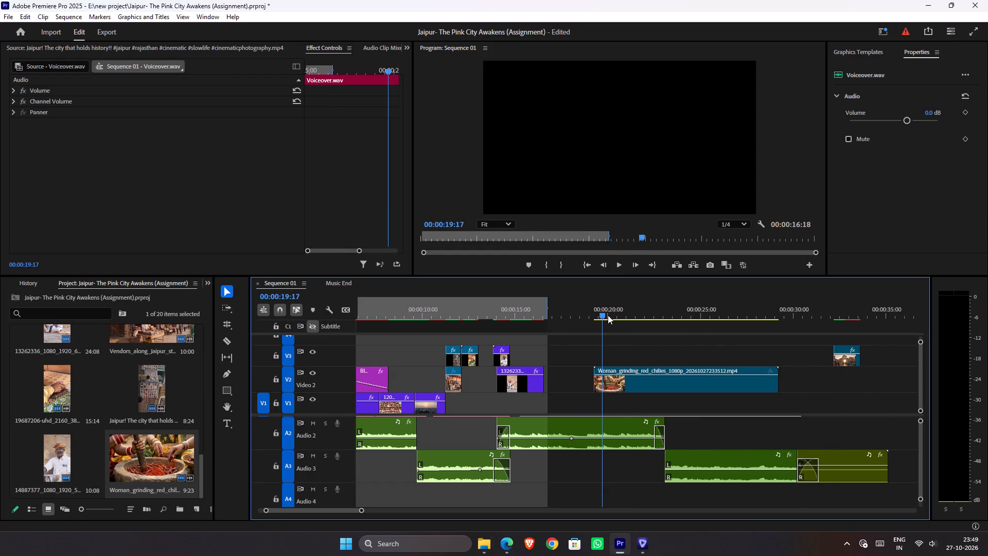
pyautogui.moveTo(608, 315); pyautogui.dragTo(640, 325)
pyautogui.moveTo(639, 311); pyautogui.dragTo(684, 331)
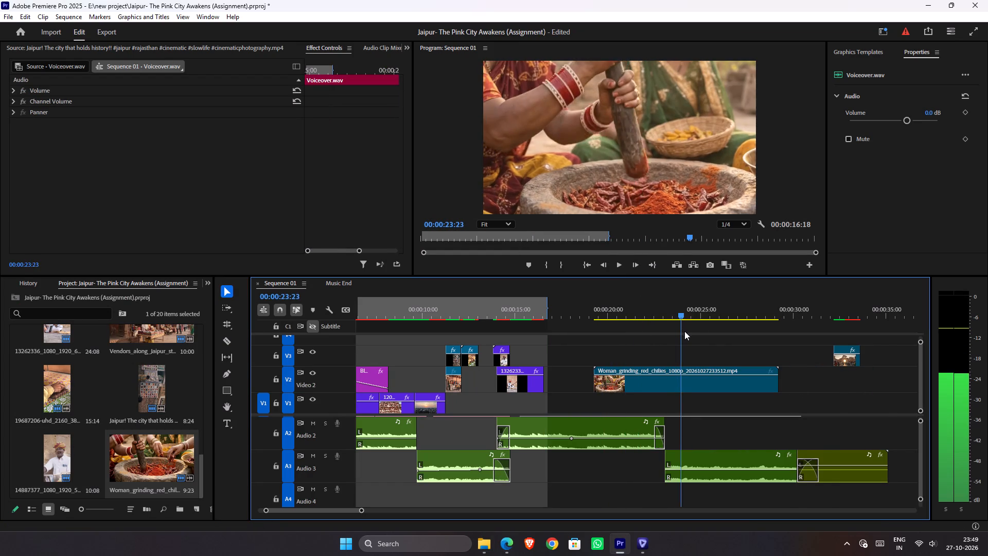
pyautogui.moveTo(684, 331); pyautogui.dragTo(724, 349)
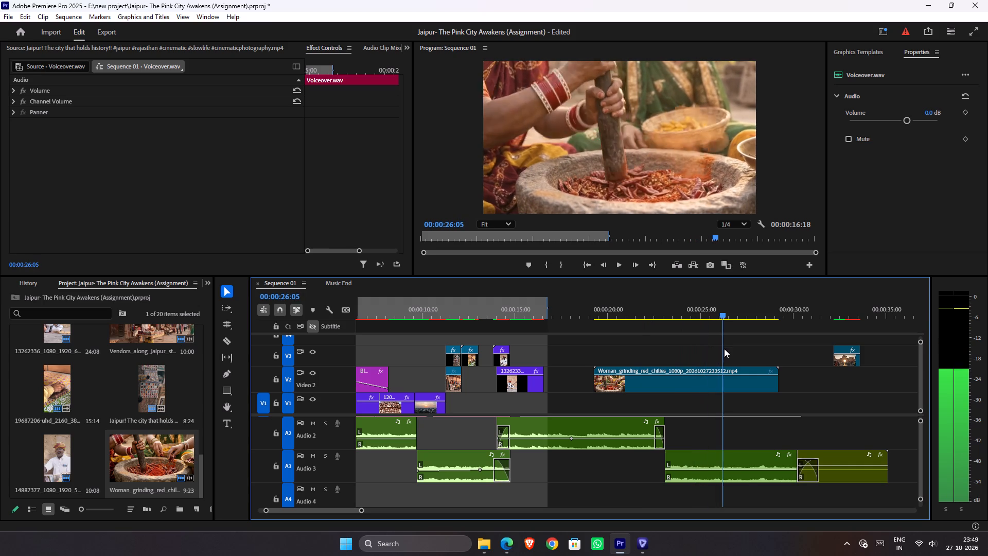
pyautogui.moveTo(724, 349); pyautogui.dragTo(693, 339)
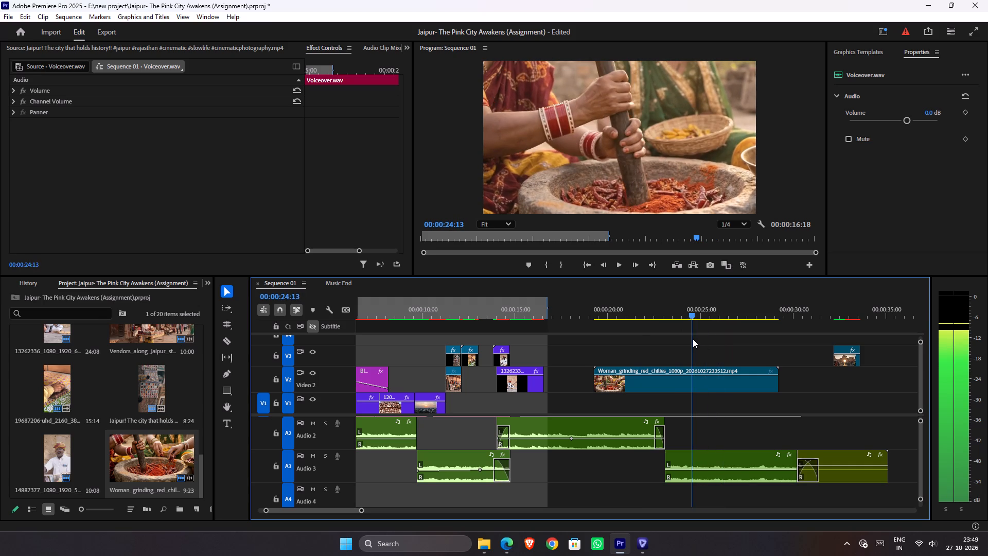
pyautogui.moveTo(693, 339); pyautogui.dragTo(672, 329)
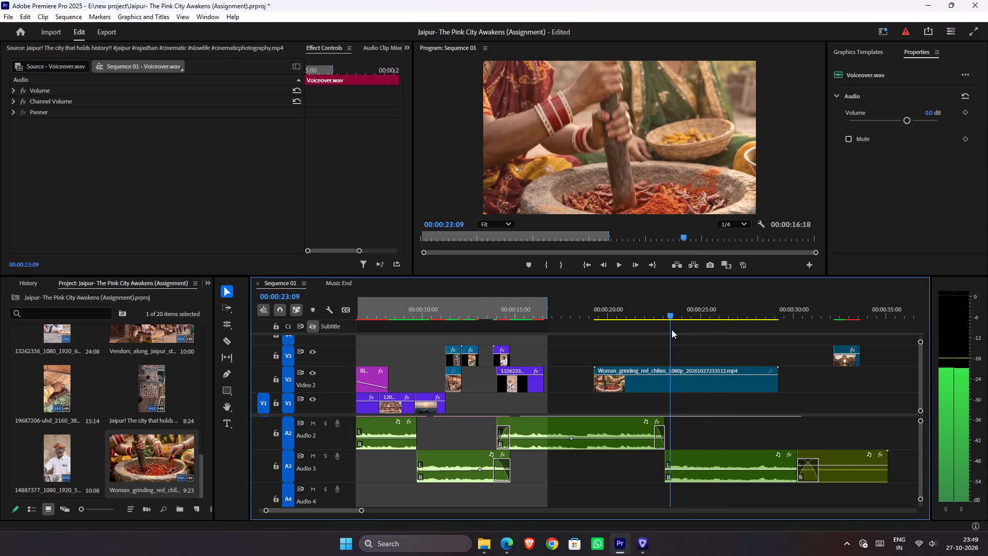
pyautogui.moveTo(672, 329); pyautogui.dragTo(684, 335)
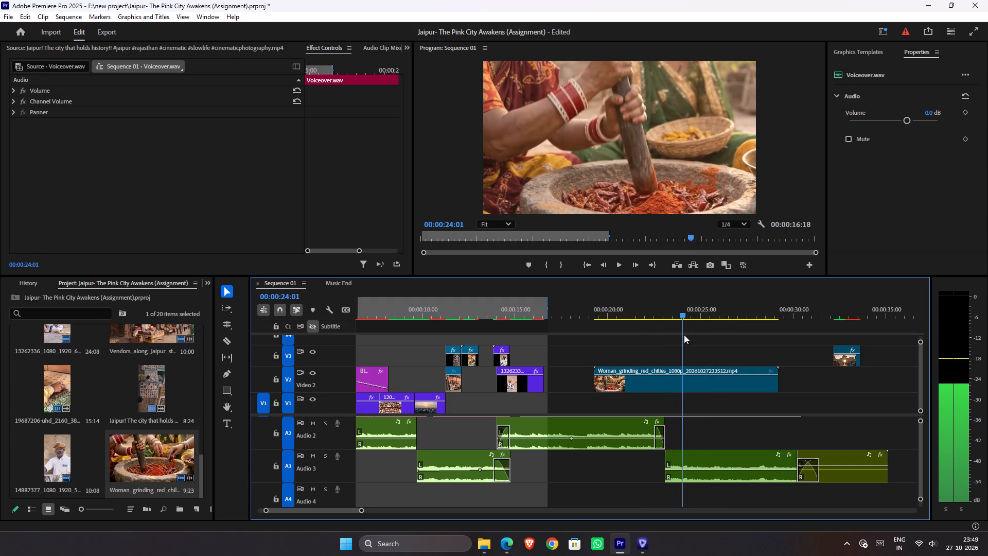
pyautogui.moveTo(684, 335); pyautogui.dragTo(689, 339)
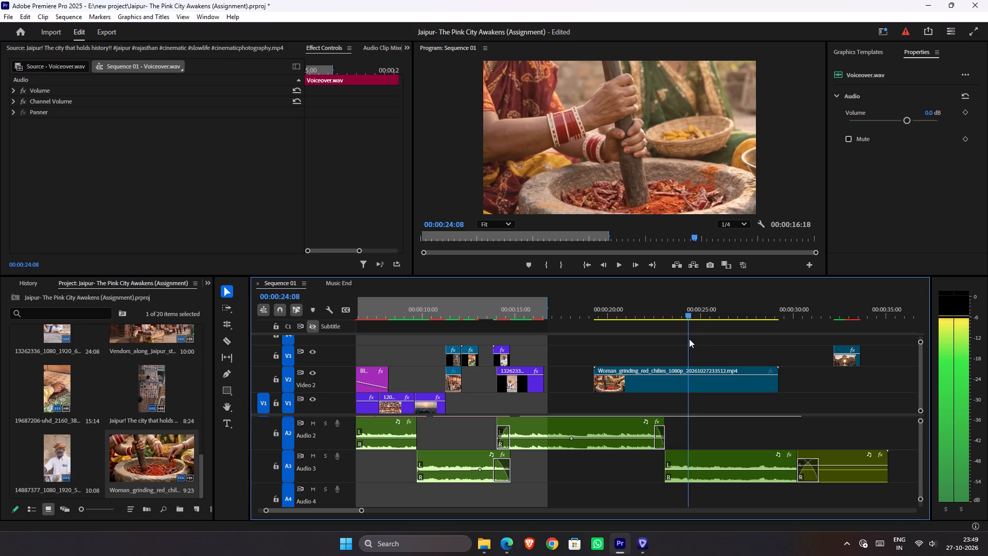
pyautogui.moveTo(689, 339); pyautogui.dragTo(705, 345)
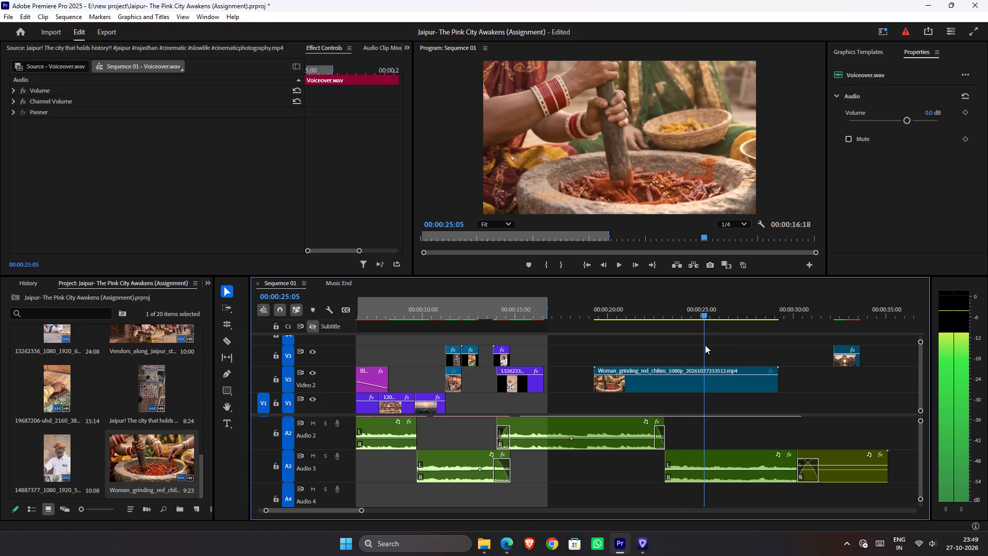
pyautogui.moveTo(705, 345); pyautogui.dragTo(710, 349)
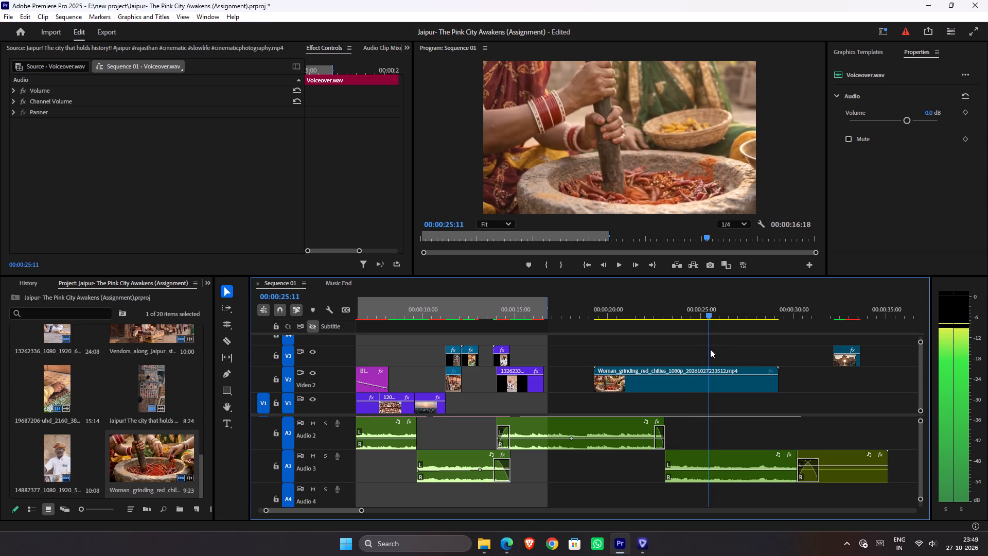
pyautogui.moveTo(710, 349); pyautogui.dragTo(711, 350)
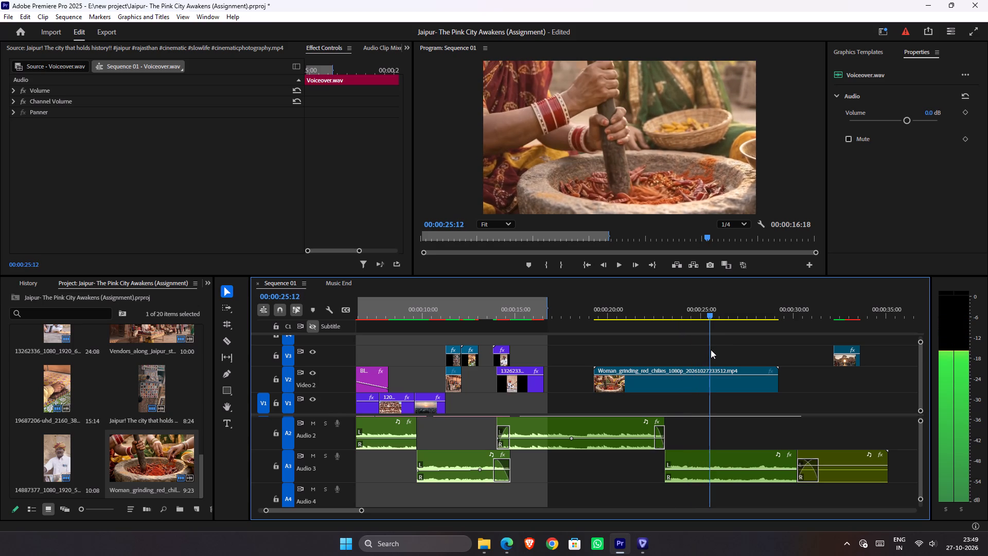
pyautogui.moveTo(711, 350); pyautogui.dragTo(705, 348)
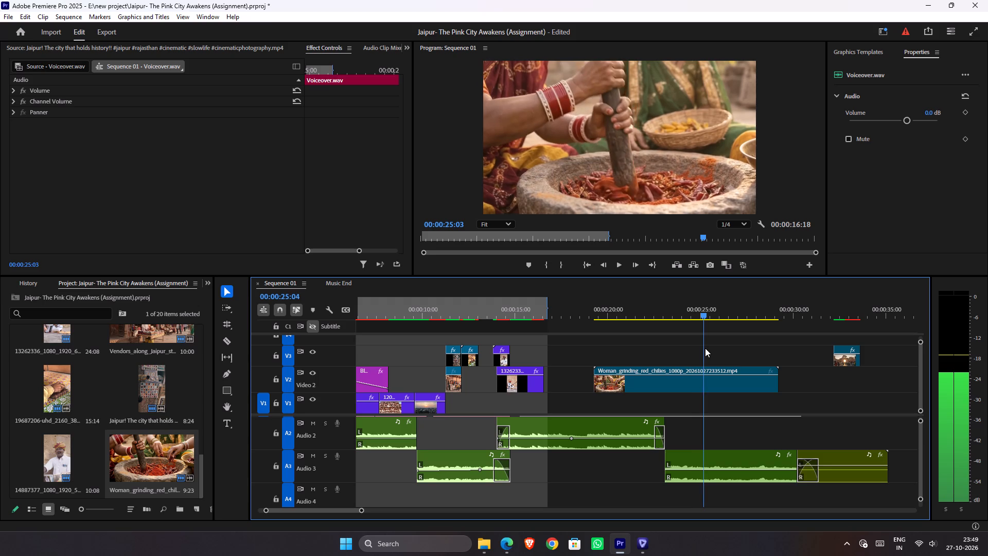
pyautogui.moveTo(705, 348); pyautogui.dragTo(708, 349)
pyautogui.click(716, 385)
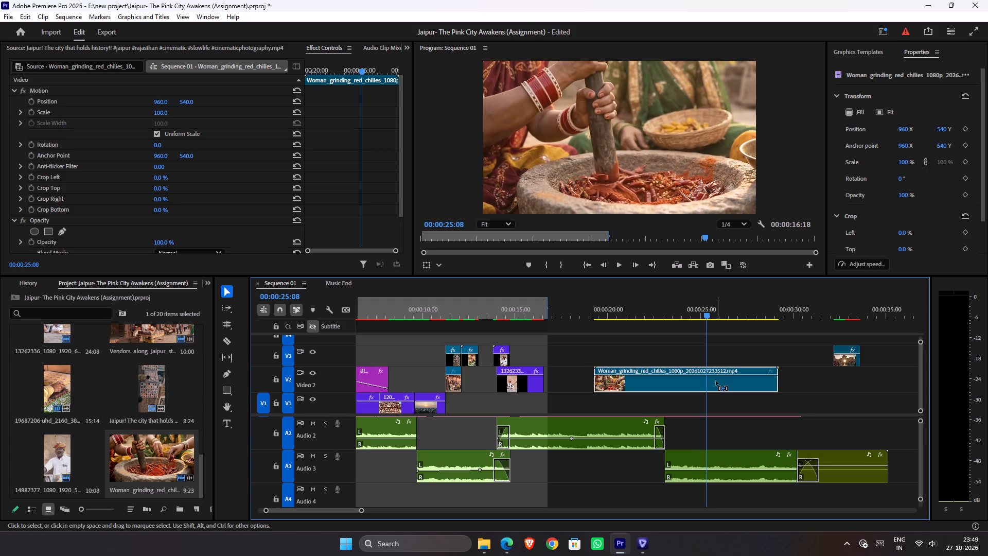
pyautogui.hotkey('ctrl', 'k')
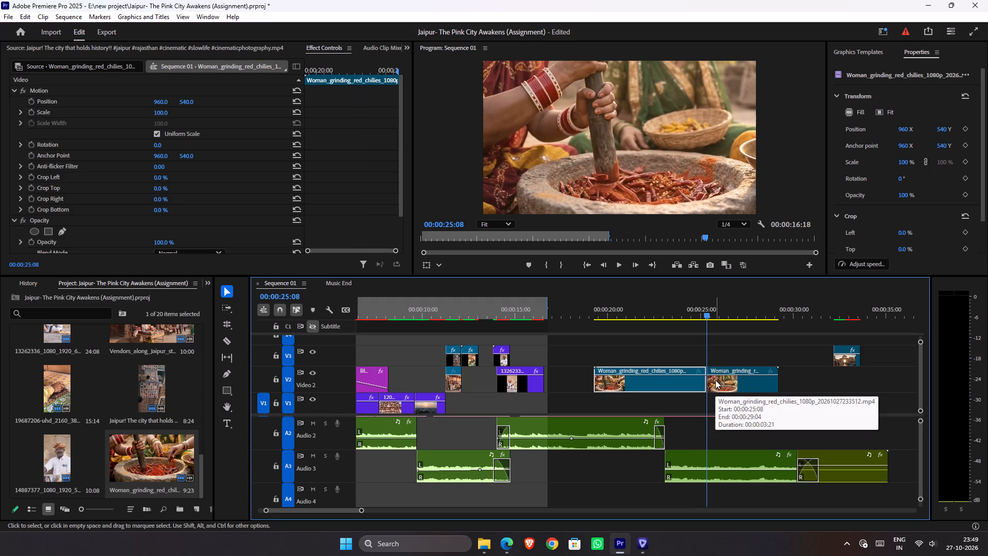
pyautogui.press('Delete')
# Move the remaining chilli-grinding segment onto the track above V3, starting at about 13 seconds, and preview it selected at 00:00:14:00.
pyautogui.moveTo(728, 381); pyautogui.dragTo(499, 338)
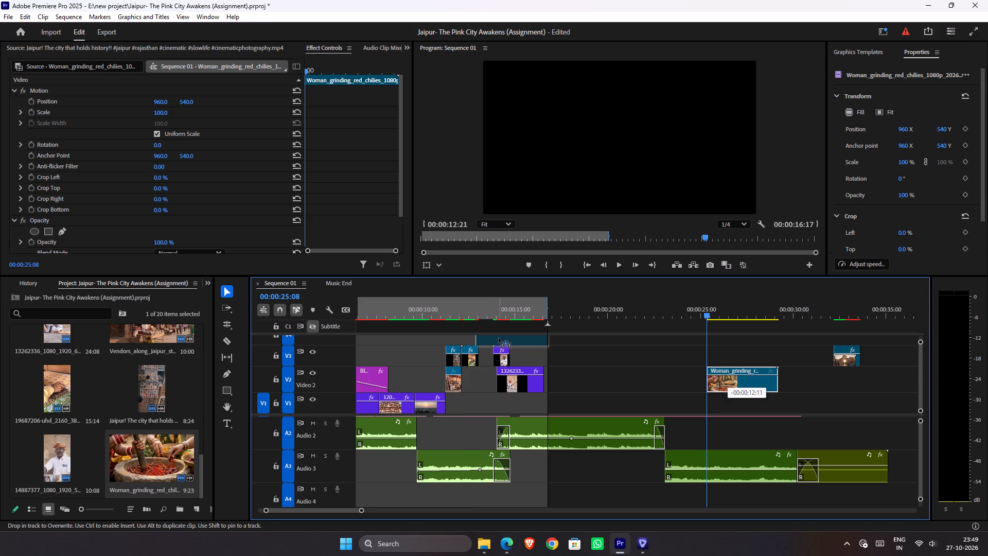
pyautogui.moveTo(499, 338); pyautogui.dragTo(500, 338)
pyautogui.moveTo(481, 315); pyautogui.dragTo(473, 315)
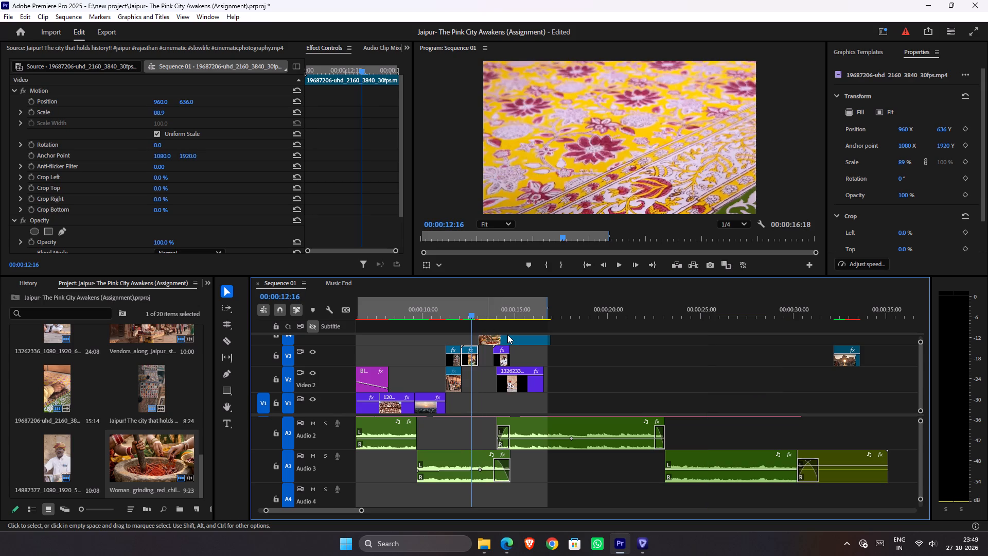
pyautogui.click(498, 341)
pyautogui.click(498, 316)
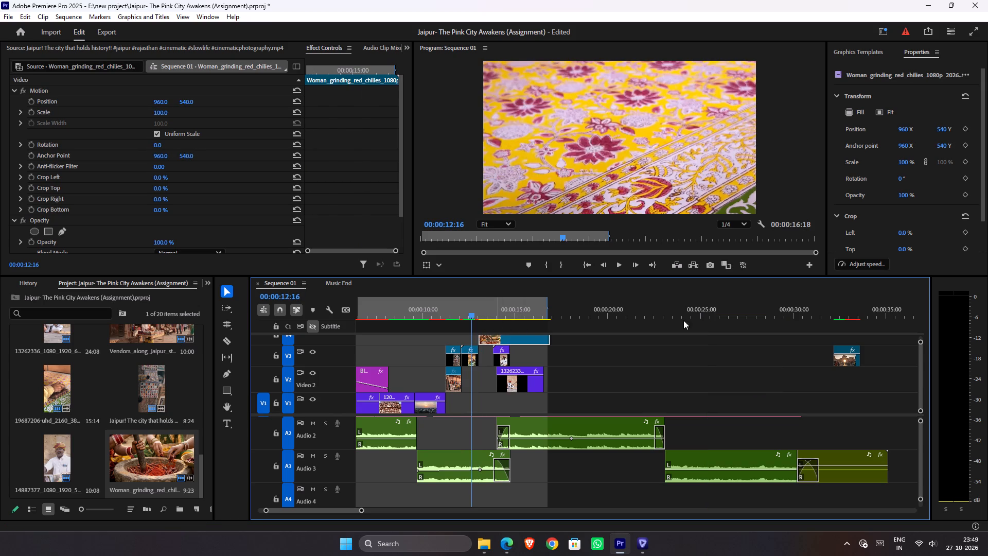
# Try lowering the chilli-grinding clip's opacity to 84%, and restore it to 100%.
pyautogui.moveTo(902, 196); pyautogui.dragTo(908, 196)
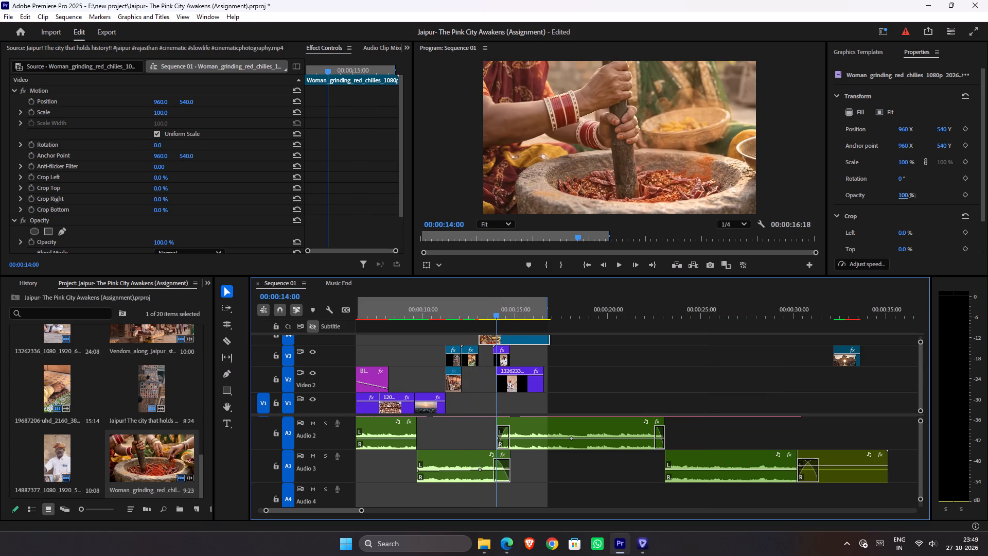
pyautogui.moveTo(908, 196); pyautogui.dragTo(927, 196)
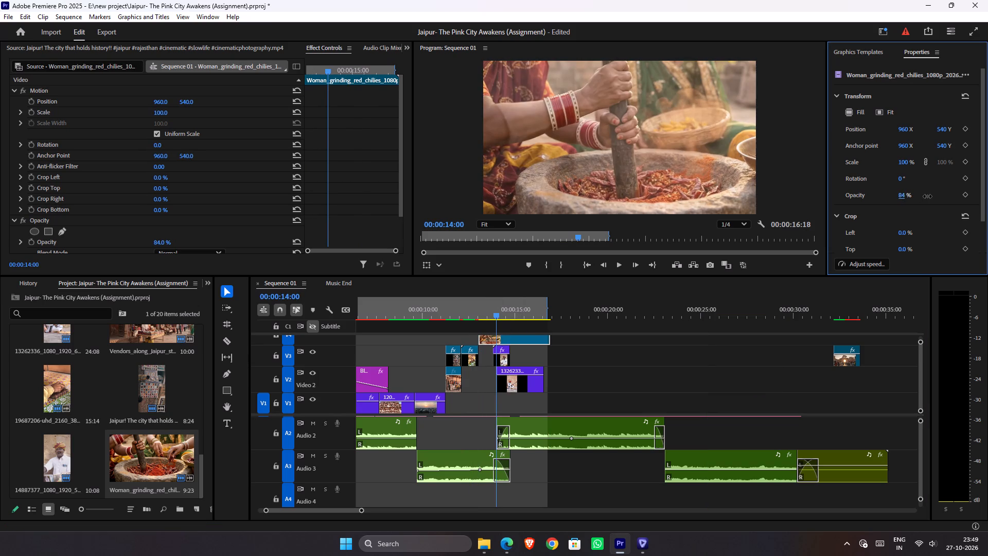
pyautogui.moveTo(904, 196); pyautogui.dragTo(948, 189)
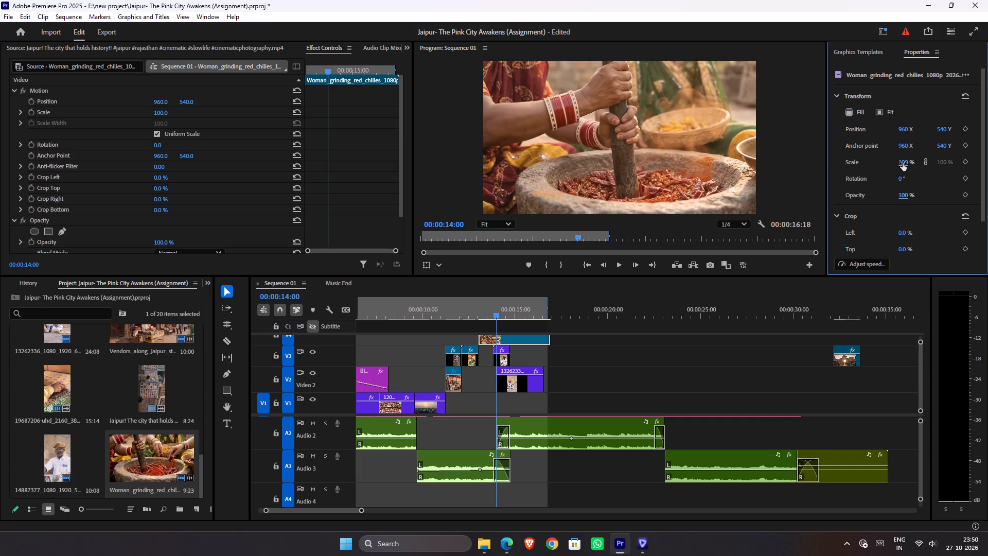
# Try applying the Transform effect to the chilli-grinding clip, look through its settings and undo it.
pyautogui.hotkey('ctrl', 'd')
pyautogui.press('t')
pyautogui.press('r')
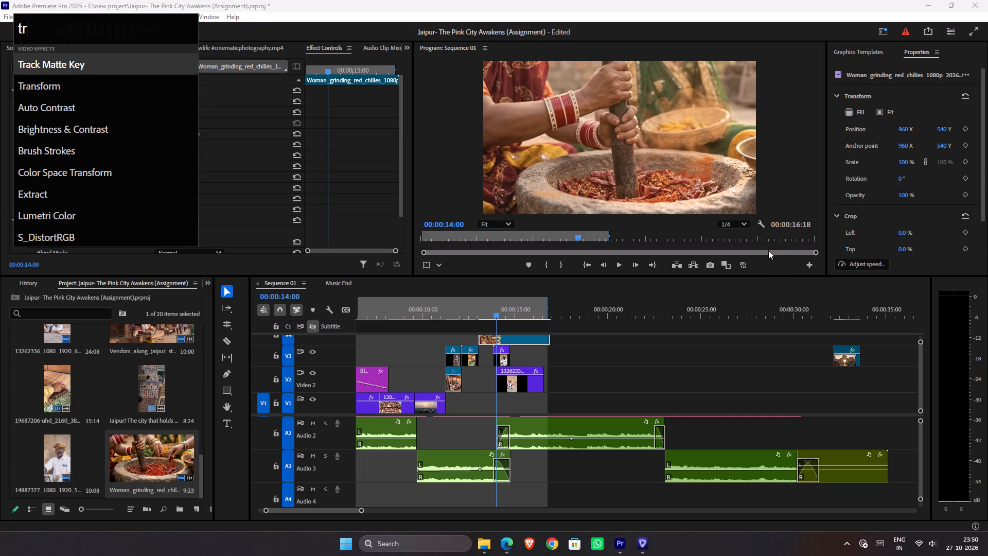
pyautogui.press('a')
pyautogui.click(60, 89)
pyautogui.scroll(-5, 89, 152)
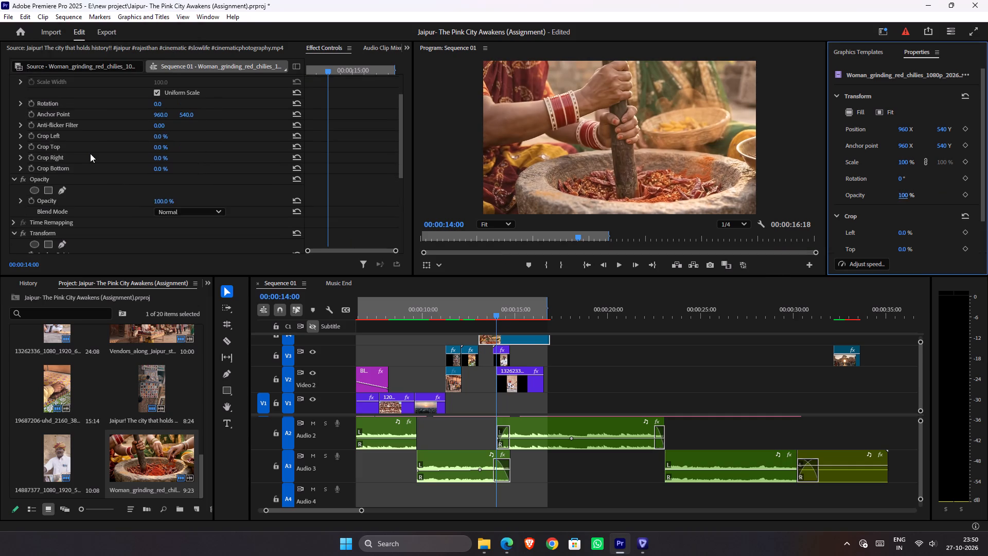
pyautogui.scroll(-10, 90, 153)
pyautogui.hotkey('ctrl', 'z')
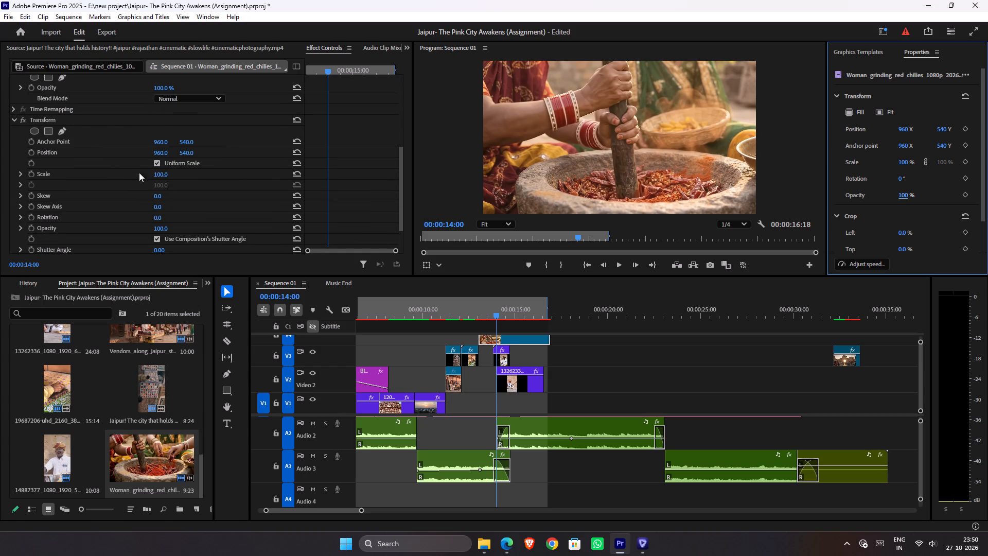
# Save the project.
pyautogui.hotkey('ctrl', 's')
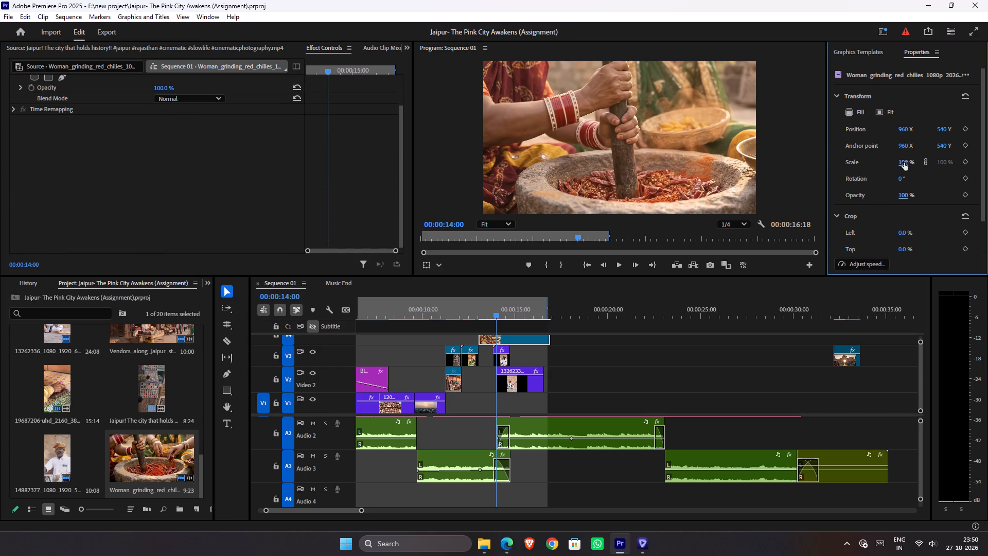
# Reframe the chilli-grinding clip by setting its scale to 117% and its vertical position to about 467.
pyautogui.moveTo(902, 163); pyautogui.dragTo(913, 166)
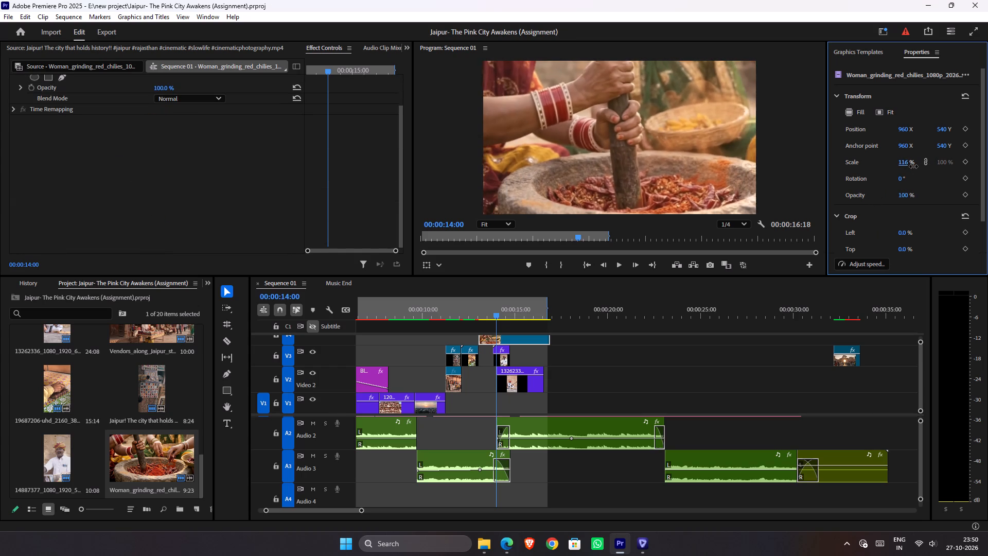
pyautogui.moveTo(913, 166); pyautogui.dragTo(909, 167)
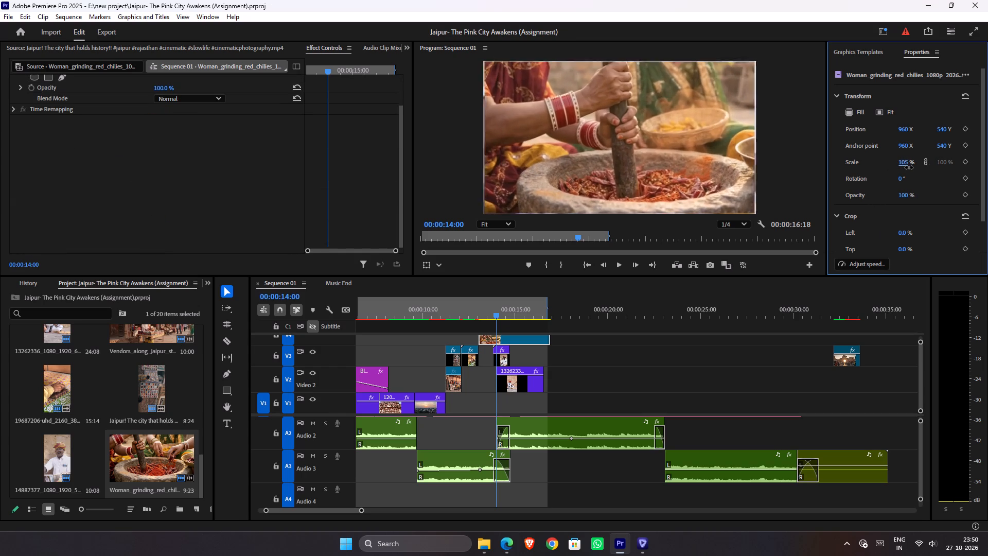
pyautogui.moveTo(909, 167); pyautogui.dragTo(911, 167)
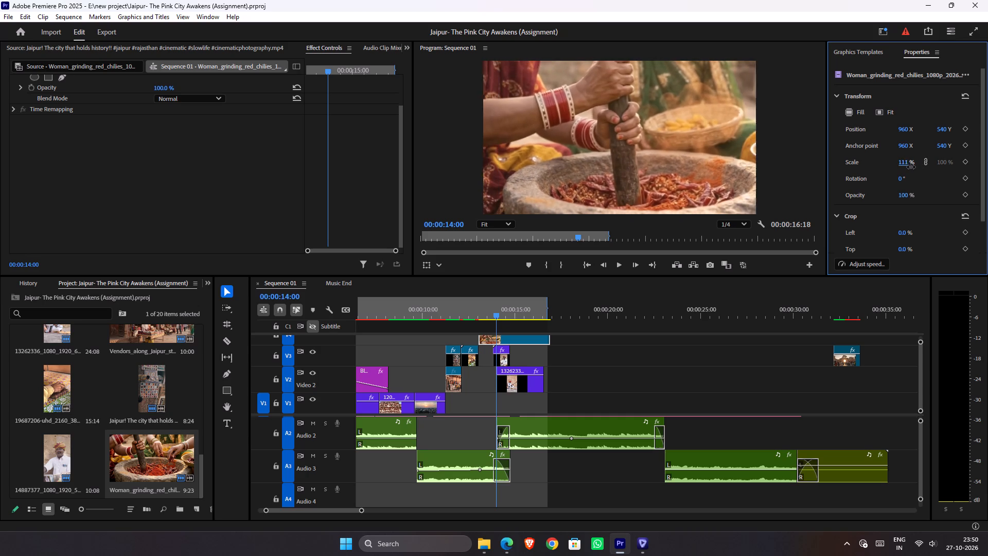
pyautogui.moveTo(911, 167); pyautogui.dragTo(915, 167)
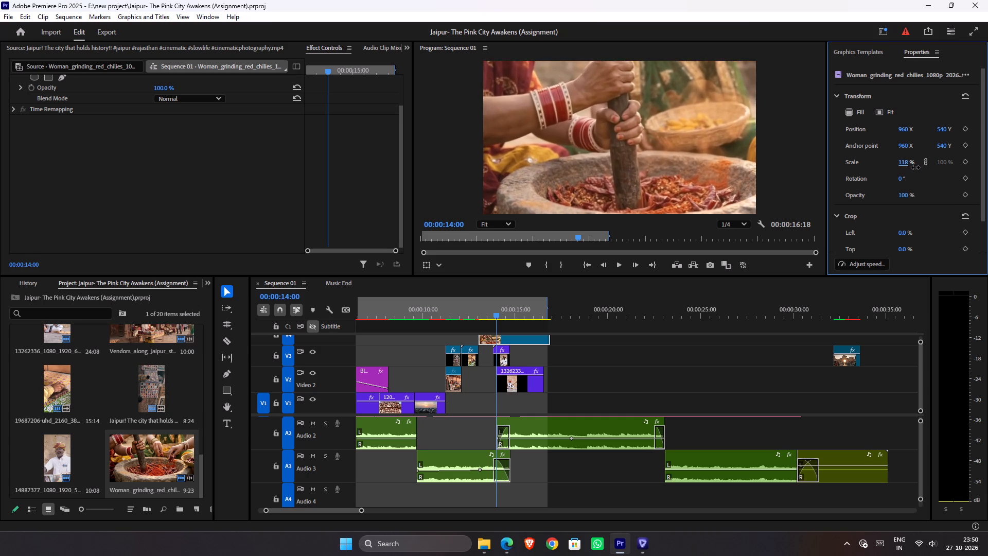
pyautogui.moveTo(915, 167); pyautogui.dragTo(915, 167)
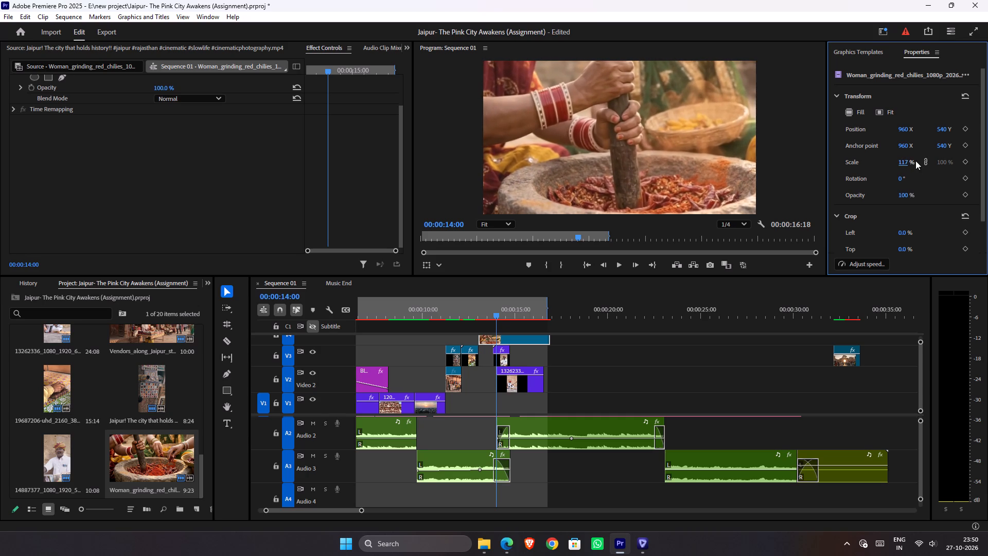
pyautogui.moveTo(941, 132); pyautogui.dragTo(819, 133)
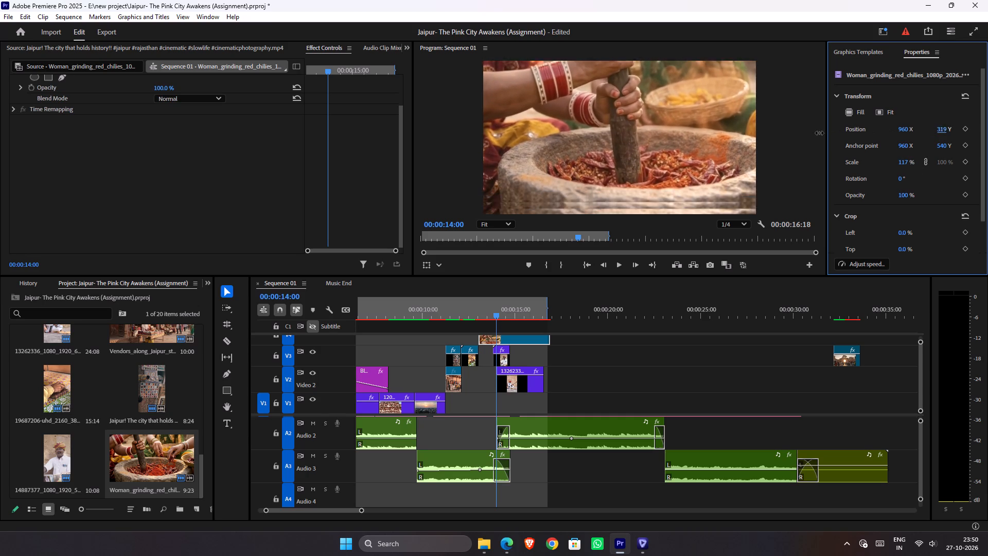
pyautogui.moveTo(819, 133); pyautogui.dragTo(909, 139)
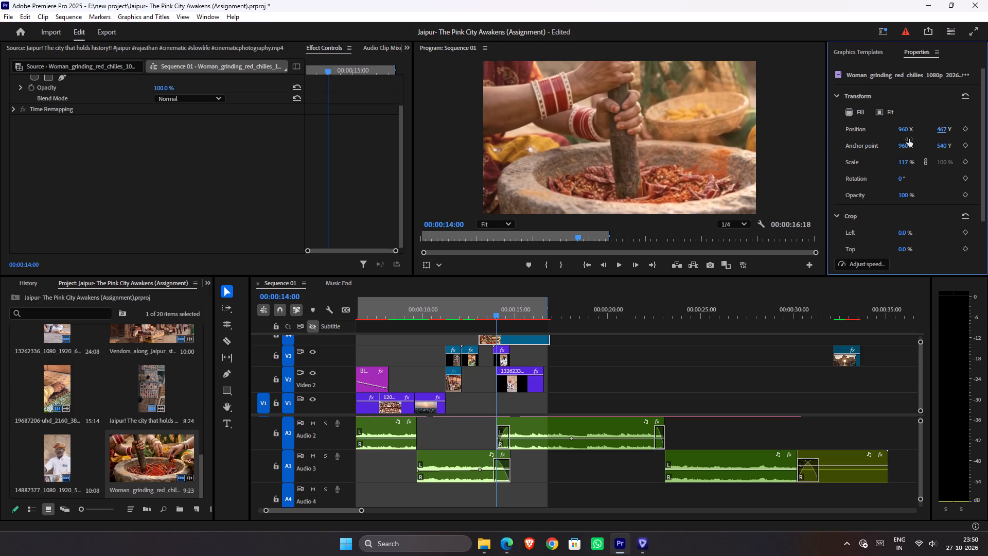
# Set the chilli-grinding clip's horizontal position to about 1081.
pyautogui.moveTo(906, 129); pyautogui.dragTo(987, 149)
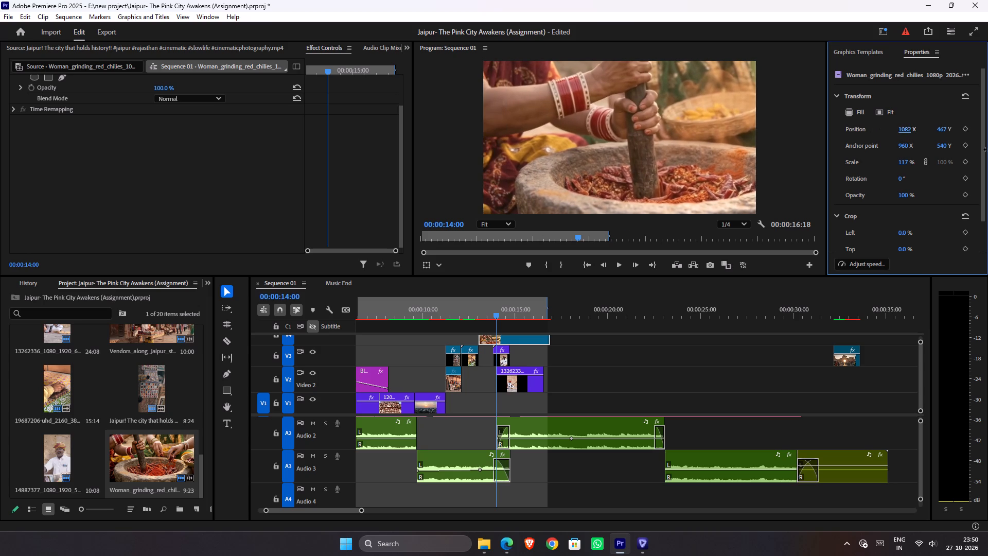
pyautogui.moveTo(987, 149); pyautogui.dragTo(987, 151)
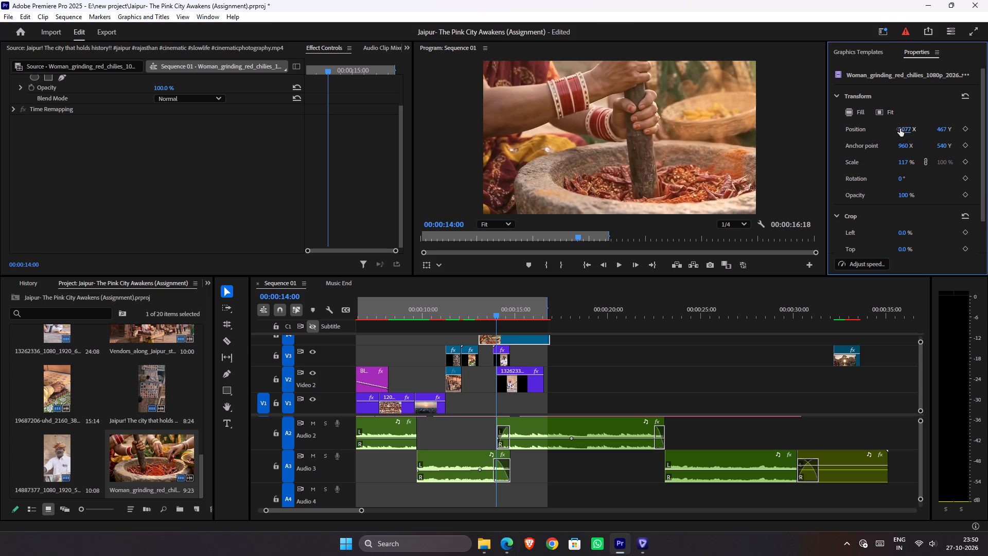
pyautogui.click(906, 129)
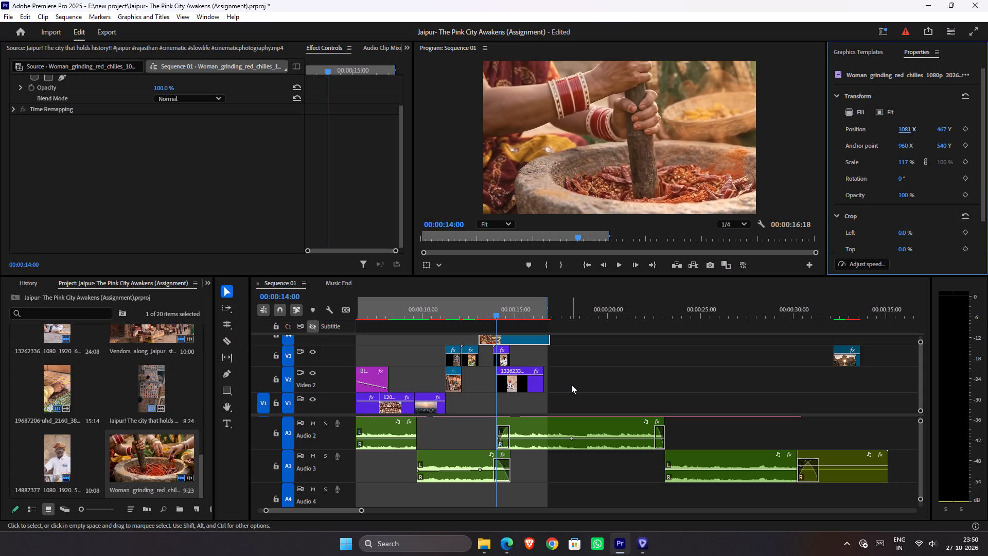
# Split the chilli-grinding clip at 00:00:13:18 and delete the part after the cut.
pyautogui.moveTo(496, 313); pyautogui.dragTo(497, 319)
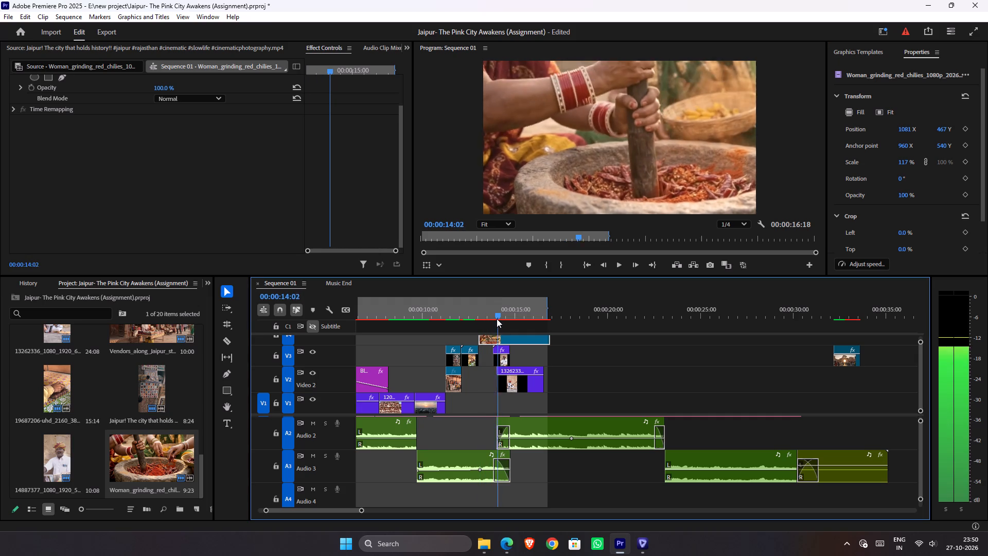
pyautogui.moveTo(497, 319); pyautogui.dragTo(479, 319)
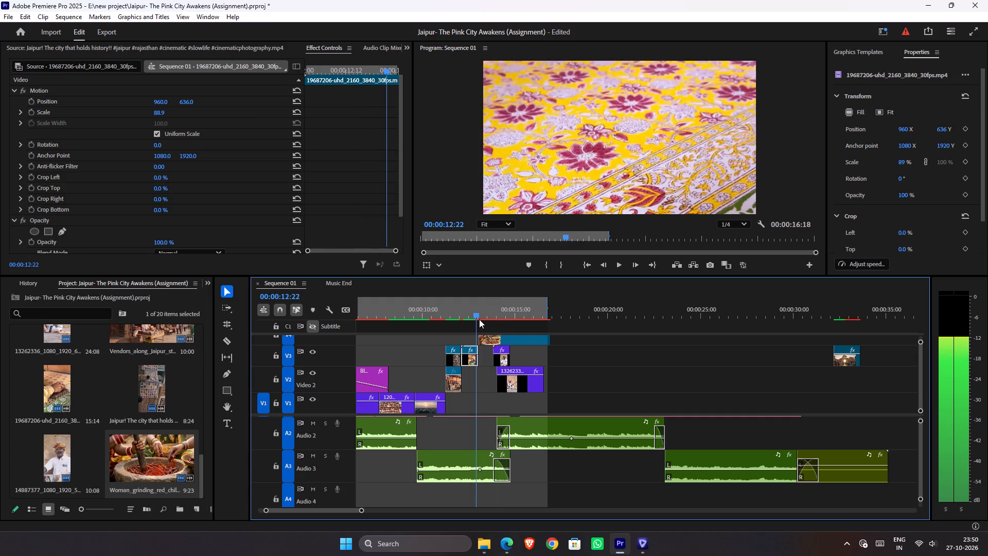
pyautogui.moveTo(479, 319); pyautogui.dragTo(483, 321)
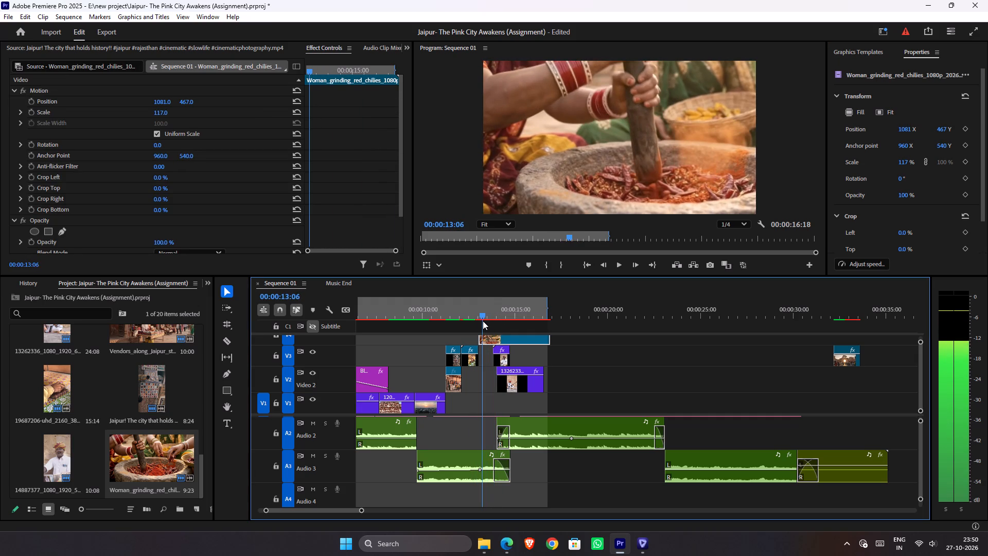
pyautogui.moveTo(483, 321); pyautogui.dragTo(486, 320)
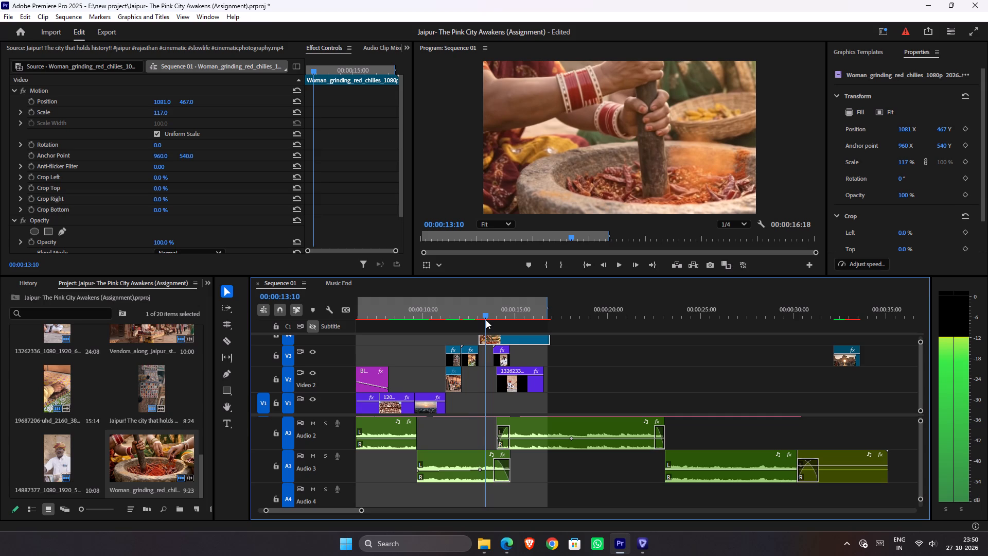
pyautogui.moveTo(486, 320); pyautogui.dragTo(490, 323)
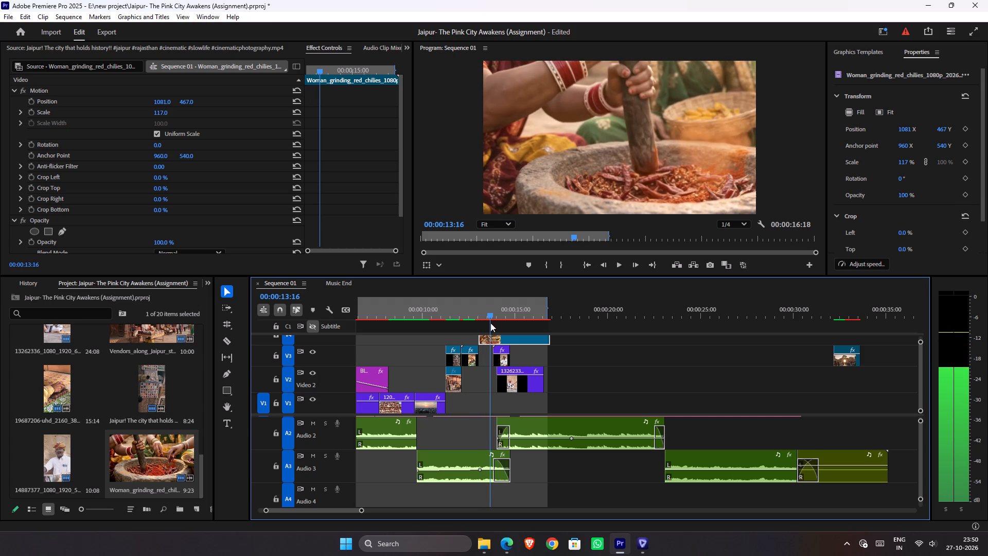
pyautogui.moveTo(490, 323); pyautogui.dragTo(495, 323)
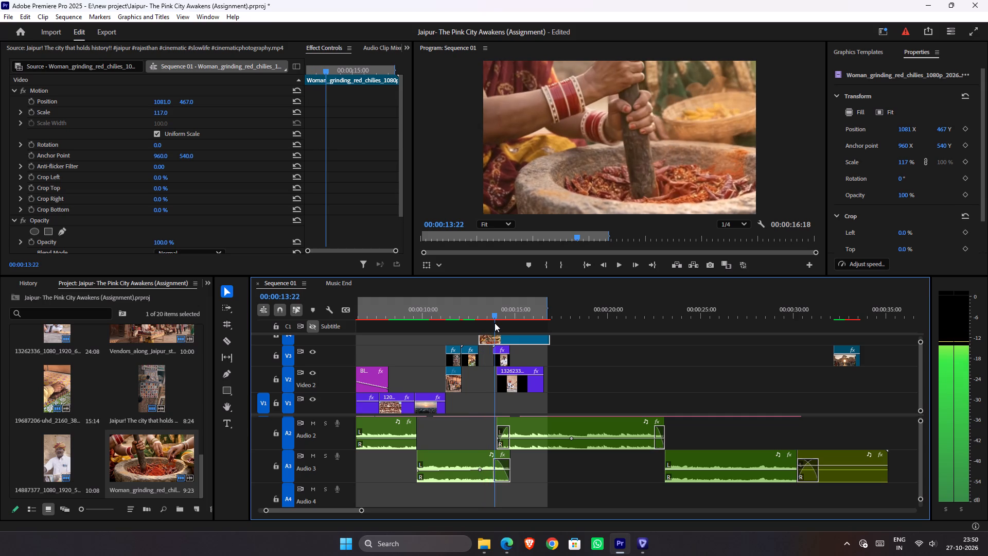
pyautogui.moveTo(495, 323); pyautogui.dragTo(492, 322)
pyautogui.click(497, 342)
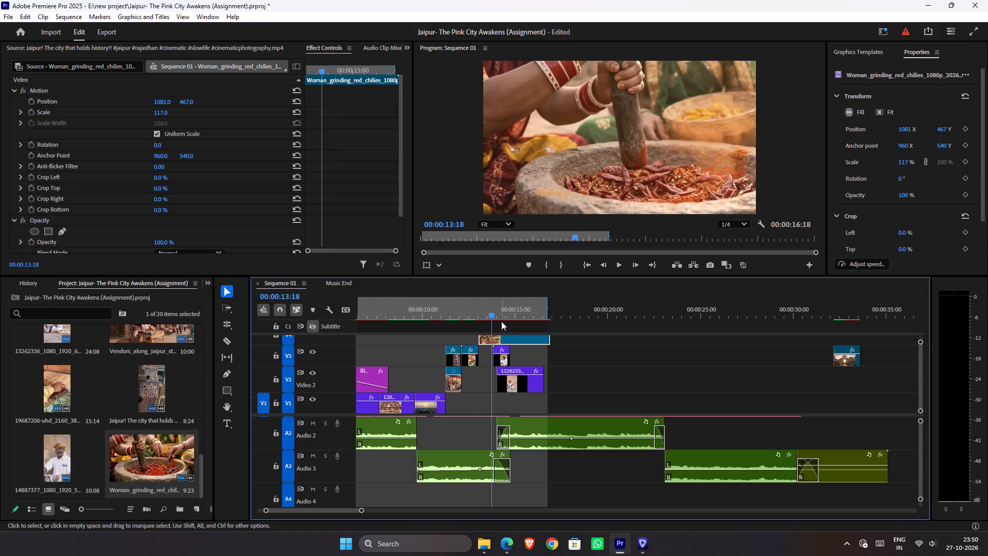
pyautogui.hotkey('ctrl', 'k')
pyautogui.click(504, 337)
pyautogui.press('Delete')
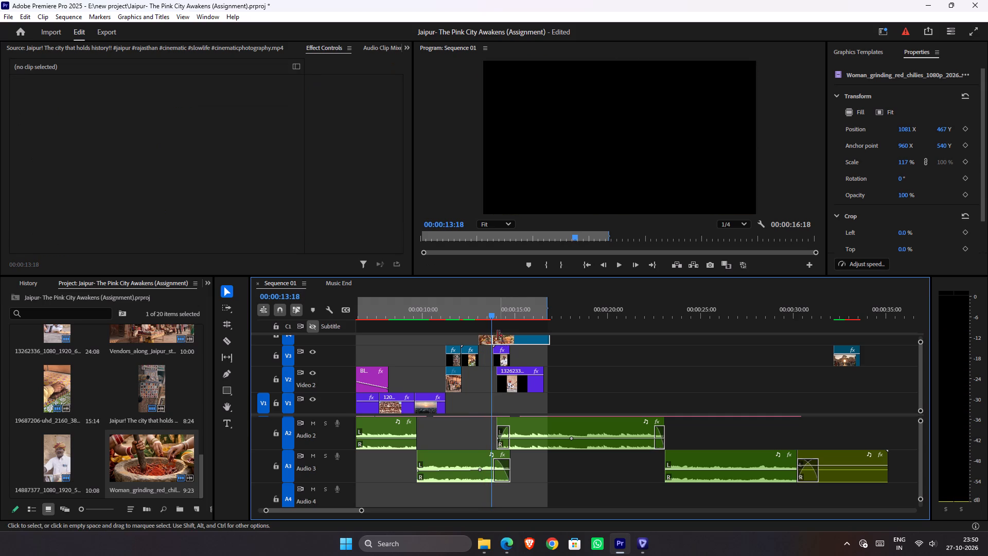
# Play the sequence from about 00:00:12:09 to review the shortened chilli-grinding clip between its neighbouring clips.
pyautogui.click(487, 338)
pyautogui.keyDown('alt'); pyautogui.scroll(12, 487, 335); pyautogui.keyUp('alt')
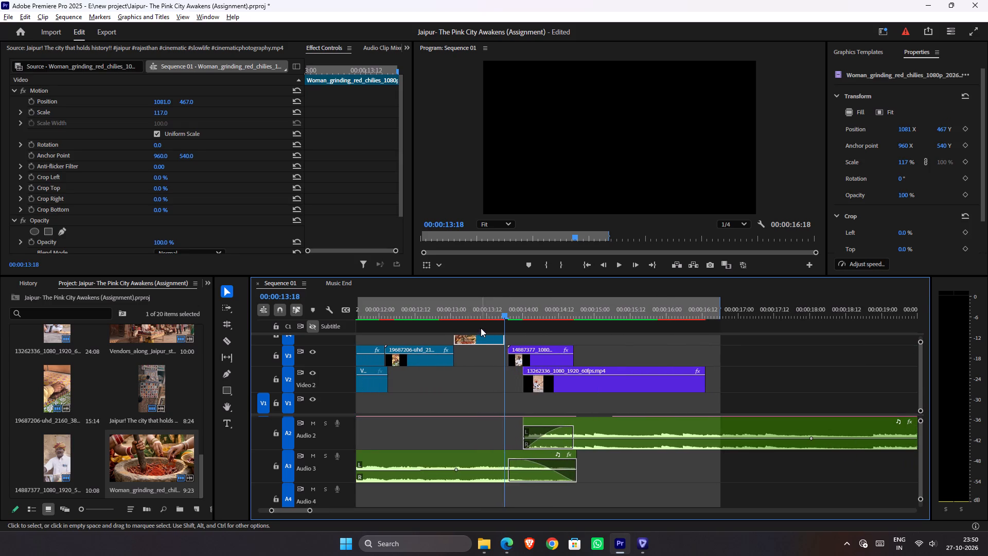
pyautogui.moveTo(473, 316); pyautogui.dragTo(409, 323)
pyautogui.press('space')
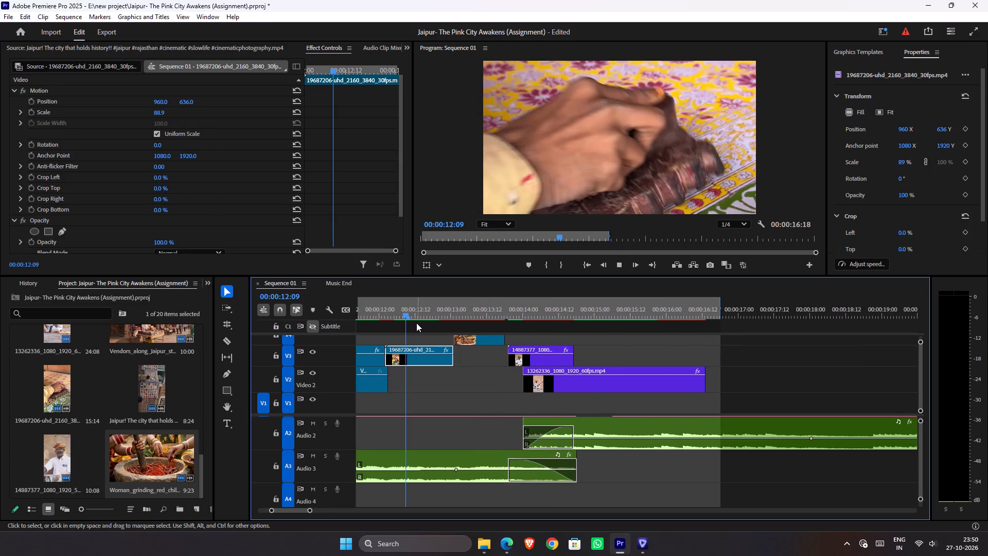
pyautogui.press('space')
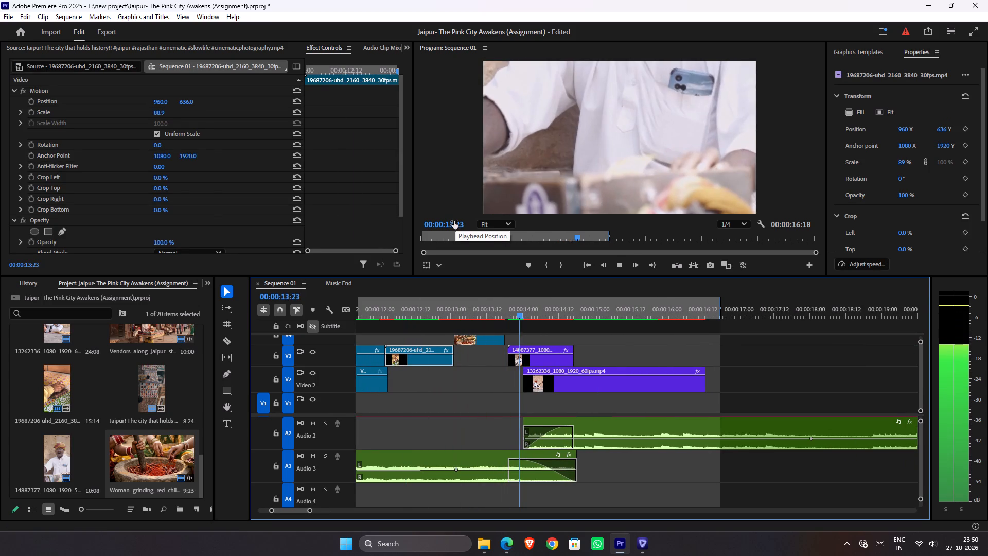
pyautogui.moveTo(473, 315); pyautogui.dragTo(398, 315)
pyautogui.press('space')
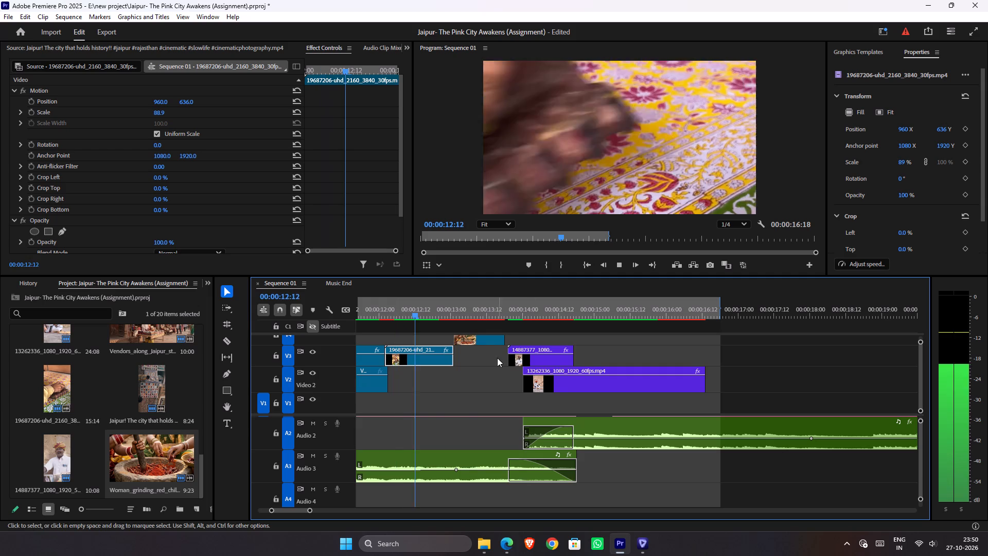
pyautogui.press('space')
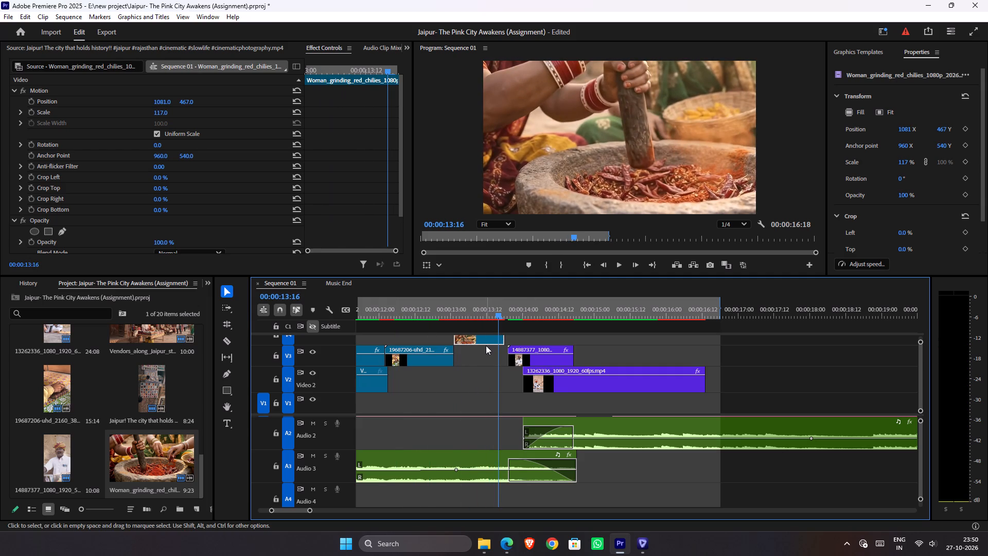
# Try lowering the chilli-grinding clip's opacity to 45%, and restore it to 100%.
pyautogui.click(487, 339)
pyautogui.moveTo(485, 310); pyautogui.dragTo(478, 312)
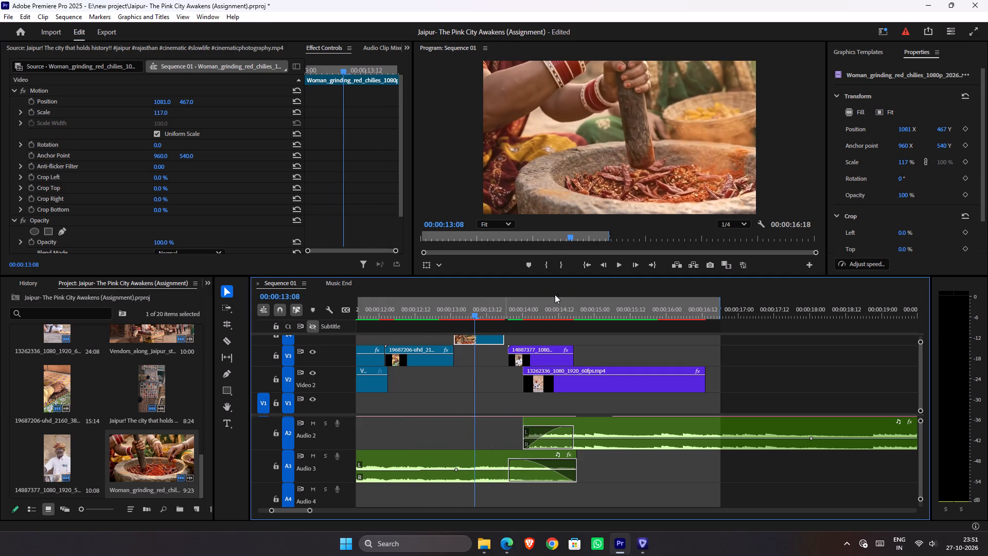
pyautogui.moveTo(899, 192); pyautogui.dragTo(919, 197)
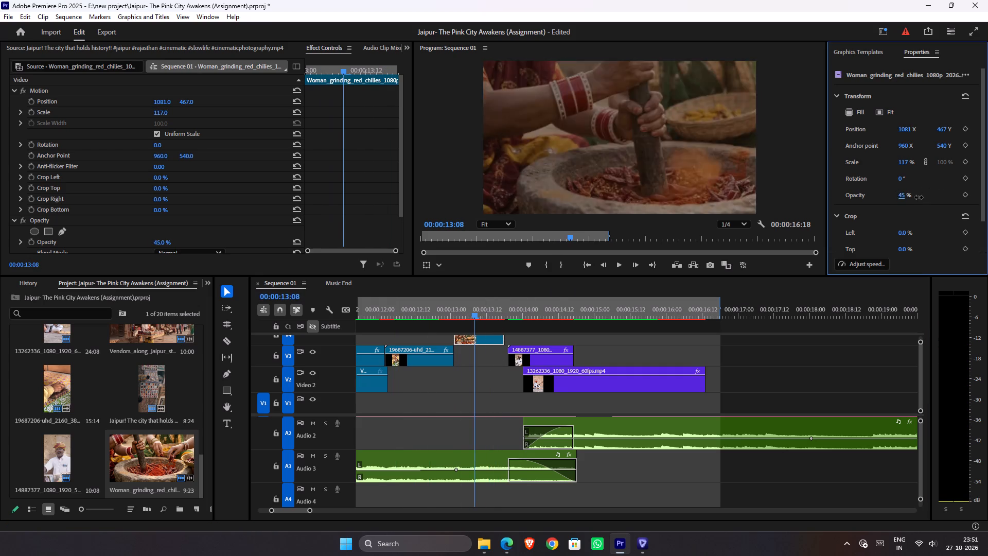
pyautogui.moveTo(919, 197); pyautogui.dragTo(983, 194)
# Reframe the chilli-grinding clip with scale 127%, horizontal position about 922 and vertical position about 395.
pyautogui.moveTo(903, 161); pyautogui.dragTo(915, 160)
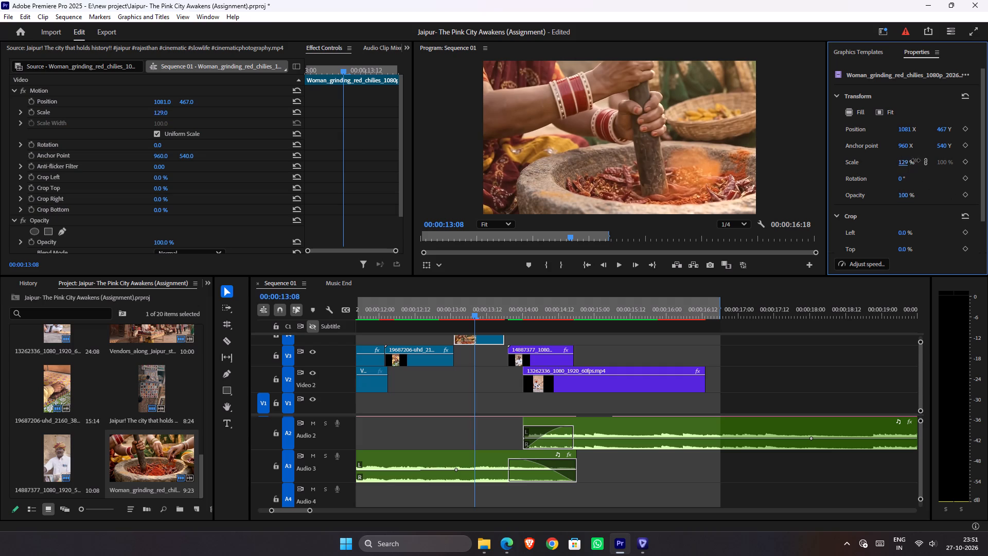
pyautogui.moveTo(915, 160); pyautogui.dragTo(914, 165)
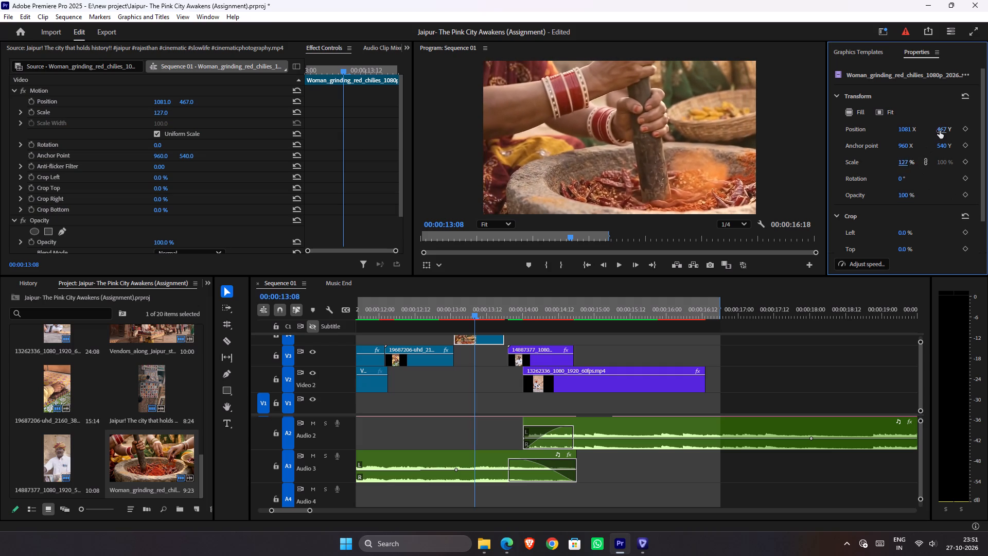
pyautogui.moveTo(940, 131); pyautogui.dragTo(963, 190)
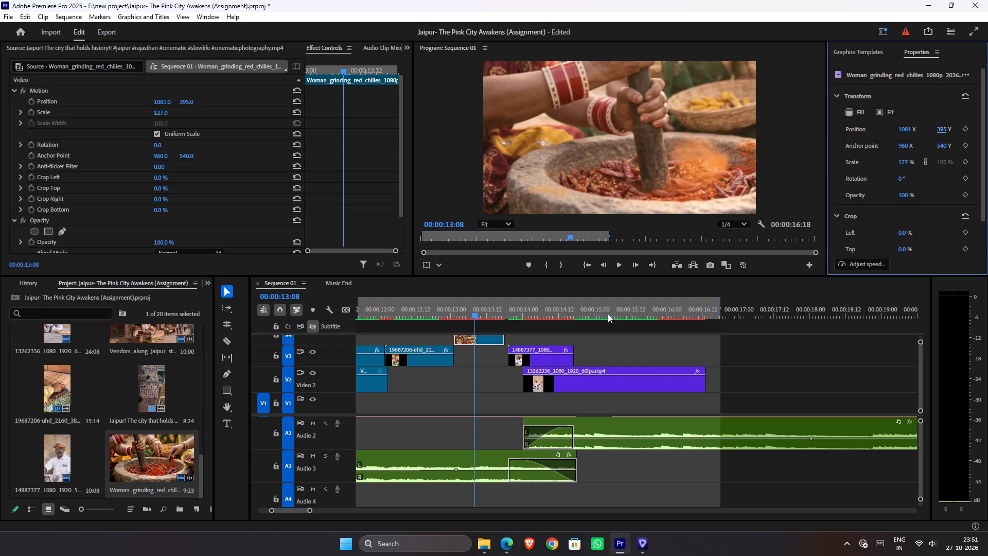
pyautogui.moveTo(903, 126); pyautogui.dragTo(909, 126)
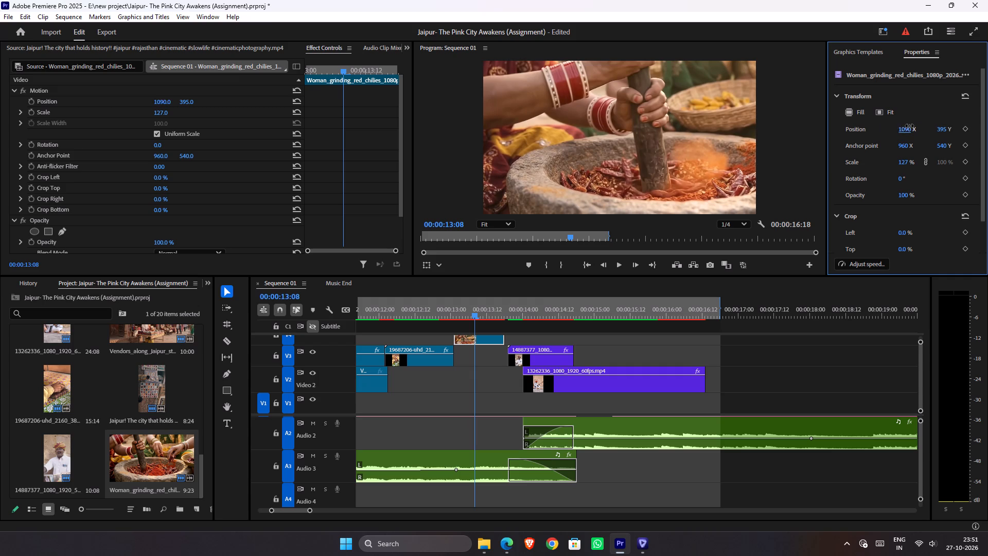
pyautogui.moveTo(909, 126); pyautogui.dragTo(831, 134)
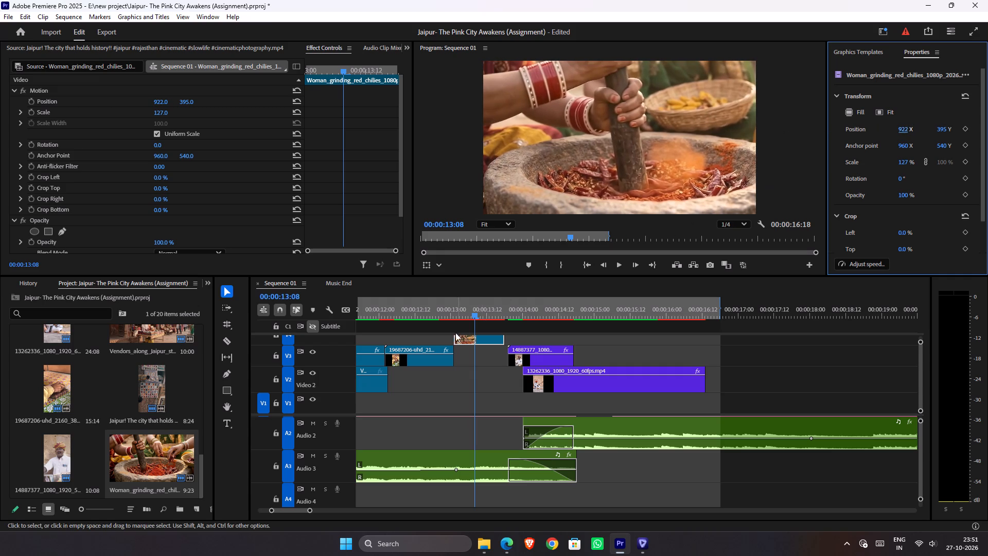
# Preview the chilli-grinding clip and rate-stretch its end to slow it to a duration of 00:00:01:07.
pyautogui.moveTo(463, 317); pyautogui.dragTo(442, 321)
pyautogui.press('space')
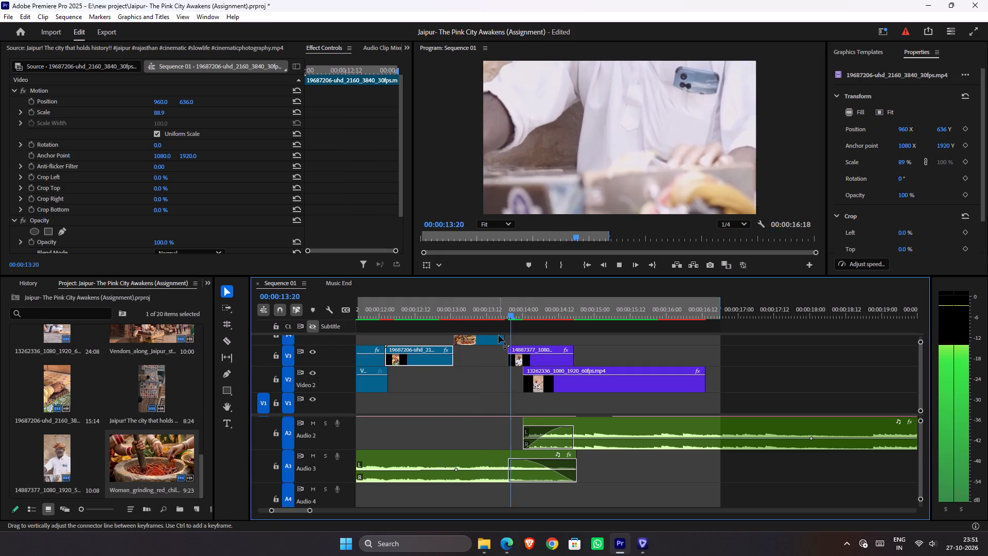
pyautogui.press('space')
pyautogui.moveTo(489, 306); pyautogui.dragTo(465, 313)
pyautogui.click(475, 340)
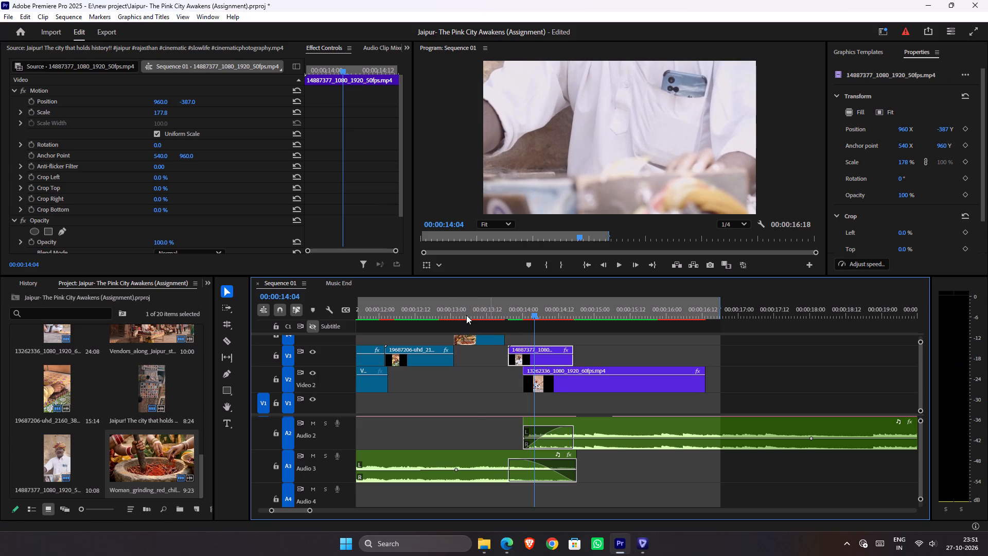
pyautogui.press('r')
pyautogui.moveTo(503, 340); pyautogui.dragTo(544, 340)
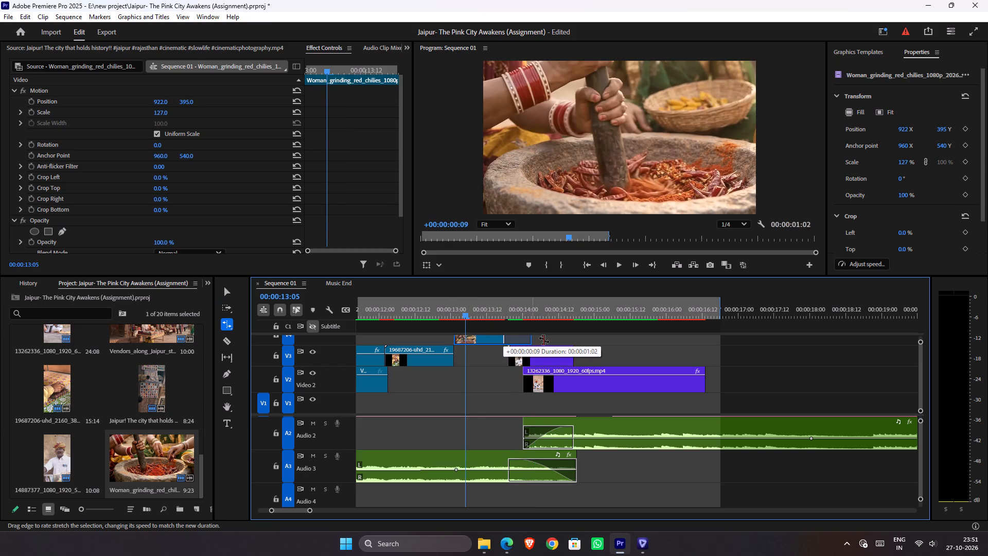
pyautogui.moveTo(544, 340); pyautogui.dragTo(546, 340)
pyautogui.press('v')
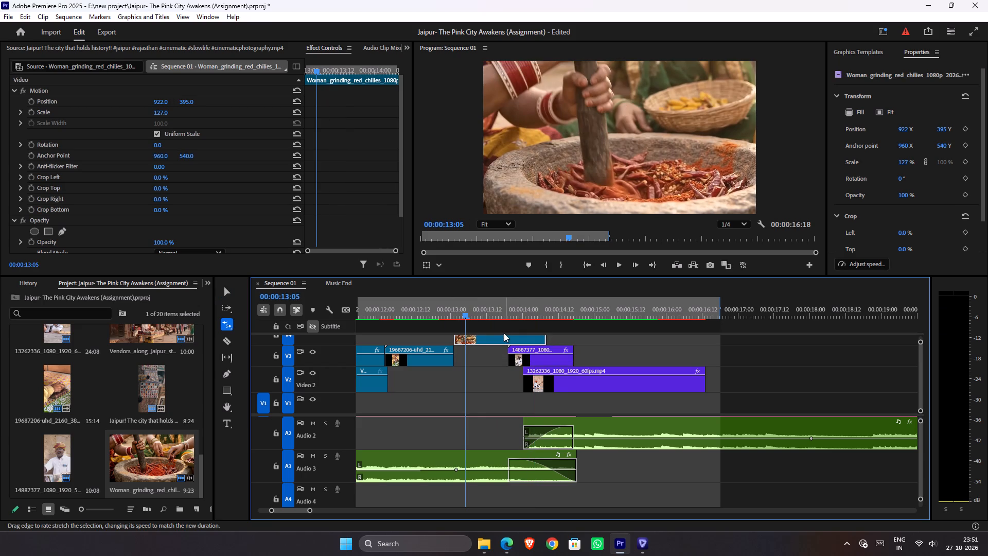
# Set the chilli-grinding clip's time interpolation to Optical flow in its speed/duration settings.
pyautogui.rightClick(498, 336)
pyautogui.click(517, 322)
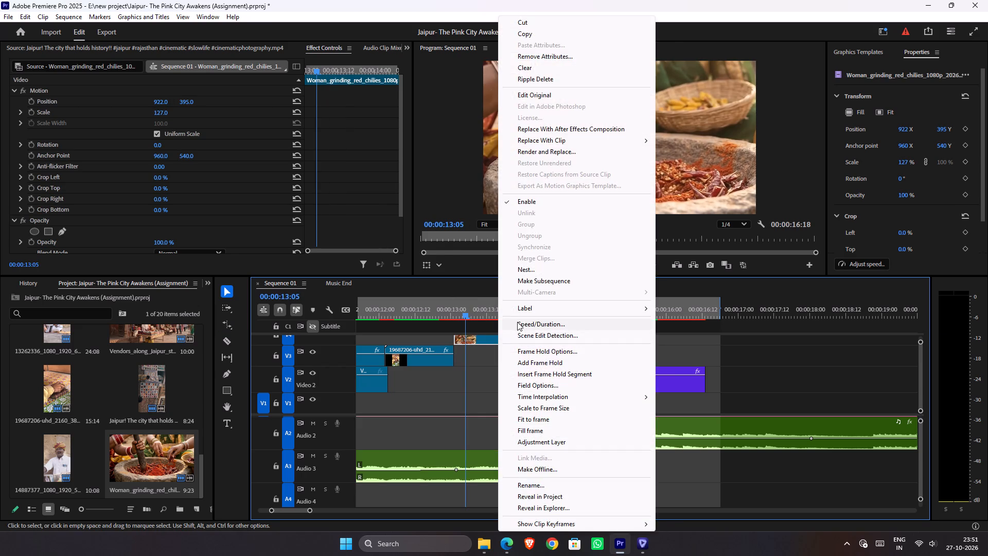
pyautogui.click(502, 306)
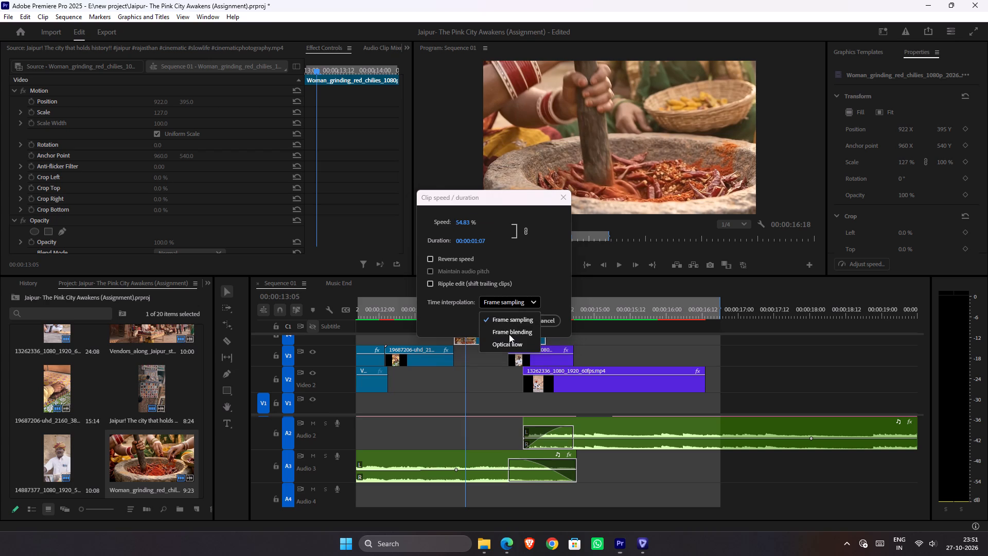
pyautogui.click(511, 341)
pyautogui.click(511, 314)
pyautogui.click(513, 320)
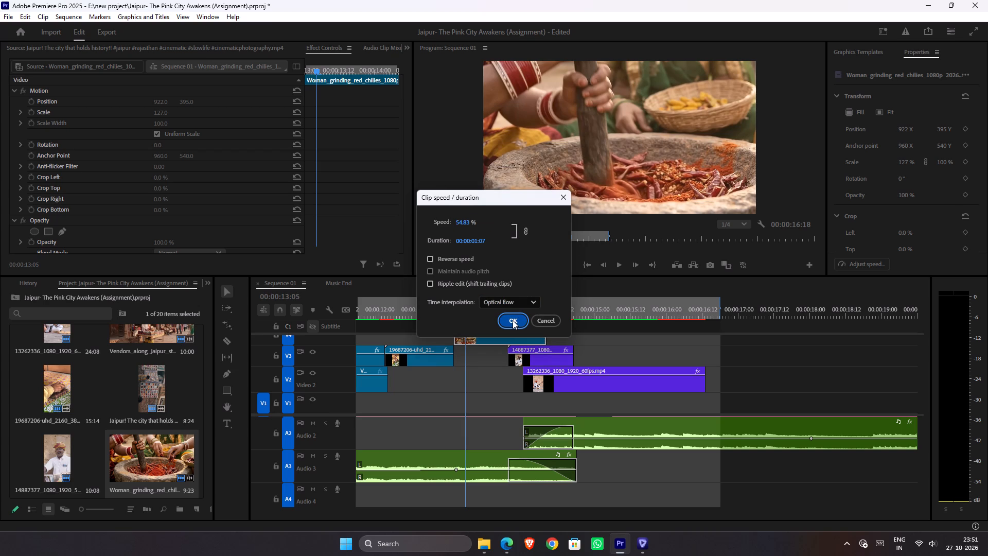
pyautogui.moveTo(471, 312); pyautogui.dragTo(444, 316)
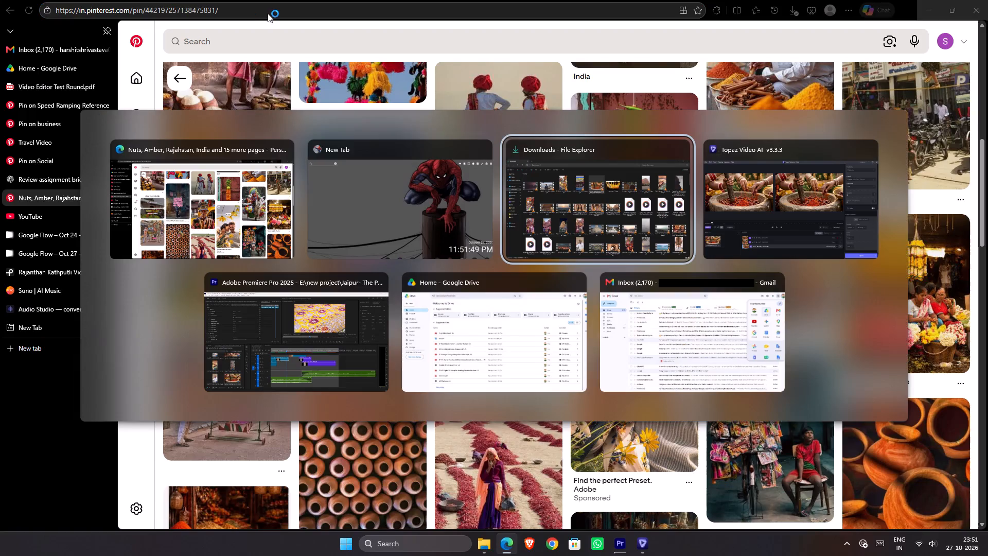
# Switch to Topaz Video AI and try to close the 1920x1080 chilli-grinding output being processed.
pyautogui.keyDown('alt'); pyautogui.click(765, 251); pyautogui.keyUp('alt')
pyautogui.click(719, 444)
pyautogui.click(725, 486)
pyautogui.click(469, 310)
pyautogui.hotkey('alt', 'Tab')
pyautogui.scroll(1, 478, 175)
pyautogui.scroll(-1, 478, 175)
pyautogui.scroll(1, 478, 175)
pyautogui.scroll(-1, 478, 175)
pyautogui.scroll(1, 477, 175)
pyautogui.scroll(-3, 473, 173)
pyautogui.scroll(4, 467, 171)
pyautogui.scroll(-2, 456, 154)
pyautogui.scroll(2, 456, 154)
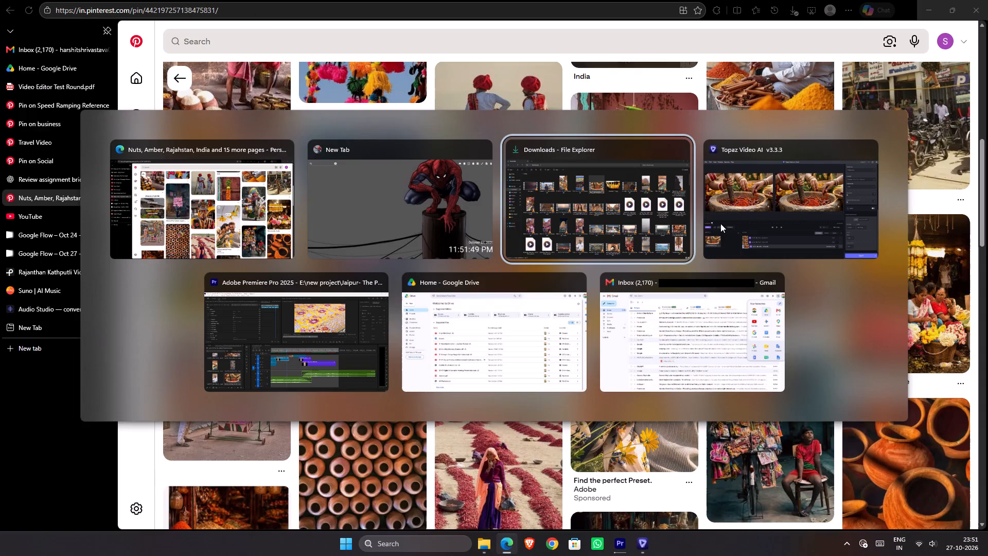
# Return to Premiere Pro and play Sequence 01 past the end of its last video clip, stopping at 00:00:17:10.
pyautogui.hotkey('alt', 'Tab')
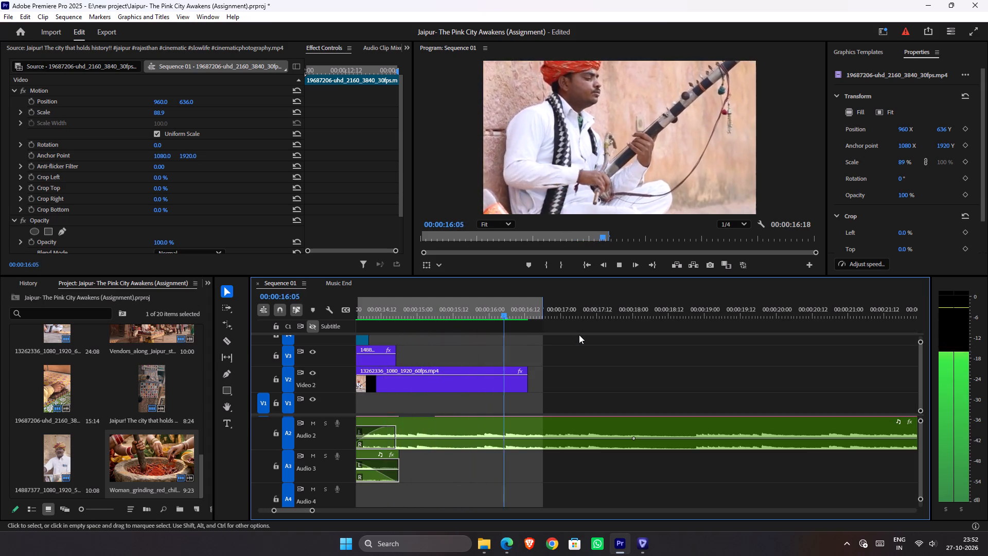
pyautogui.hotkey('alt', 'space')
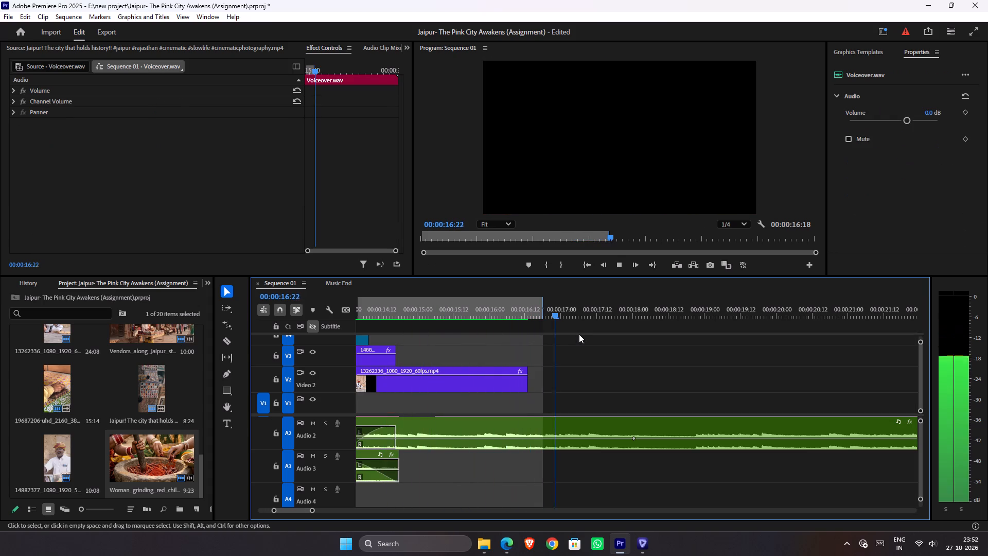
pyautogui.hotkey('alt', 'space')
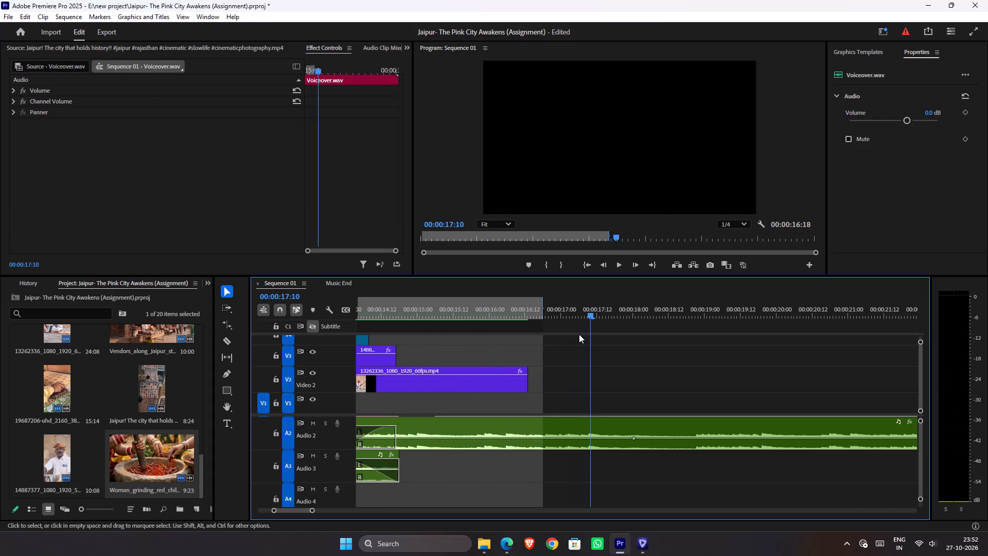
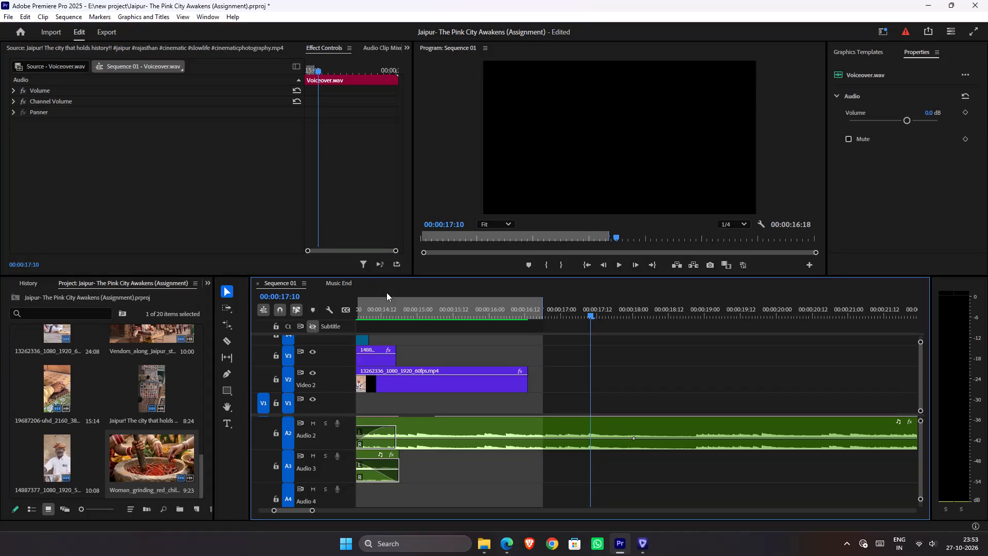
# Play back the street-market, carpet and chilli-grinding clips repeatedly, examining the cuts between about 00:00:11 and 00:00:15.
pyautogui.keyDown('alt'); pyautogui.moveTo(392, 314); pyautogui.dragTo(561, 358); pyautogui.keyUp('alt')
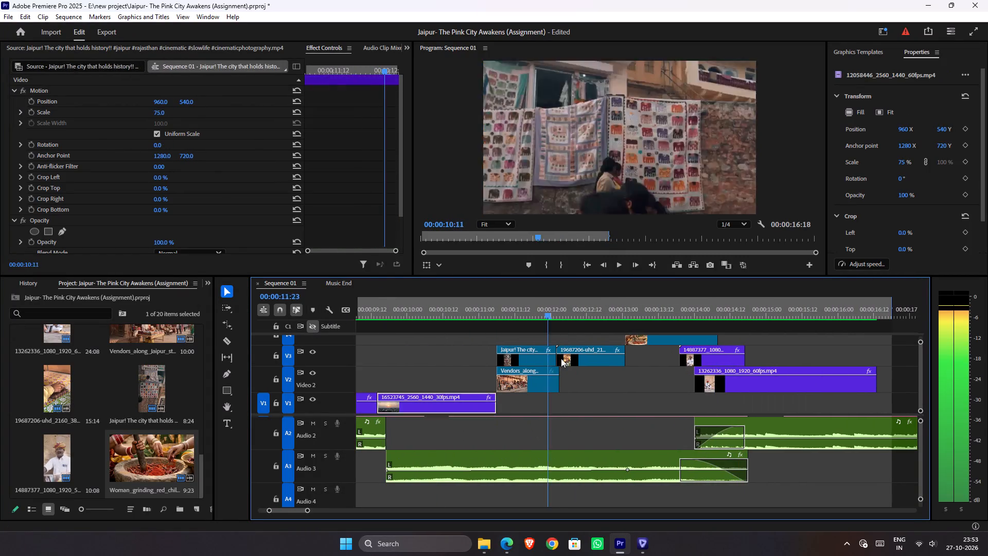
pyautogui.keyDown('alt'); pyautogui.moveTo(561, 358); pyautogui.dragTo(574, 357); pyautogui.keyUp('alt')
pyautogui.press('space')
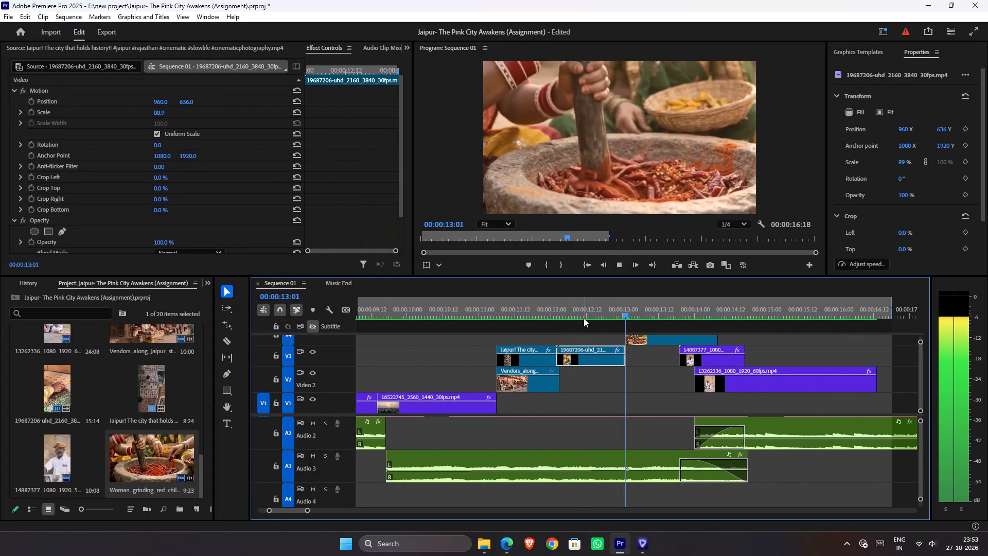
pyautogui.press('space')
pyautogui.press('space')
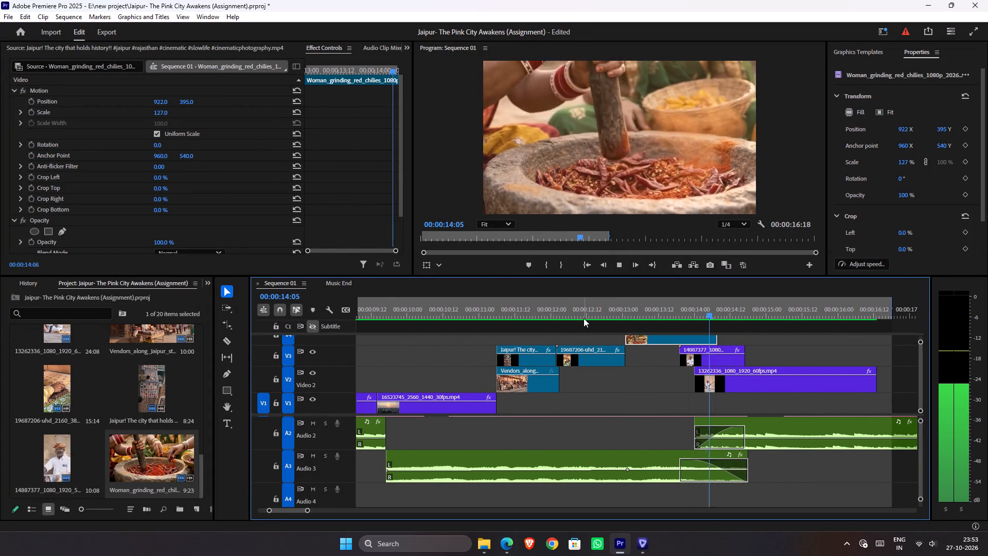
pyautogui.press('space')
pyautogui.keyDown('alt'); pyautogui.moveTo(679, 315); pyautogui.dragTo(542, 321); pyautogui.keyUp('alt')
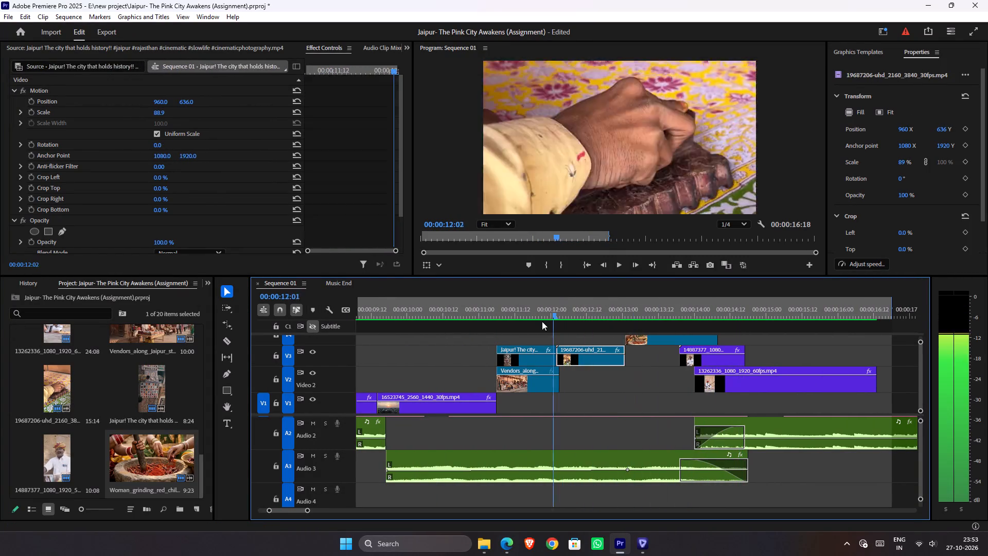
pyautogui.keyDown('alt'); pyautogui.moveTo(542, 321); pyautogui.dragTo(500, 325); pyautogui.keyUp('alt')
pyautogui.press('space')
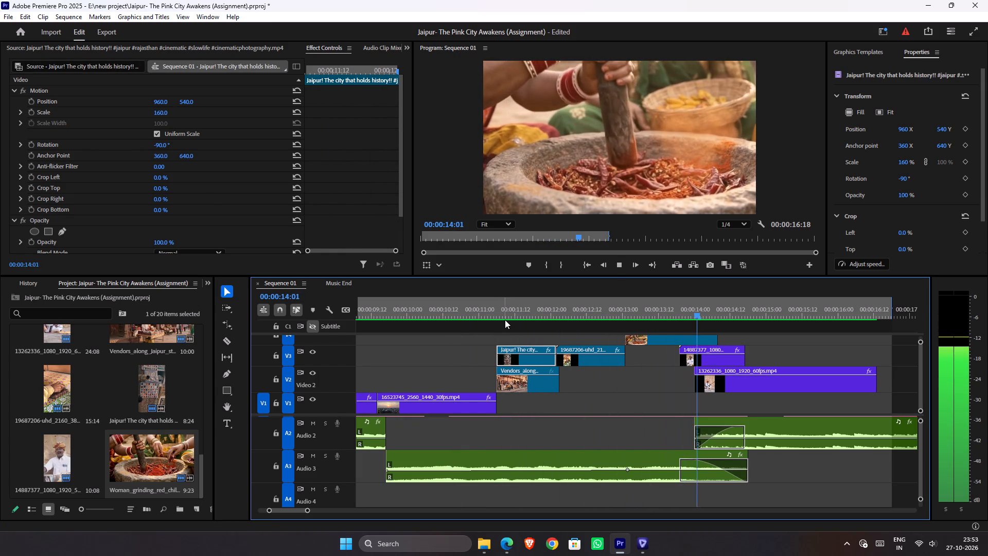
pyautogui.press('space')
pyautogui.press('space')
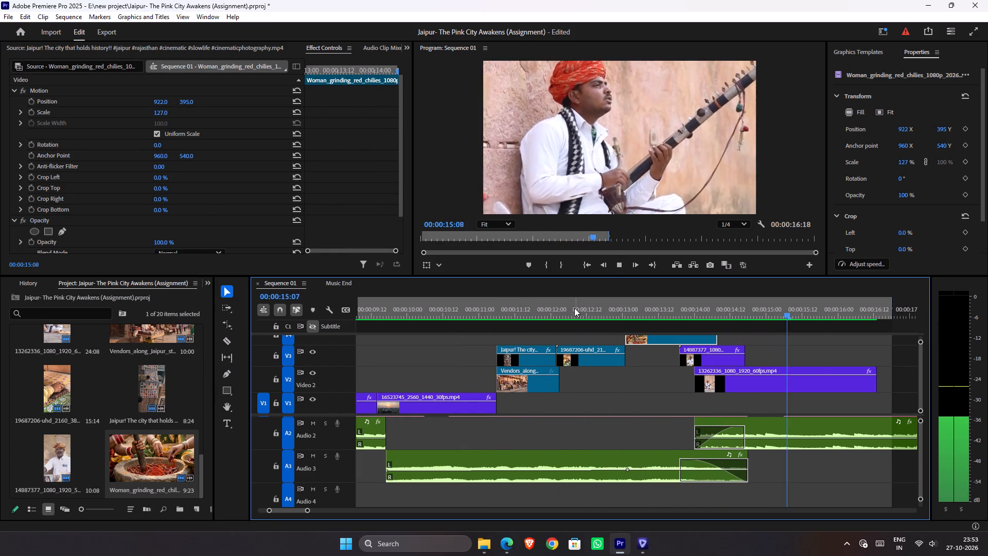
pyautogui.press('space')
# Play Sequence 01 from the sunset city clip on V1 into the sitar-player clip to examine the flow of cuts.
pyautogui.keyDown('alt'); pyautogui.moveTo(604, 307); pyautogui.dragTo(490, 319); pyautogui.keyUp('alt')
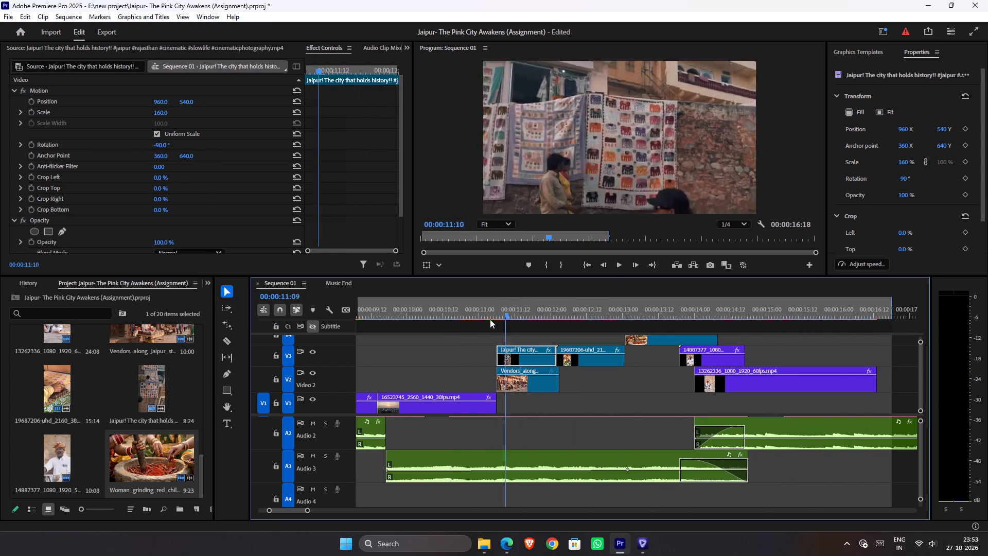
pyautogui.keyDown('alt'); pyautogui.moveTo(490, 319); pyautogui.dragTo(402, 323); pyautogui.keyUp('alt')
pyautogui.press('space')
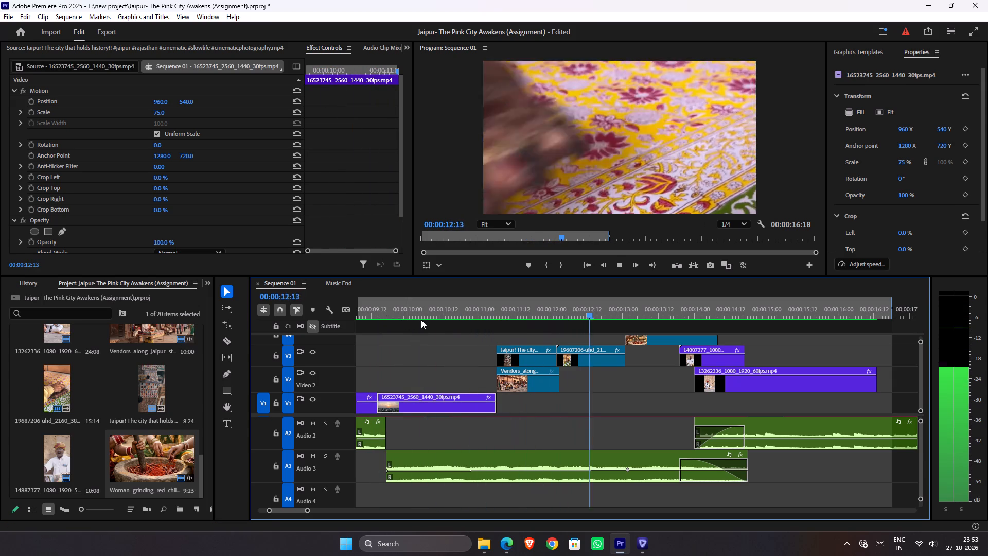
pyautogui.press('space')
pyautogui.keyDown('alt'); pyautogui.moveTo(543, 310); pyautogui.dragTo(445, 320); pyautogui.keyUp('alt')
pyautogui.press('space')
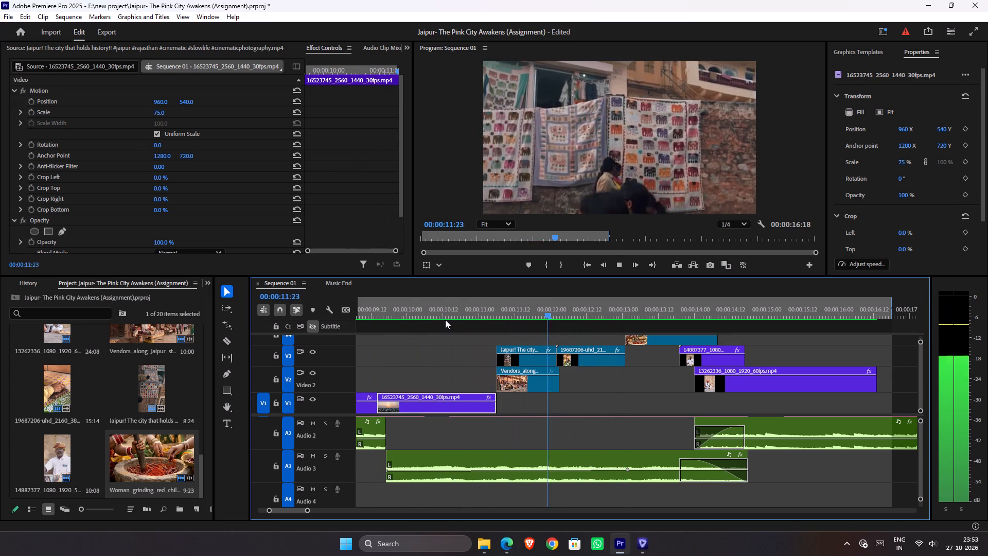
pyautogui.press('space')
pyautogui.press('space')
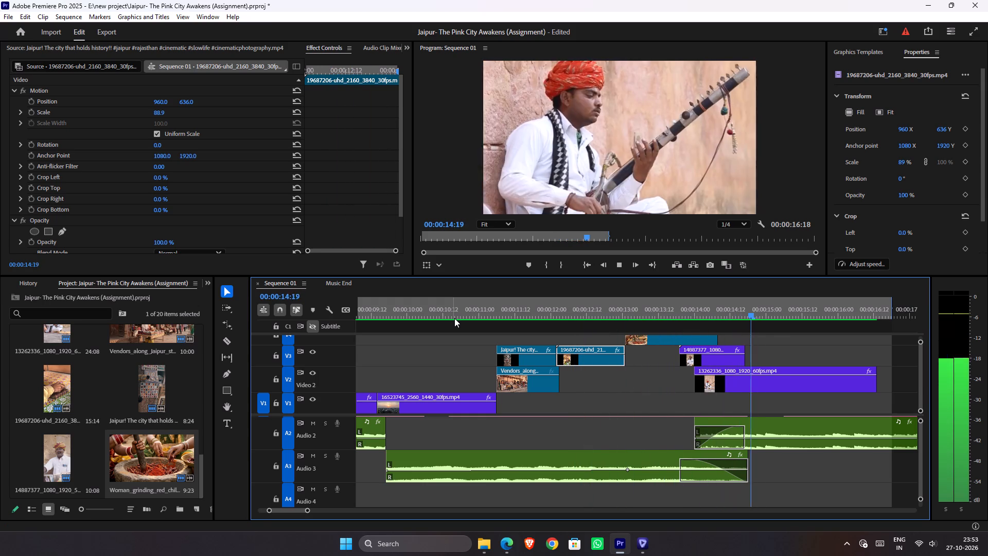
pyautogui.press('space')
# Trim the end of the chilli-grinding clip on V4 back to the start of clip 14887377 on V3.
pyautogui.keyDown('alt'); pyautogui.moveTo(667, 310); pyautogui.dragTo(572, 313); pyautogui.keyUp('alt')
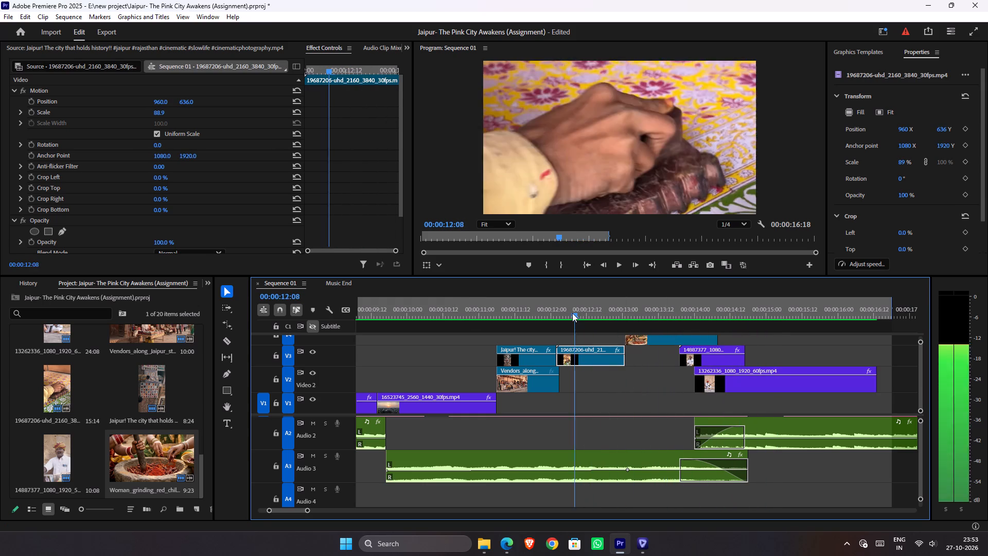
pyautogui.keyDown('alt'); pyautogui.moveTo(572, 313); pyautogui.dragTo(571, 313); pyautogui.keyUp('alt')
pyautogui.press('space')
pyautogui.press('space')
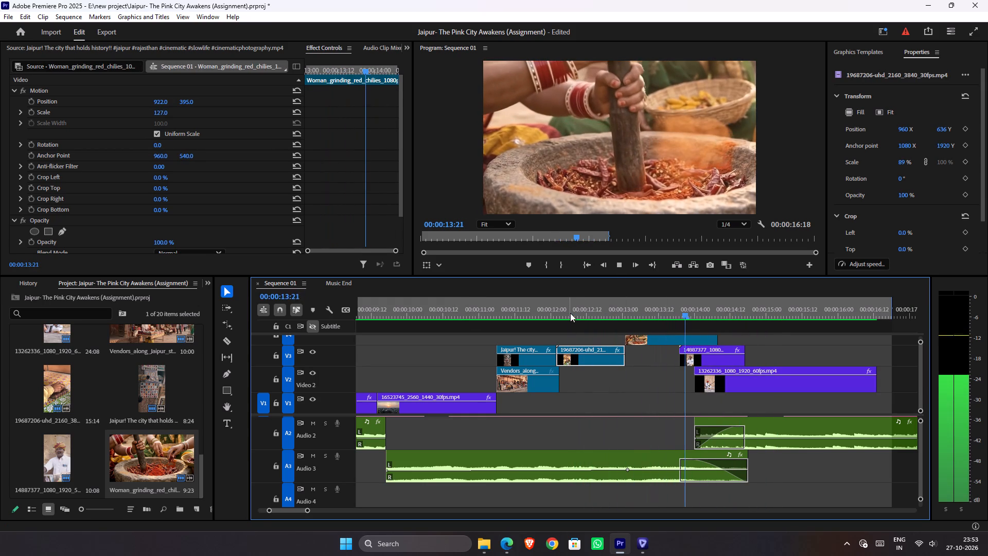
pyautogui.press('space')
pyautogui.press('space')
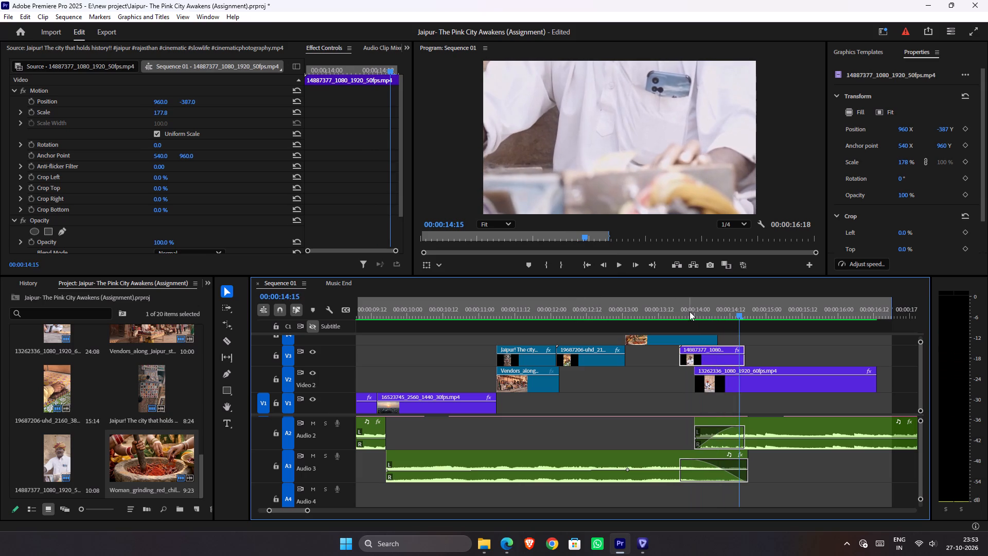
pyautogui.keyDown('alt'); pyautogui.moveTo(690, 311); pyautogui.dragTo(674, 312); pyautogui.keyUp('alt')
pyautogui.keyDown('alt'); pyautogui.moveTo(716, 338); pyautogui.dragTo(699, 338); pyautogui.keyUp('alt')
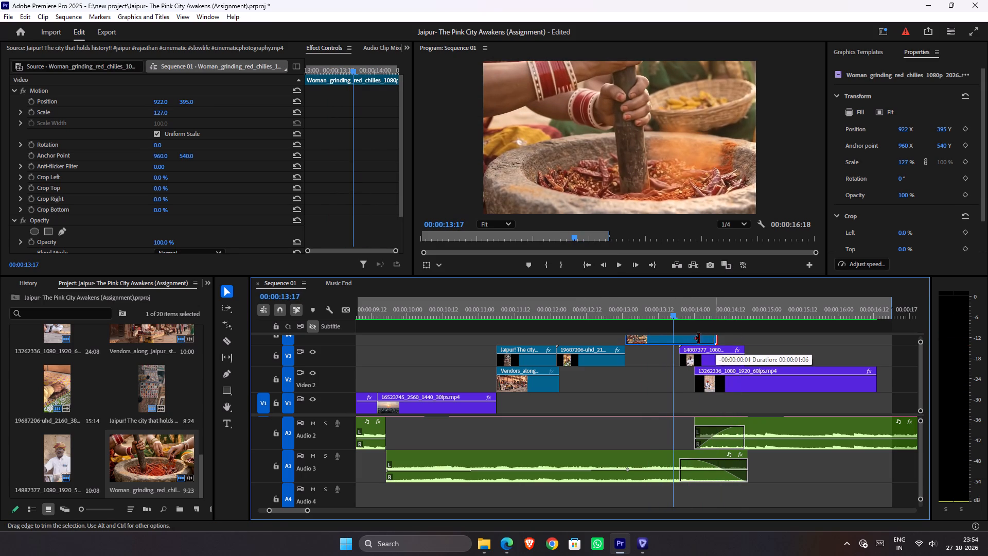
pyautogui.keyDown('alt'); pyautogui.moveTo(699, 338); pyautogui.dragTo(678, 338); pyautogui.keyUp('alt')
# Play Sequence 01 from clip 19687206 past the last clip on V2 to check the shortened chilli-grinding shot.
pyautogui.keyDown('alt'); pyautogui.moveTo(658, 315); pyautogui.dragTo(598, 321); pyautogui.keyUp('alt')
pyautogui.press('space')
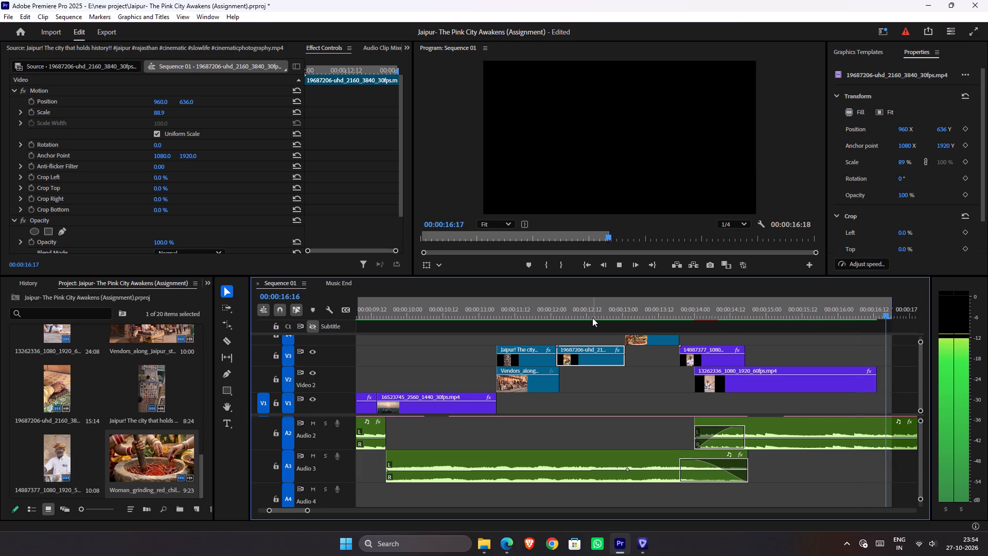
pyautogui.keyDown('alt'); pyautogui.scroll(-17, 590, 371); pyautogui.keyUp('alt')
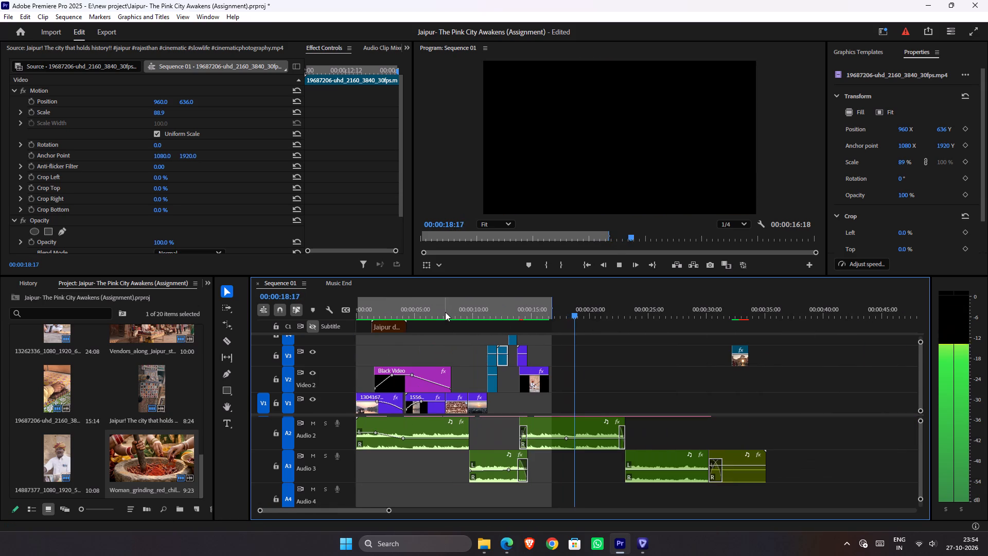
# Save the project and play Sequence 01 from its beginning to review the whole edit.
pyautogui.moveTo(445, 312); pyautogui.dragTo(255, 322)
pyautogui.hotkey('ctrl', 's')
pyautogui.press('space')
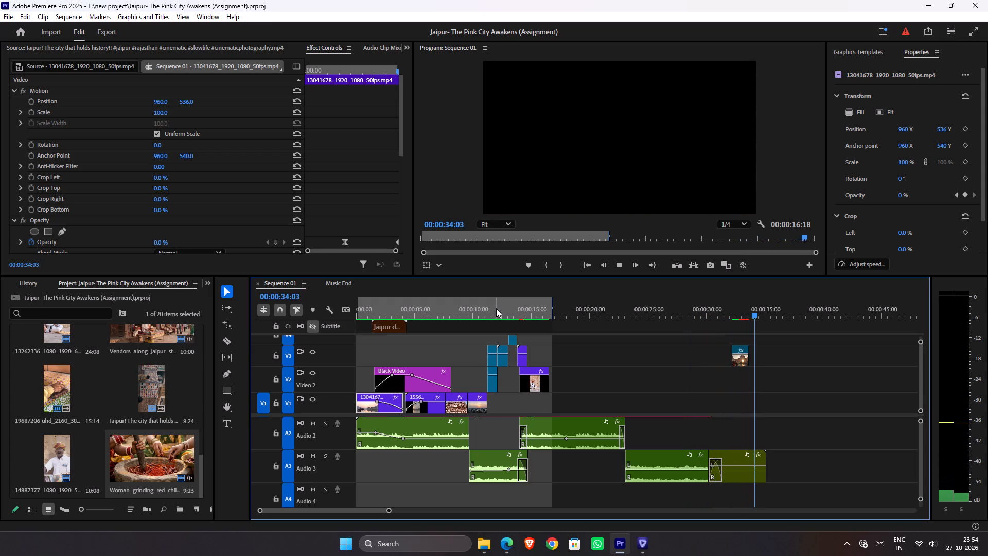
# Play Sequence 01 from 00:00:10:16 to review the sunset city clip and the clips following it.
pyautogui.moveTo(496, 308); pyautogui.dragTo(482, 323)
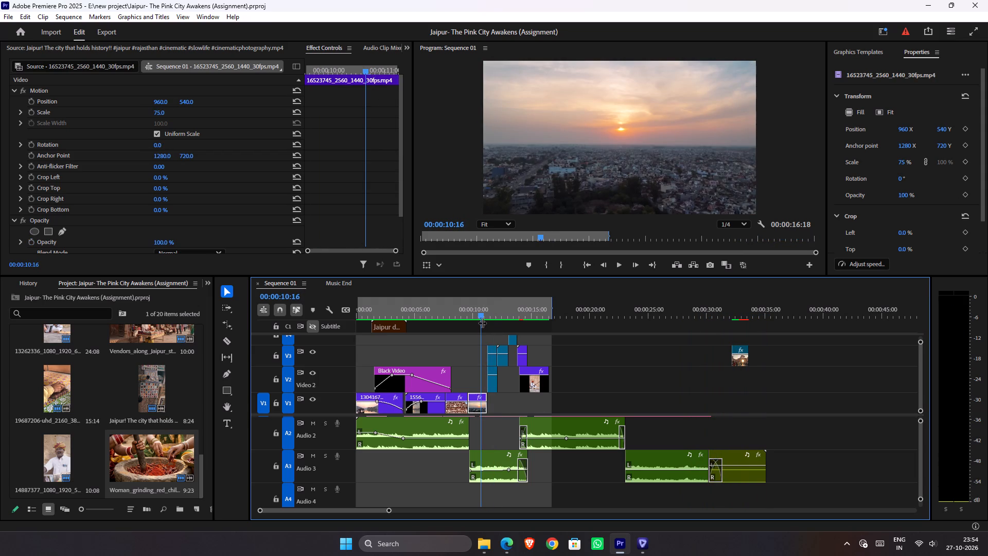
pyautogui.press('space')
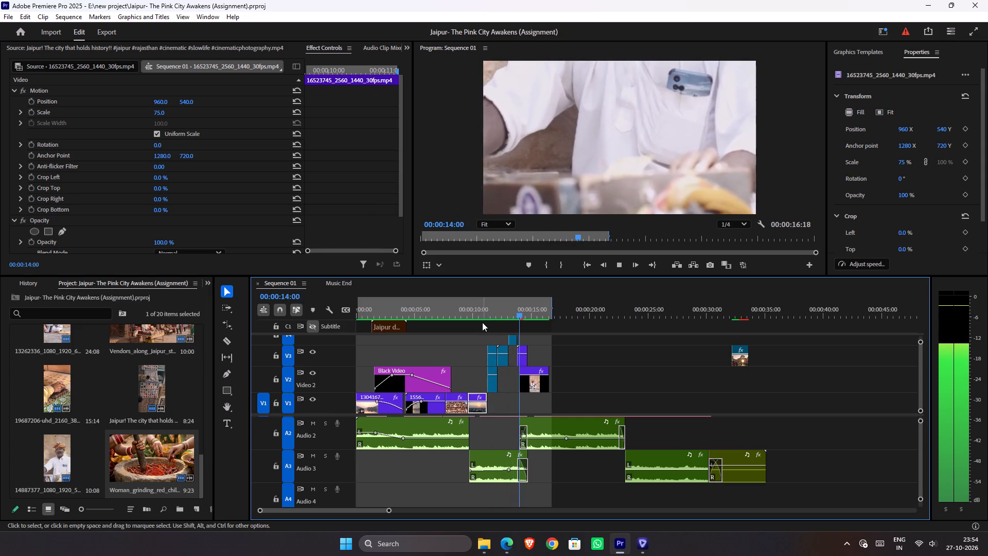
# Return the playhead to 00:00:00:00 and save the project.
pyautogui.moveTo(409, 314); pyautogui.dragTo(332, 314)
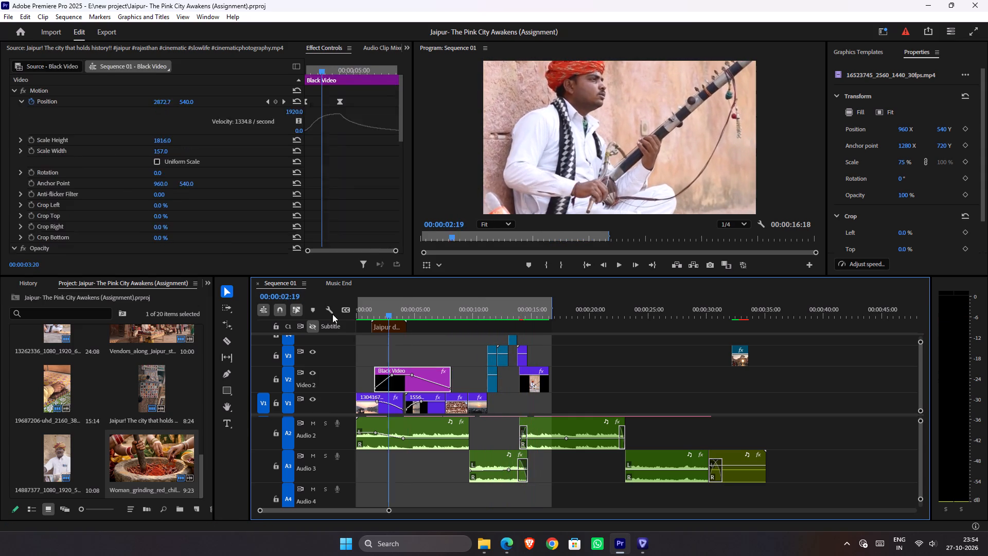
pyautogui.moveTo(332, 314); pyautogui.dragTo(282, 314)
pyautogui.hotkey('ctrl', 's')
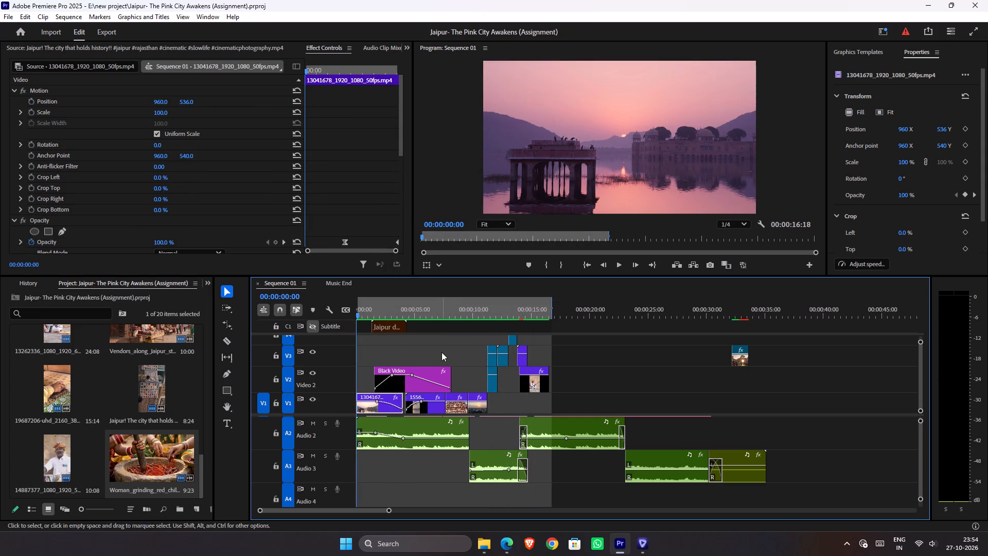
# Clear the In and Out points of Sequence 01 and play it from the beginning.
pyautogui.click(442, 352)
pyautogui.click(612, 346)
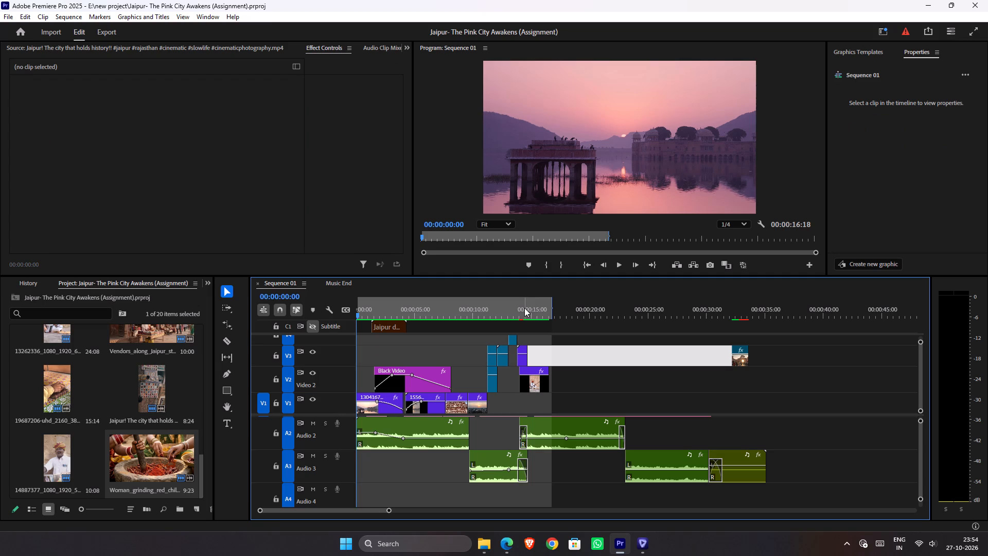
pyautogui.hotkey('ctrl', 'shift', 'x')
pyautogui.press('space')
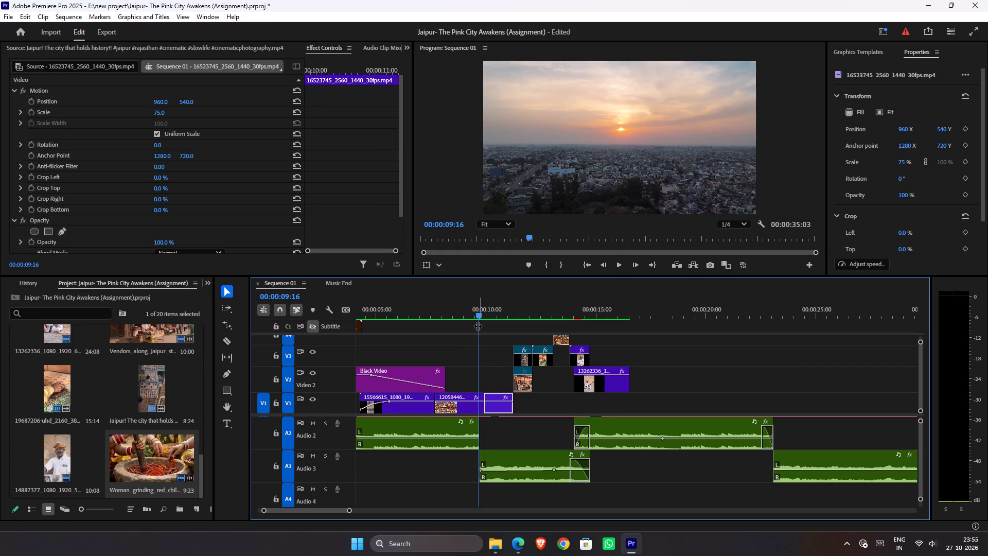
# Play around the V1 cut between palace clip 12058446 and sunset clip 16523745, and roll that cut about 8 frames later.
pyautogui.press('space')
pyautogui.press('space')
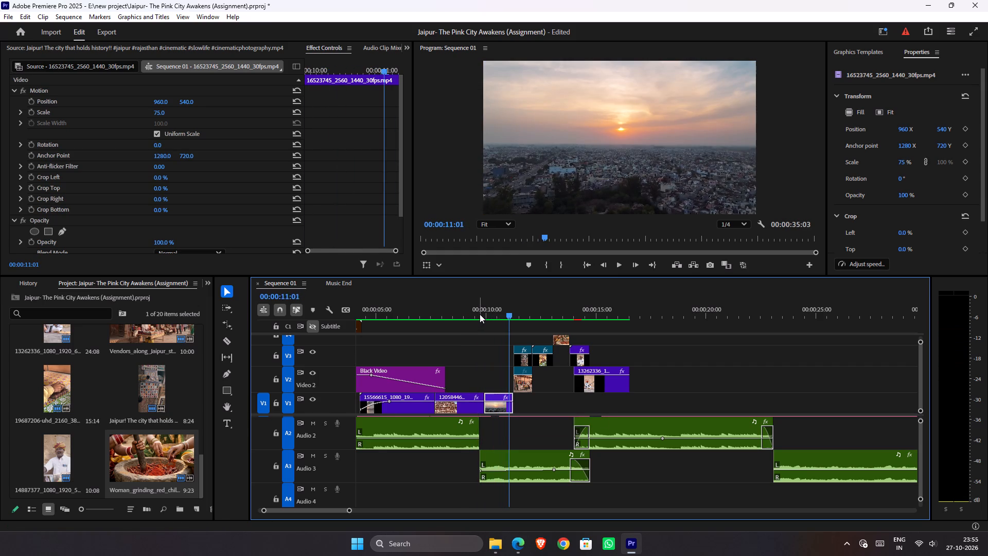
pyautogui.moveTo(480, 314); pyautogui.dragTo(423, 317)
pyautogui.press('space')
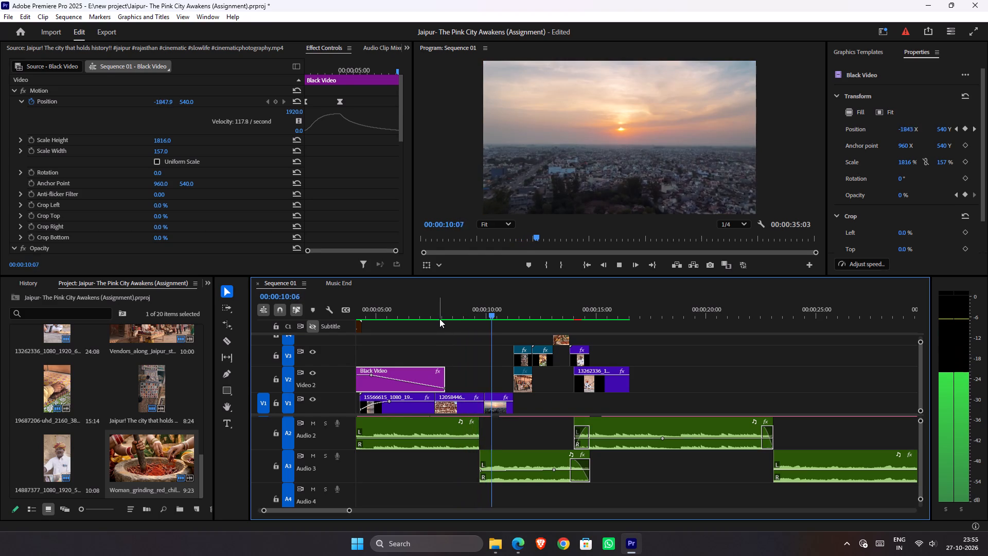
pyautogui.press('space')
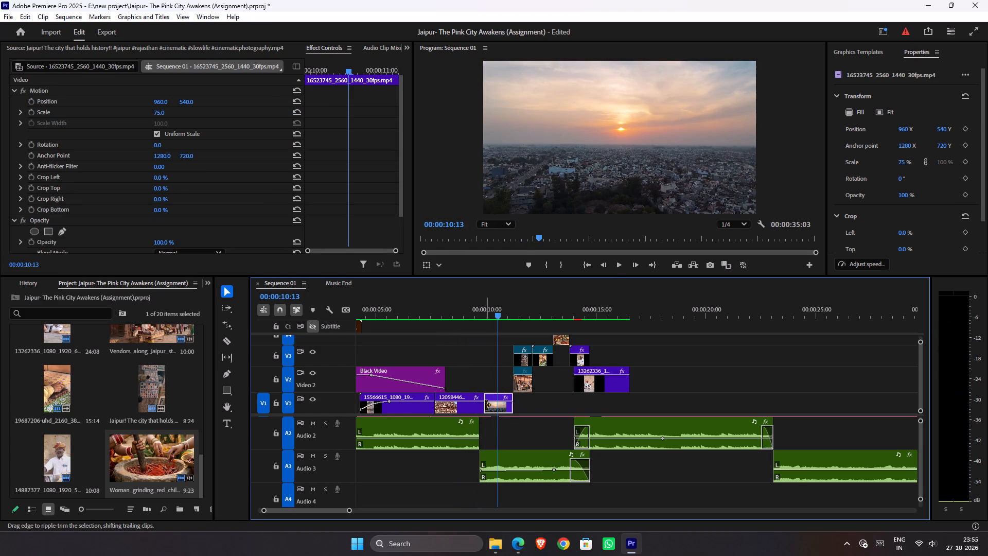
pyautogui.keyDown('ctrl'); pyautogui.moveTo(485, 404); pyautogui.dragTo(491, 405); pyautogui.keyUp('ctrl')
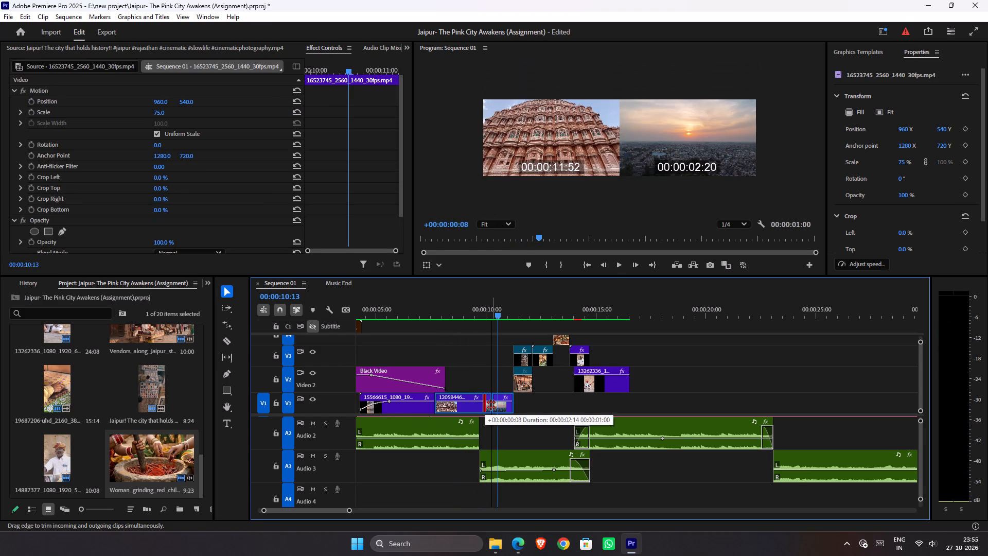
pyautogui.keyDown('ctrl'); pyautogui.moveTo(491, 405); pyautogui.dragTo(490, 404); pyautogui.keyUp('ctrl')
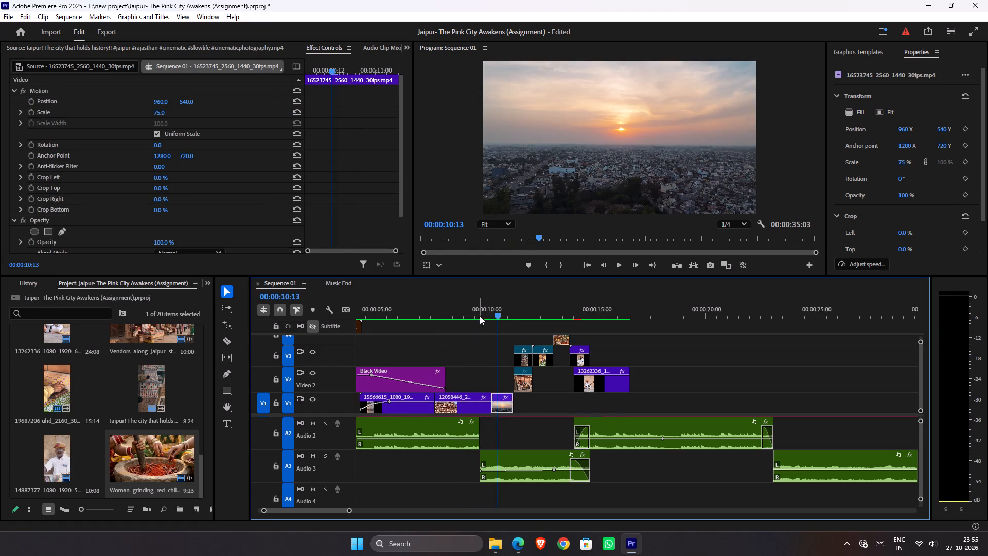
# Replay the palace-to-sunset passage and roll the V1 cut between clips 12058446 and 16523745 earlier, to about 00:00:09:09.
pyautogui.moveTo(480, 309); pyautogui.dragTo(422, 309)
pyautogui.press('space')
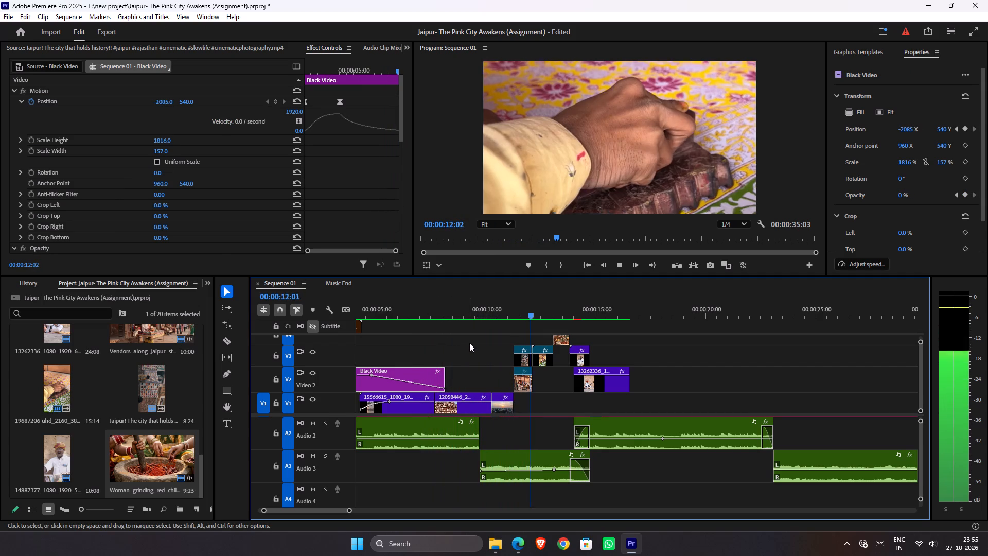
pyautogui.press('space')
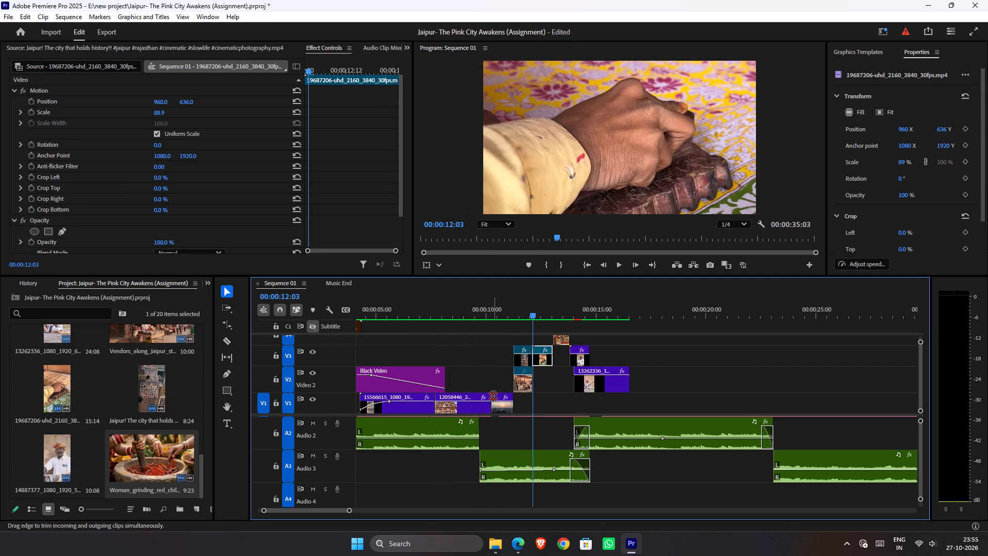
pyautogui.keyDown('ctrl'); pyautogui.moveTo(493, 396); pyautogui.dragTo(472, 393); pyautogui.keyUp('ctrl')
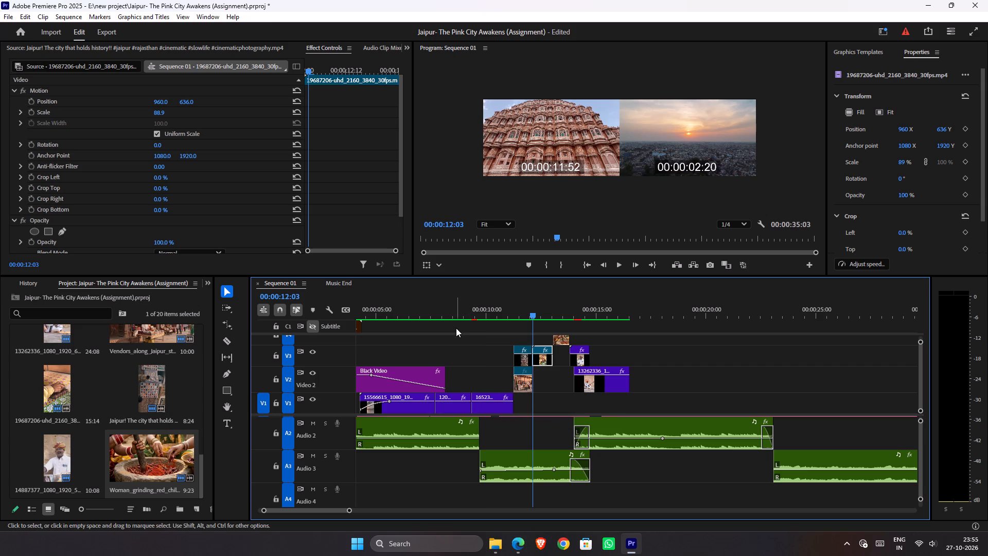
# Play Sequence 01 from about 00:00:07 through the end of musician clip 13262336 to check the cut timings.
pyautogui.moveTo(440, 316); pyautogui.dragTo(425, 315)
pyautogui.press('space')
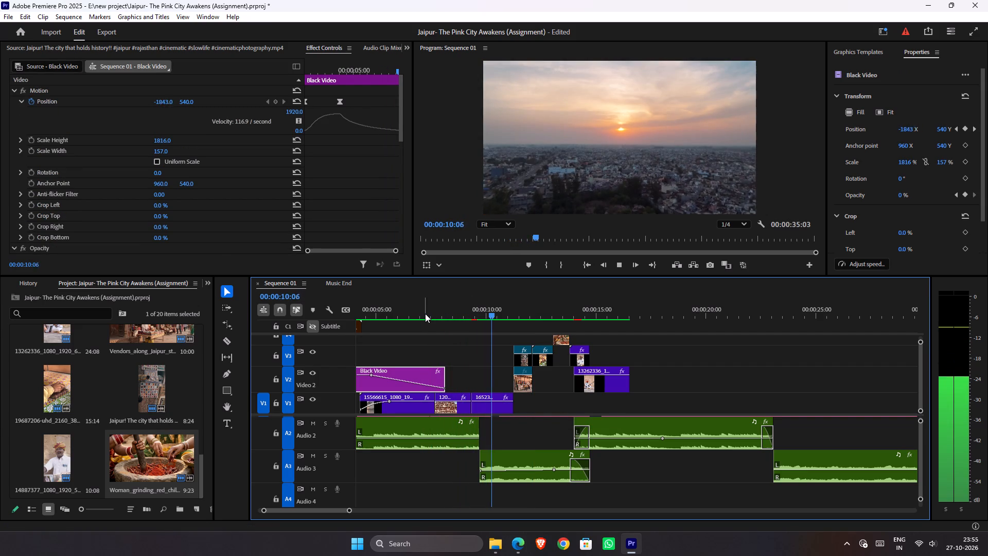
pyautogui.press('space')
pyautogui.click(425, 314)
pyautogui.press('space')
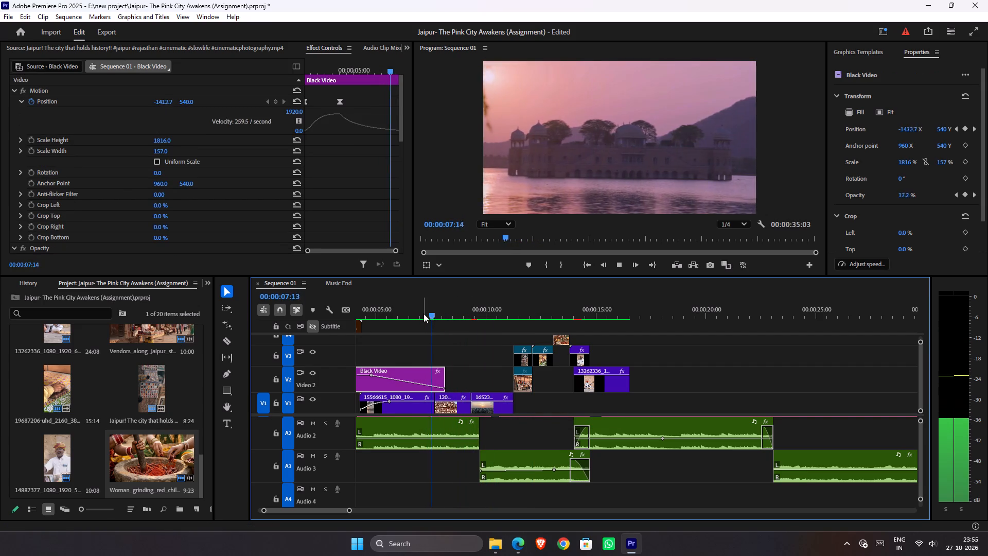
pyautogui.press('space')
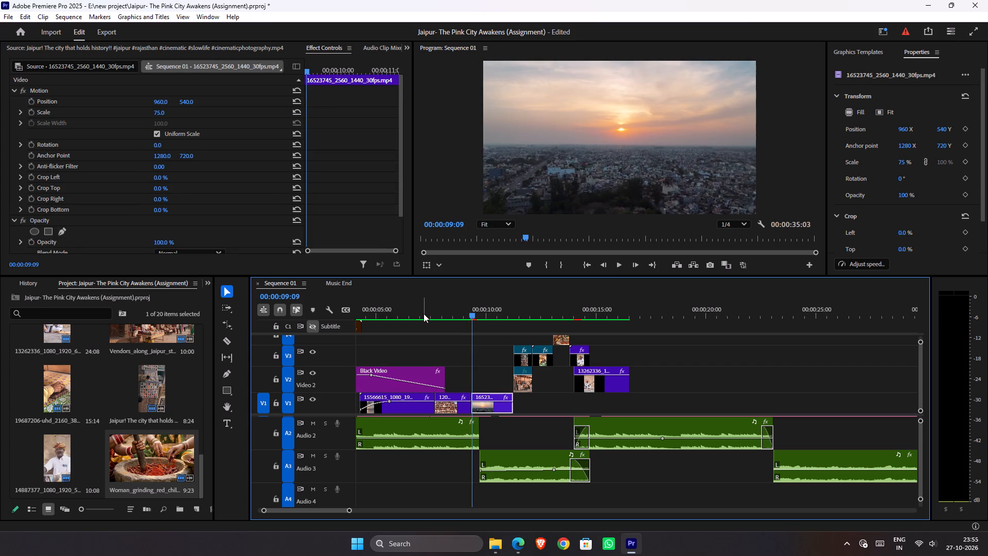
pyautogui.press('space')
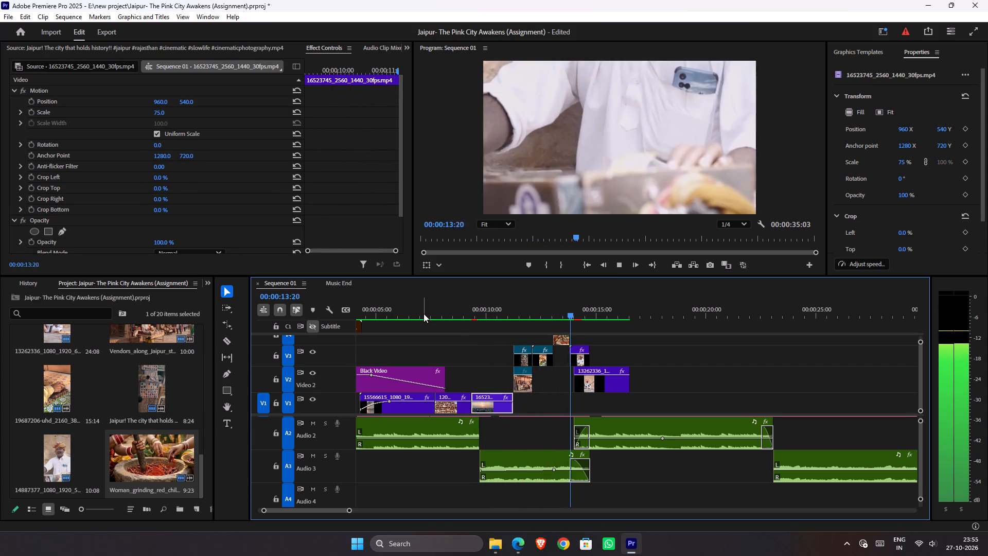
pyautogui.press('space')
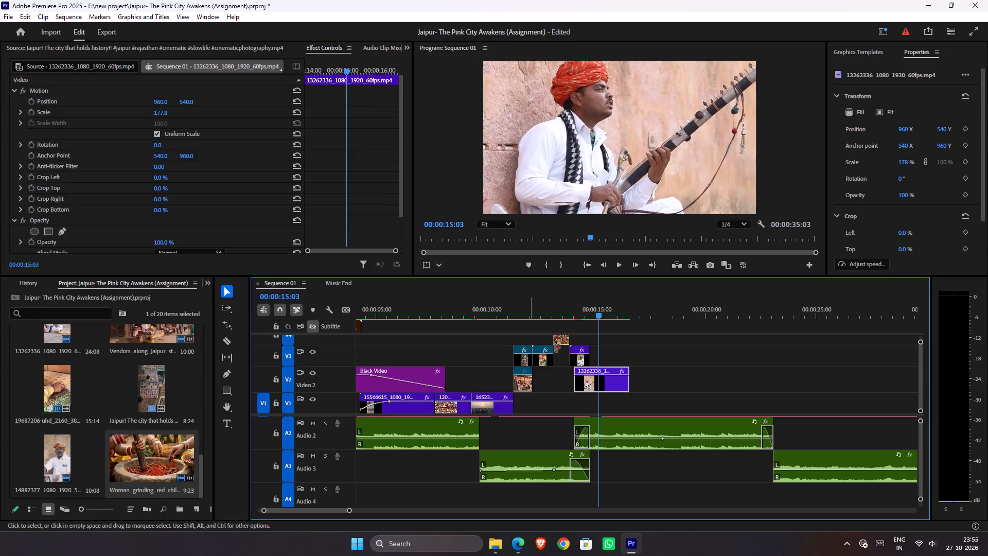
pyautogui.press('space')
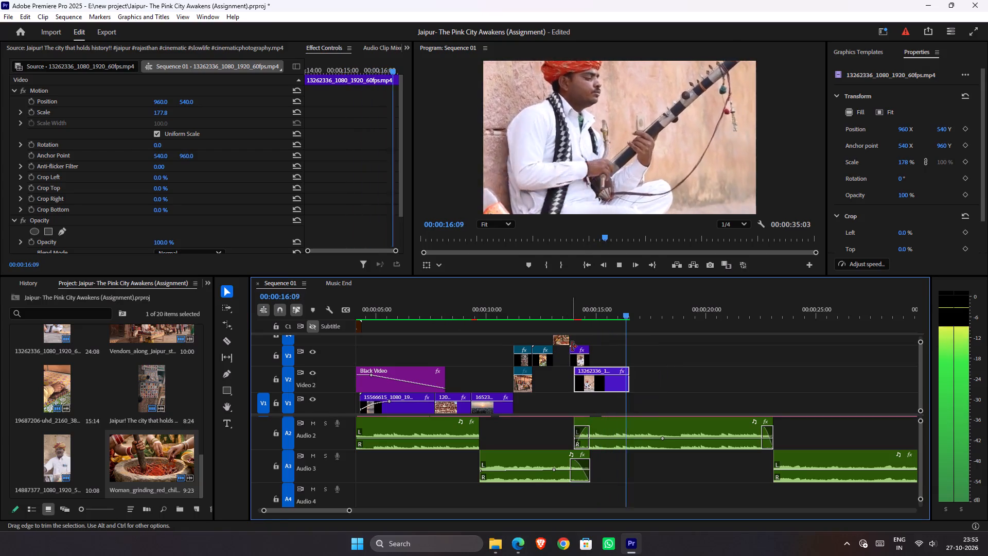
# Add puppet clip 15464746_1080_1920_30fps.mp4 from the Downloads folder to V3, starting shortly before musician clip 13262336 ends.
pyautogui.moveTo(608, 311); pyautogui.dragTo(531, 313)
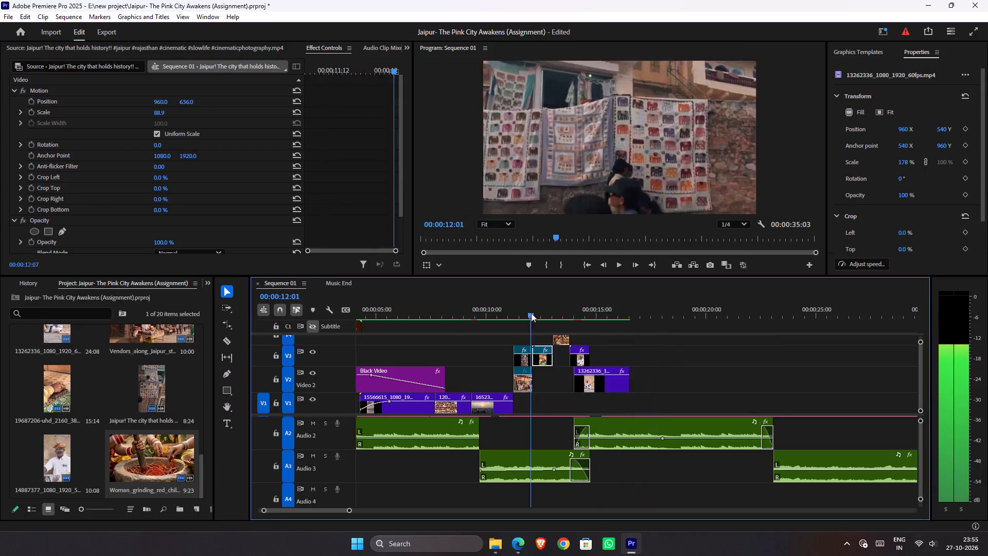
pyautogui.moveTo(531, 313); pyautogui.dragTo(615, 335)
pyautogui.hotkey('alt', 'Tab')
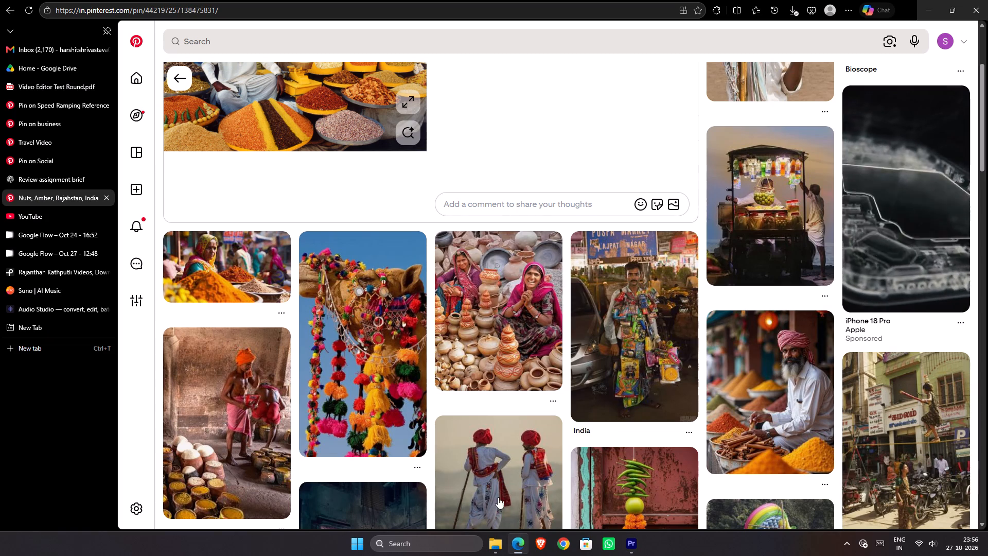
pyautogui.click(494, 553)
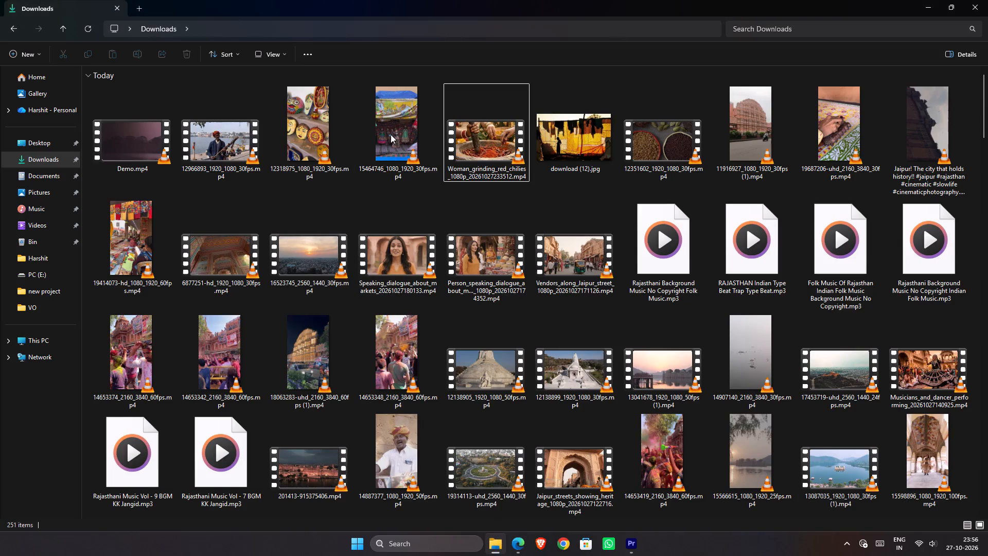
pyautogui.moveTo(391, 134); pyautogui.dragTo(394, 177)
pyautogui.hotkey('alt', 'Tab')
pyautogui.hotkey('alt', 'Tab')
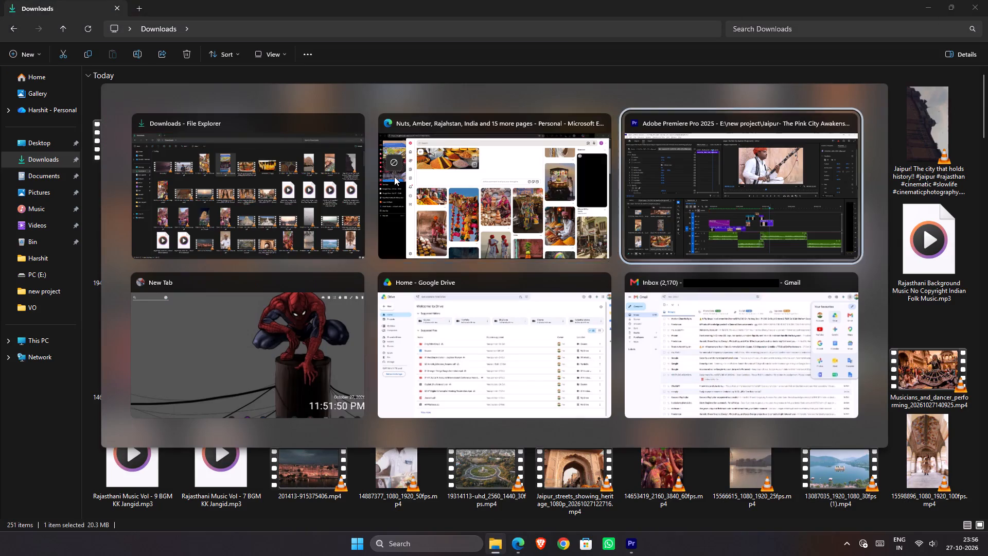
pyautogui.moveTo(394, 177); pyautogui.dragTo(608, 361)
# Preview puppet clip 15464746 on V3 and scale it to fill the frame.
pyautogui.moveTo(594, 310); pyautogui.dragTo(577, 310)
pyautogui.press('space')
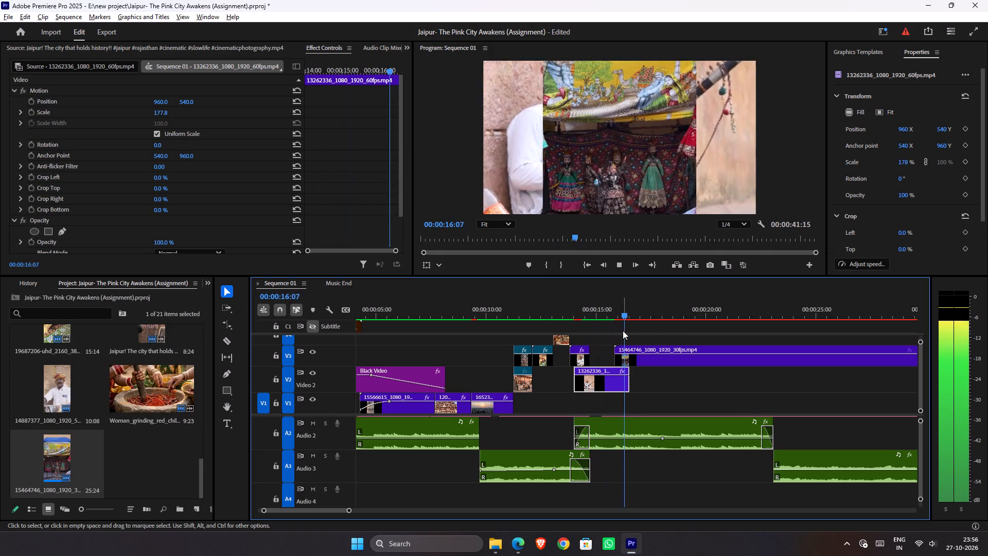
pyautogui.press('space')
pyautogui.rightClick(647, 362)
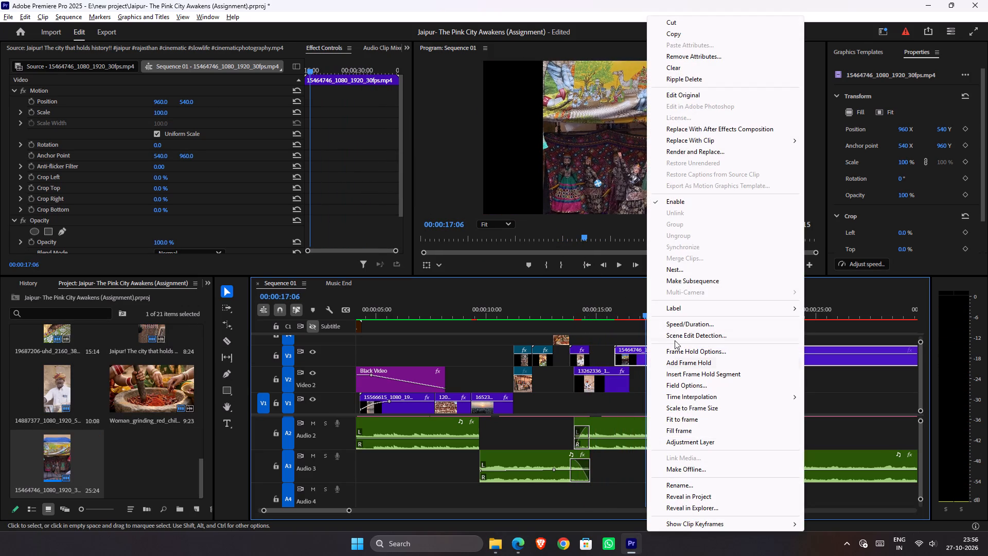
pyautogui.click(694, 429)
# Reposition puppet clip 15464746 vertically to Y -38 so the puppets sit within the frame.
pyautogui.moveTo(647, 190); pyautogui.dragTo(650, 173)
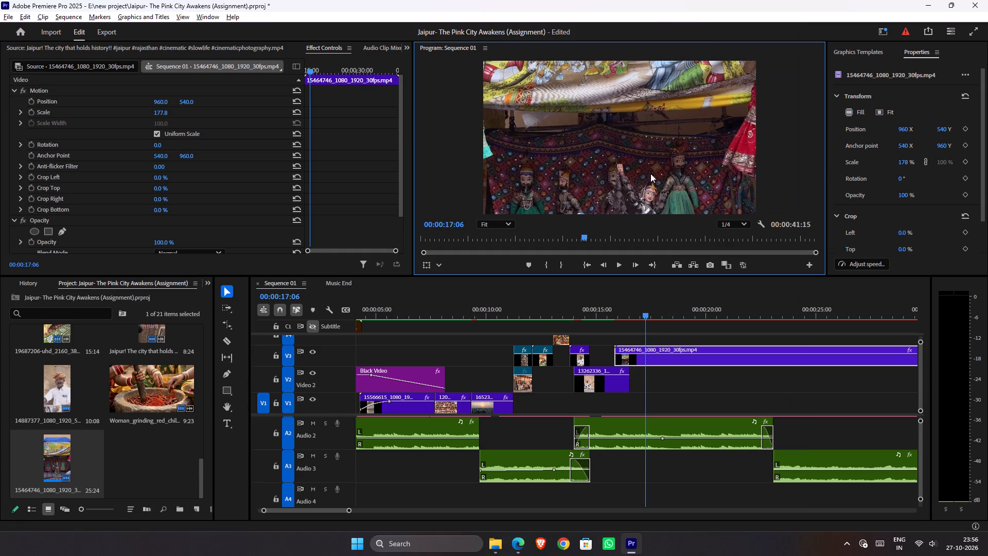
pyautogui.moveTo(650, 173); pyautogui.dragTo(651, 137)
pyautogui.moveTo(942, 129); pyautogui.dragTo(552, 123)
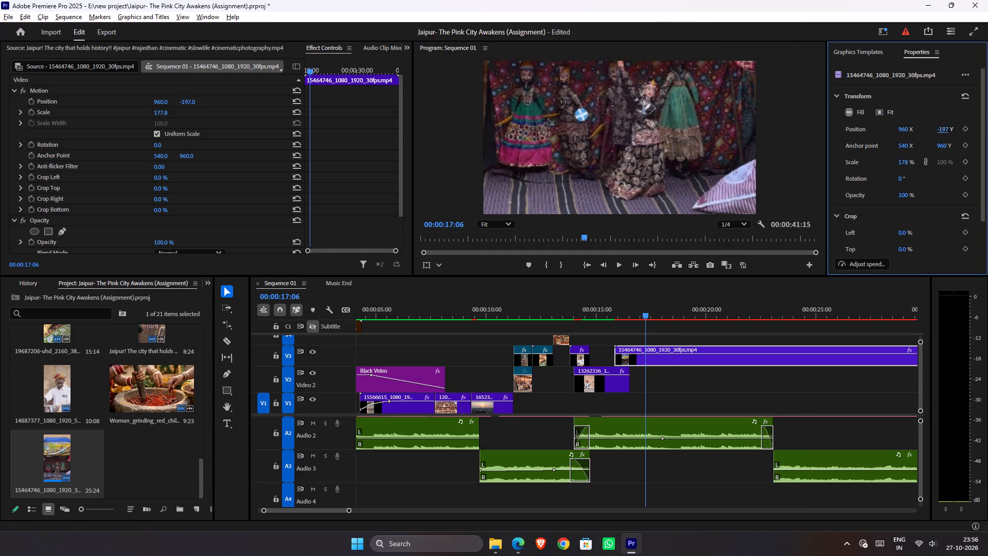
pyautogui.moveTo(552, 123); pyautogui.dragTo(644, 130)
# Play the passage from the market shots and musician clip 13262336 into puppet clip 15464746 to check its entry timing.
pyautogui.moveTo(639, 317); pyautogui.dragTo(594, 325)
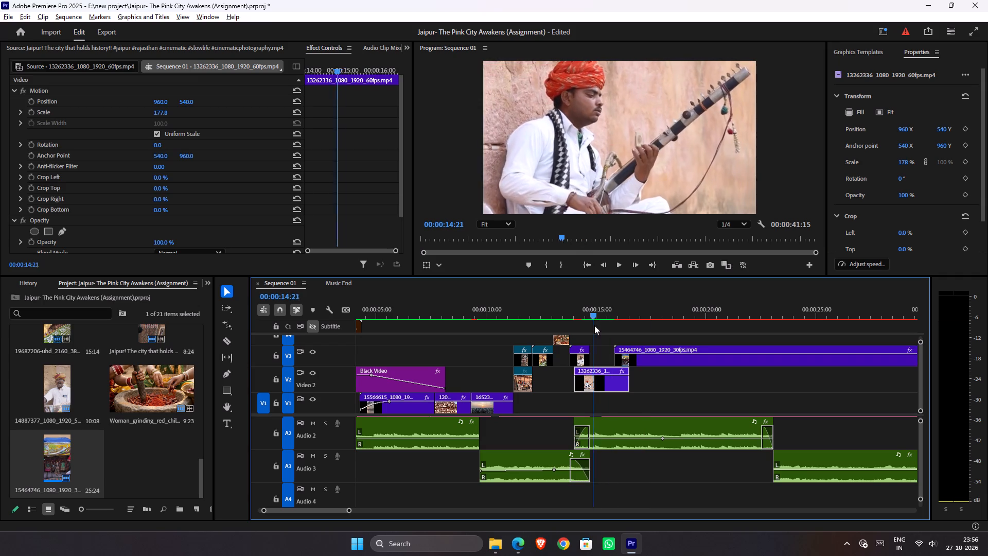
pyautogui.moveTo(594, 325); pyautogui.dragTo(592, 325)
pyautogui.press('space')
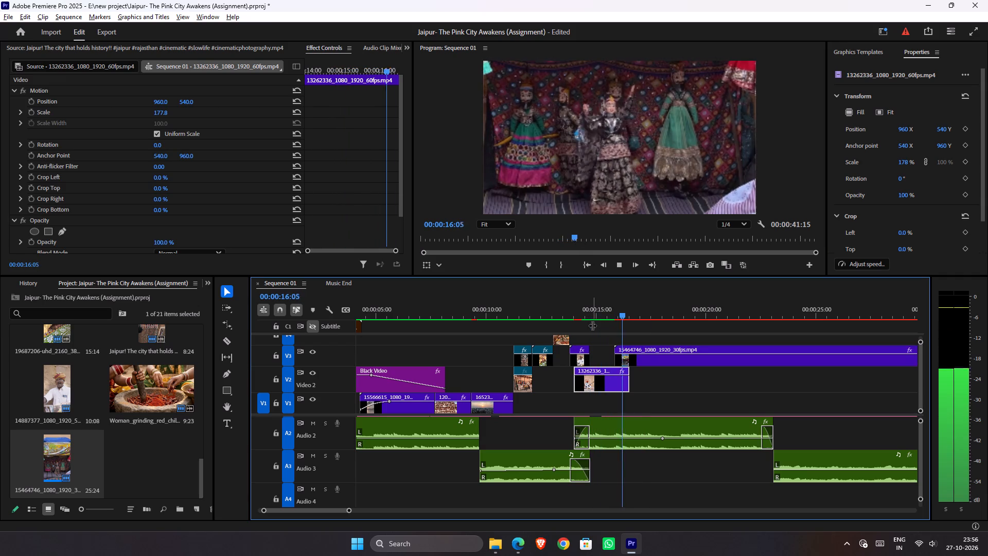
pyautogui.press('space')
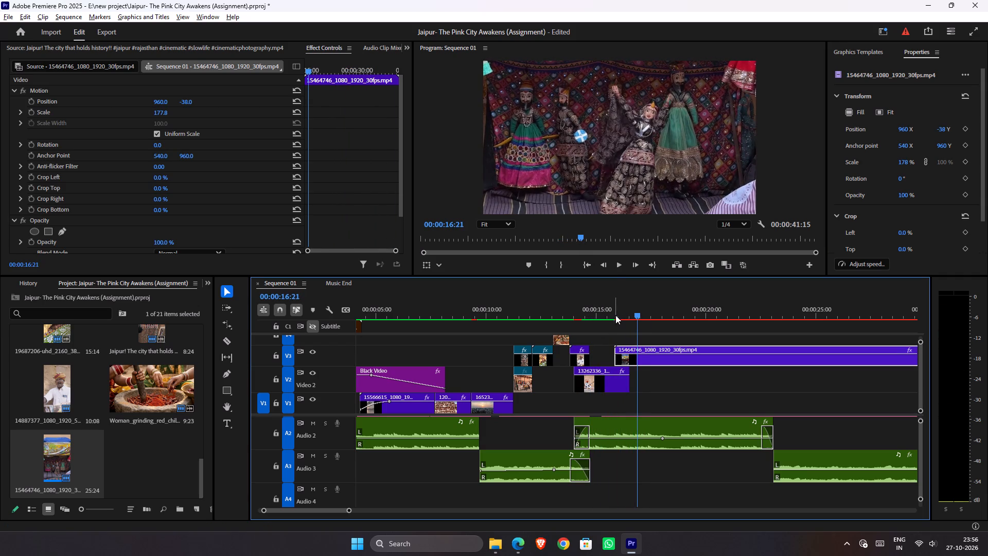
pyautogui.moveTo(615, 315); pyautogui.dragTo(544, 325)
pyautogui.press('space')
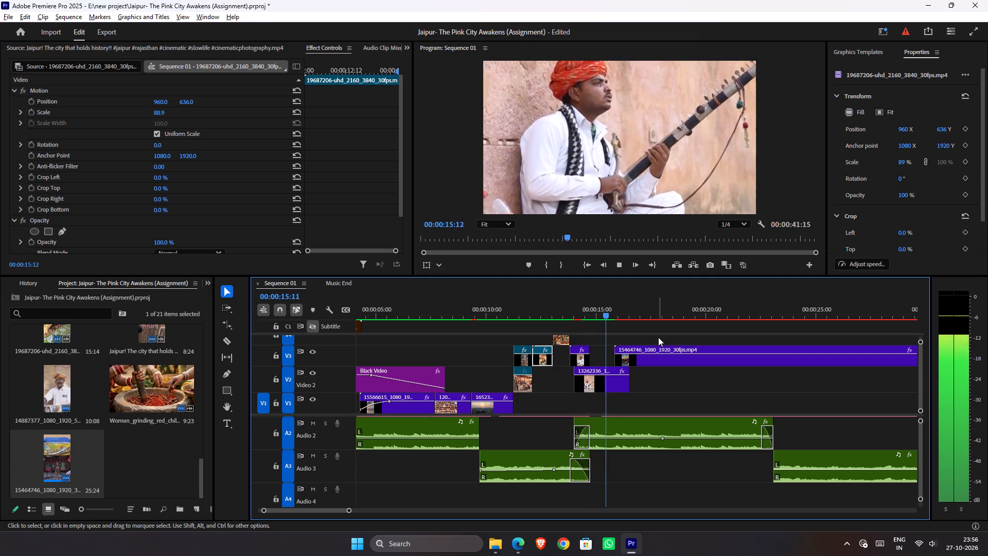
pyautogui.press('space')
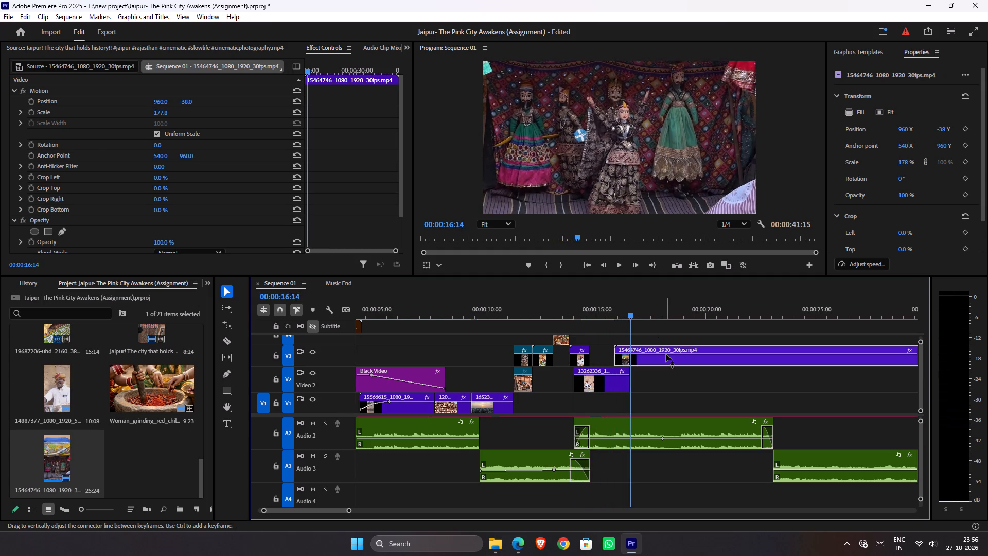
# Play puppet clip 15464746 on V3 from its overlap with musician clip 13262336 to find a better starting moment.
pyautogui.press('space')
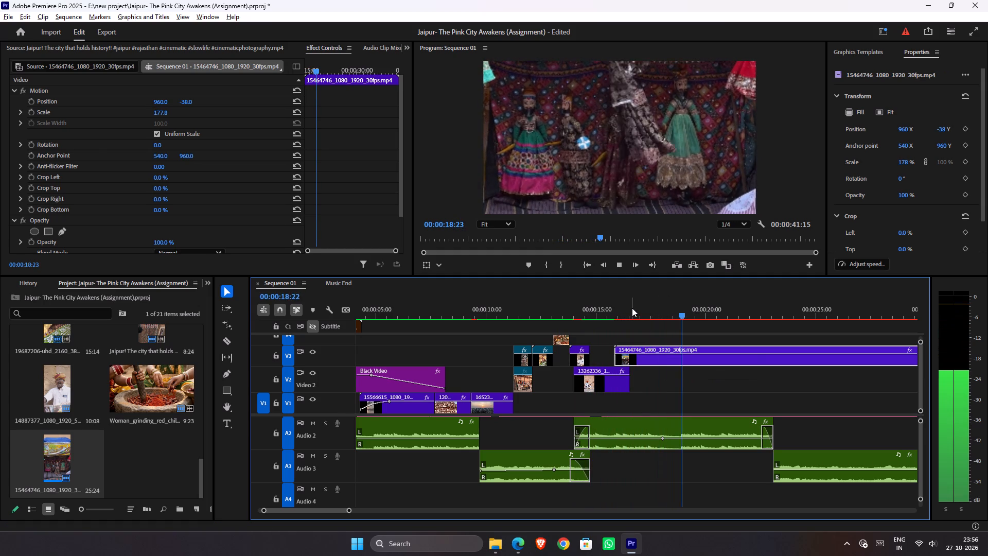
pyautogui.press('space')
pyautogui.moveTo(685, 314); pyautogui.dragTo(658, 316)
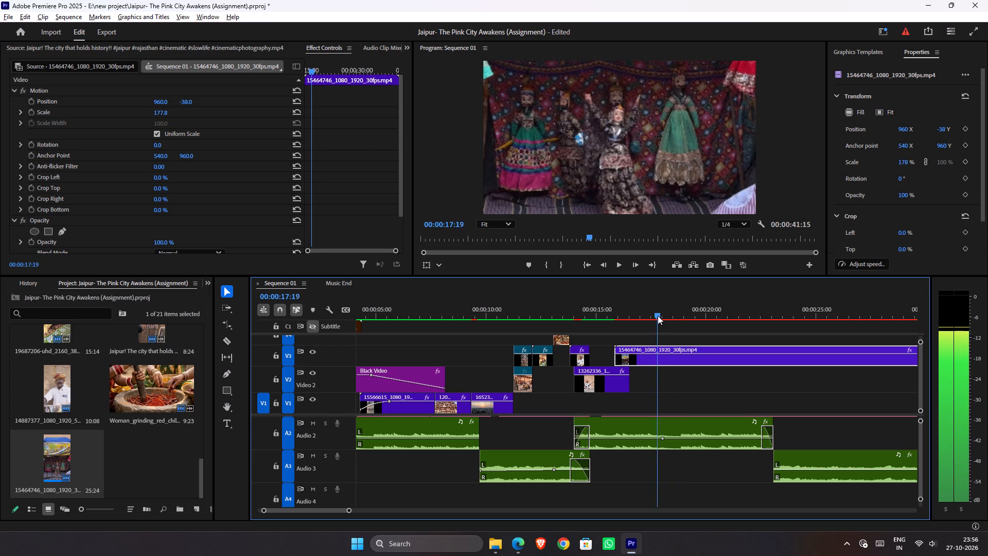
pyautogui.moveTo(658, 316); pyautogui.dragTo(601, 319)
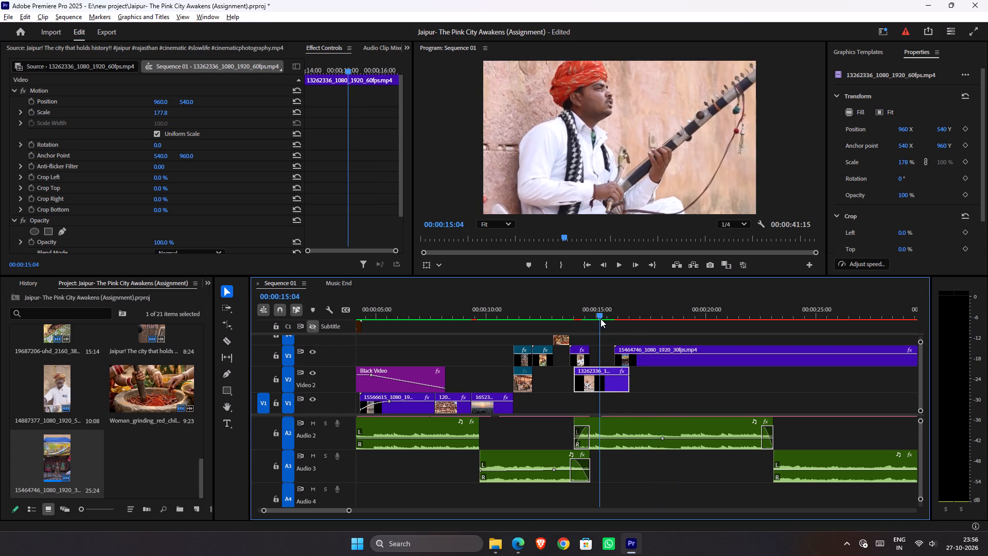
pyautogui.press('space')
pyautogui.press('space')
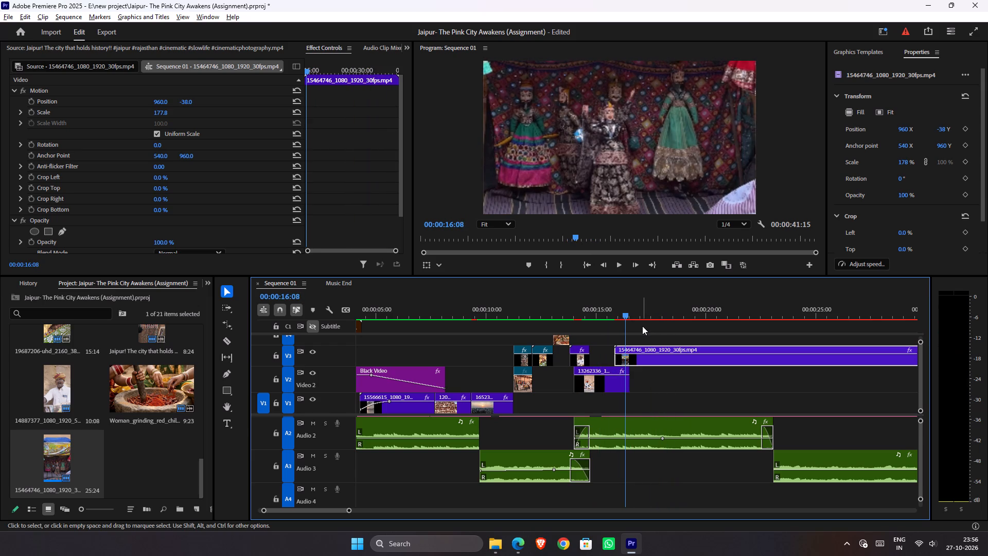
pyautogui.press('space')
pyautogui.press('space')
pyautogui.press('space')
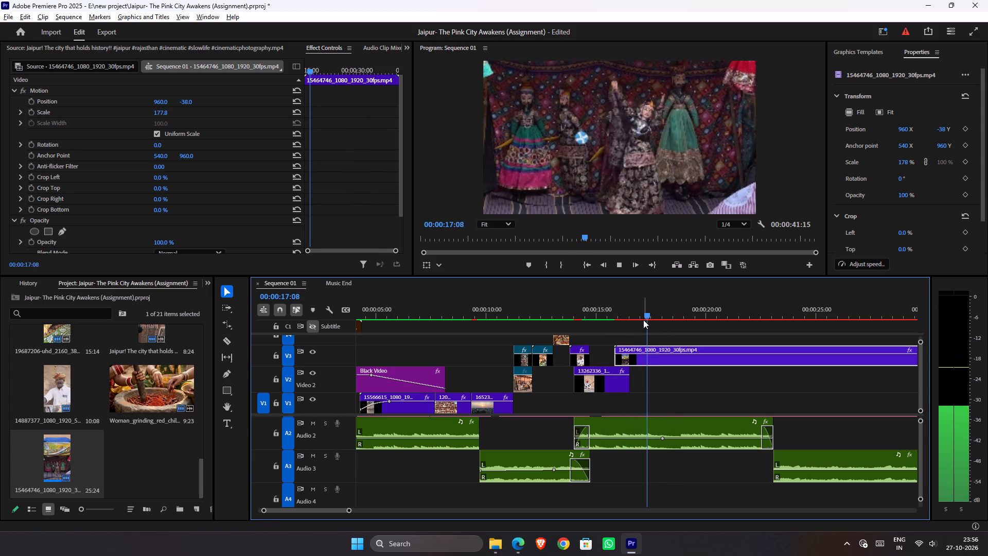
pyautogui.press('space')
pyautogui.press('space')
pyautogui.press('space')
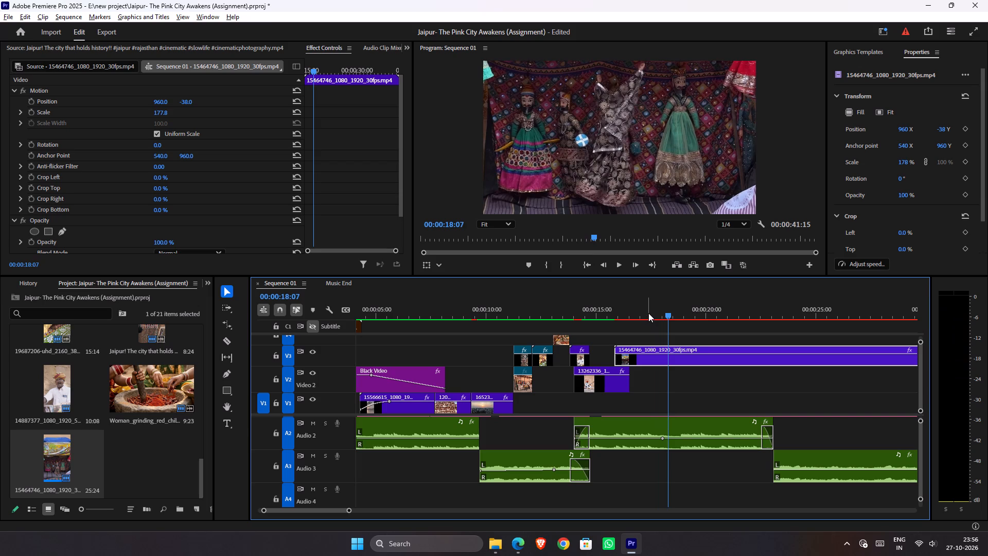
# Split puppet clip 15464746 on V3 at 00:00:17:07 and move the remainder back over its opening, keeping the same start point.
pyautogui.click(648, 313)
pyautogui.moveTo(654, 314); pyautogui.dragTo(647, 317)
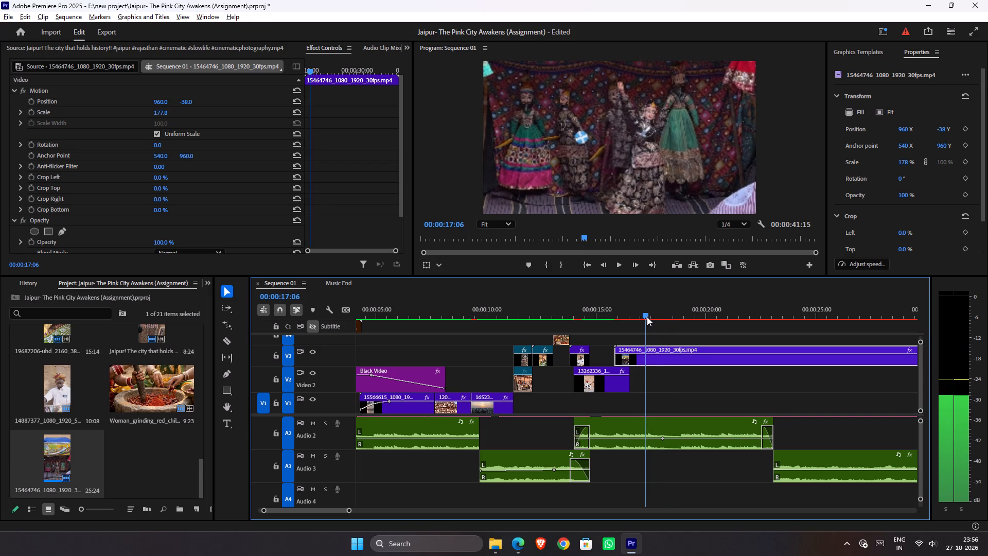
pyautogui.moveTo(647, 317); pyautogui.dragTo(648, 317)
pyautogui.click(650, 355)
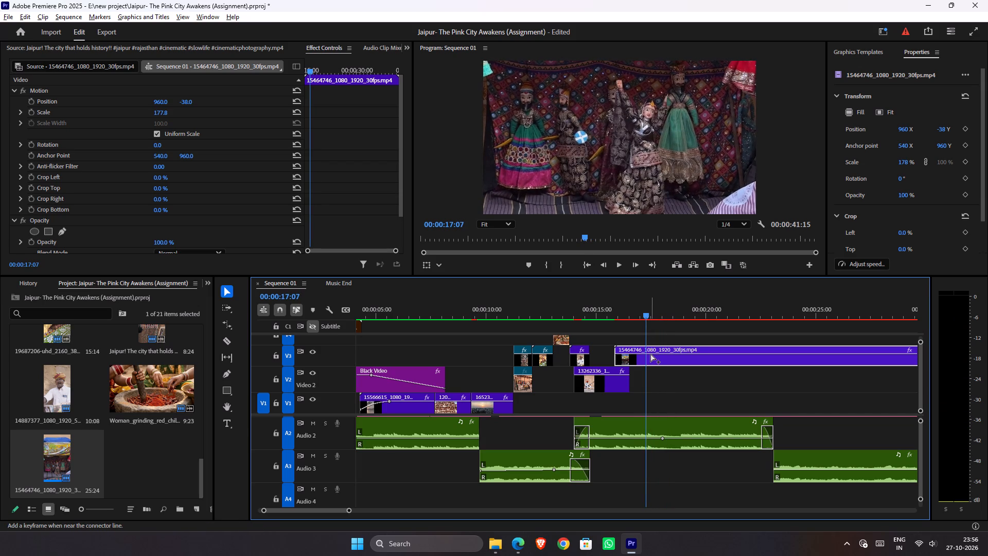
pyautogui.hotkey('ctrl', 'k')
pyautogui.moveTo(665, 361); pyautogui.dragTo(638, 365)
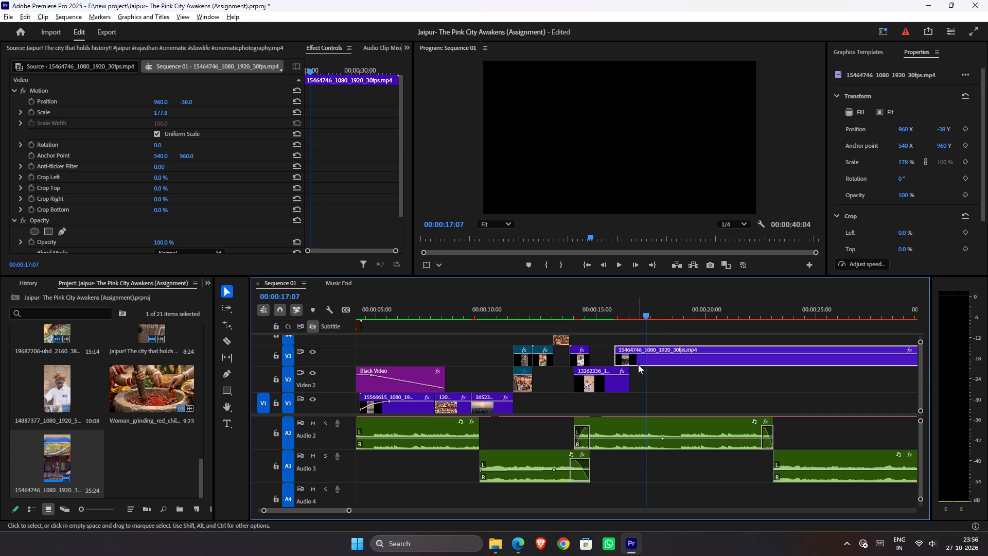
# Review the puppet entry, split clip 15464746 at 00:00:18:06, and move the remainder back over its opening at the same start point.
pyautogui.moveTo(621, 311); pyautogui.dragTo(602, 314)
pyautogui.press('space')
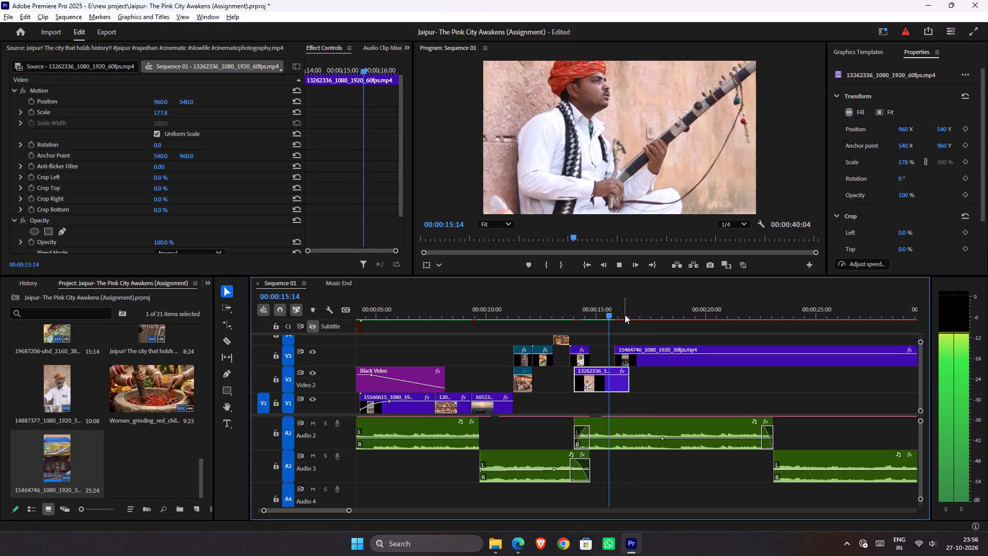
pyautogui.press('space')
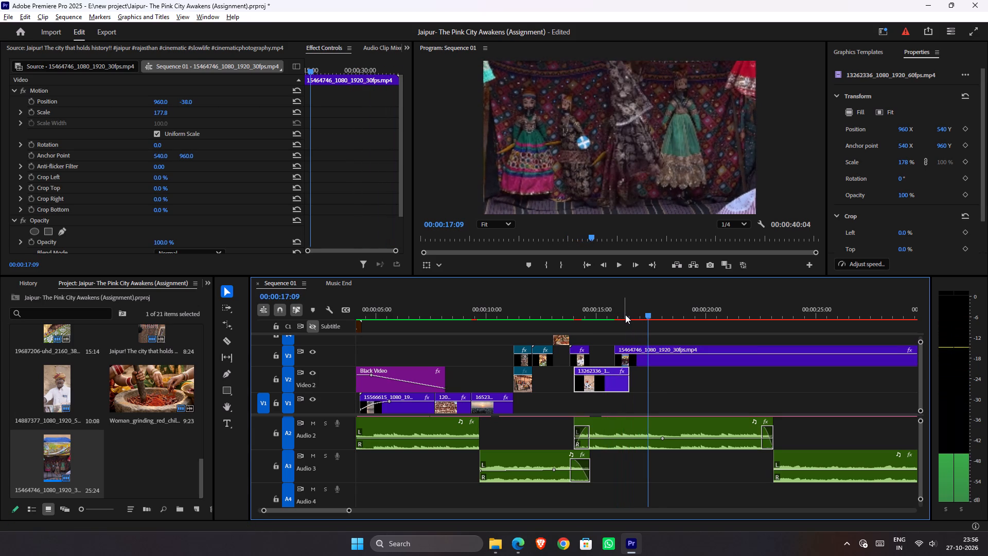
pyautogui.press('space')
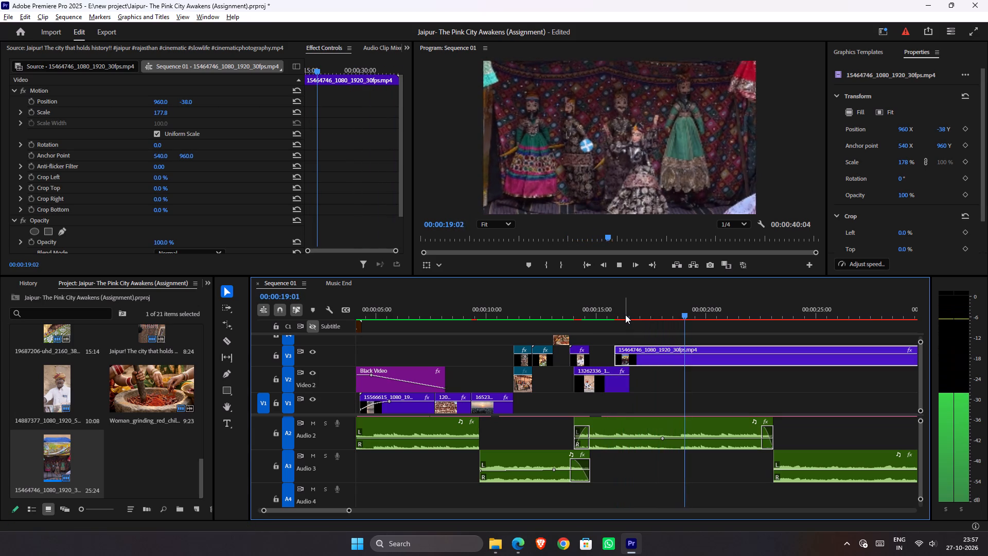
pyautogui.press('space')
pyautogui.press('space')
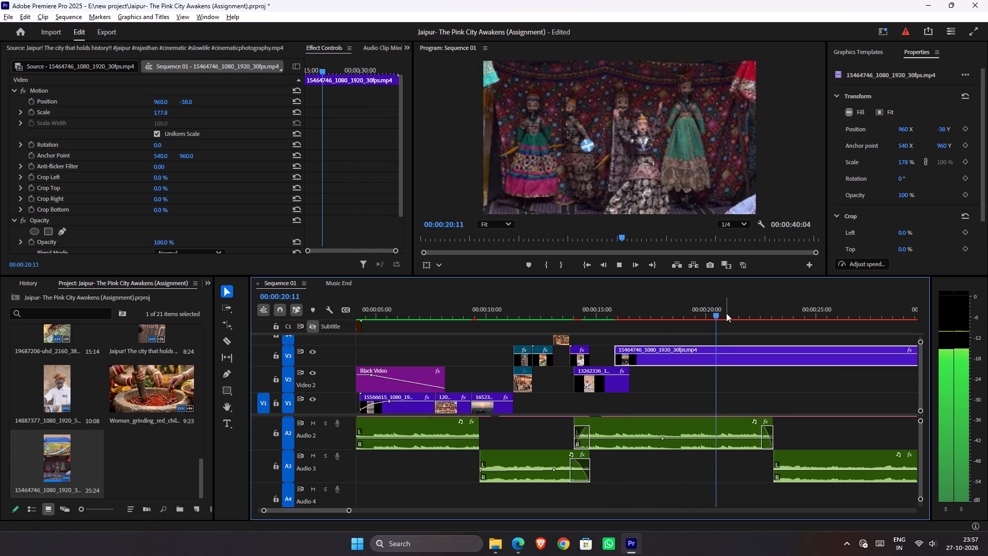
pyautogui.press('space')
pyautogui.moveTo(715, 315); pyautogui.dragTo(663, 324)
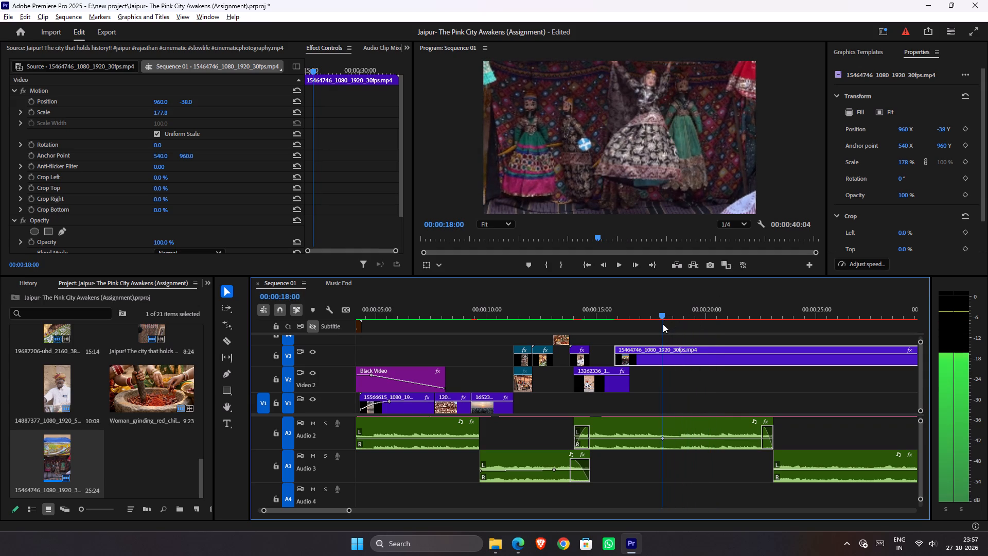
pyautogui.moveTo(663, 324); pyautogui.dragTo(668, 324)
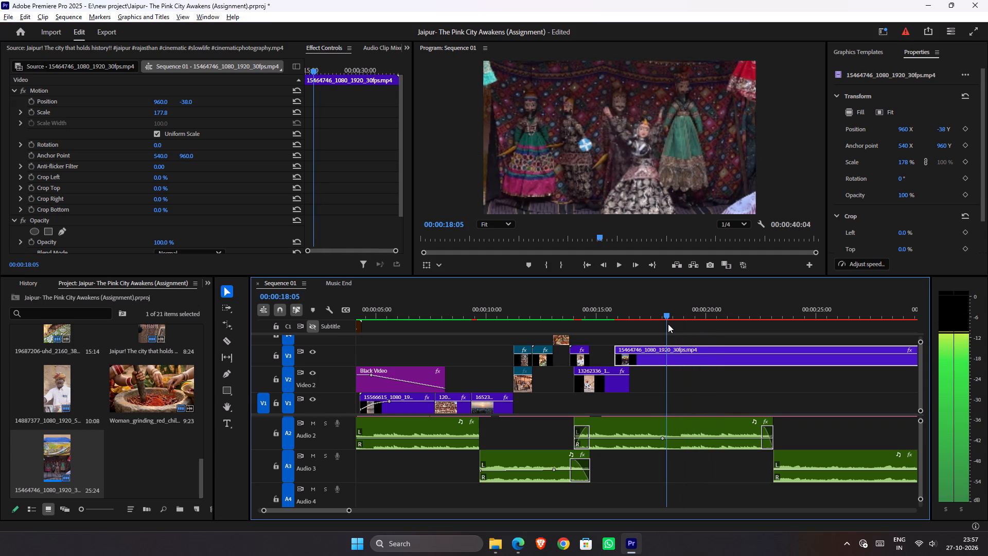
pyautogui.moveTo(668, 324); pyautogui.dragTo(668, 324)
pyautogui.hotkey('ctrl', 'k')
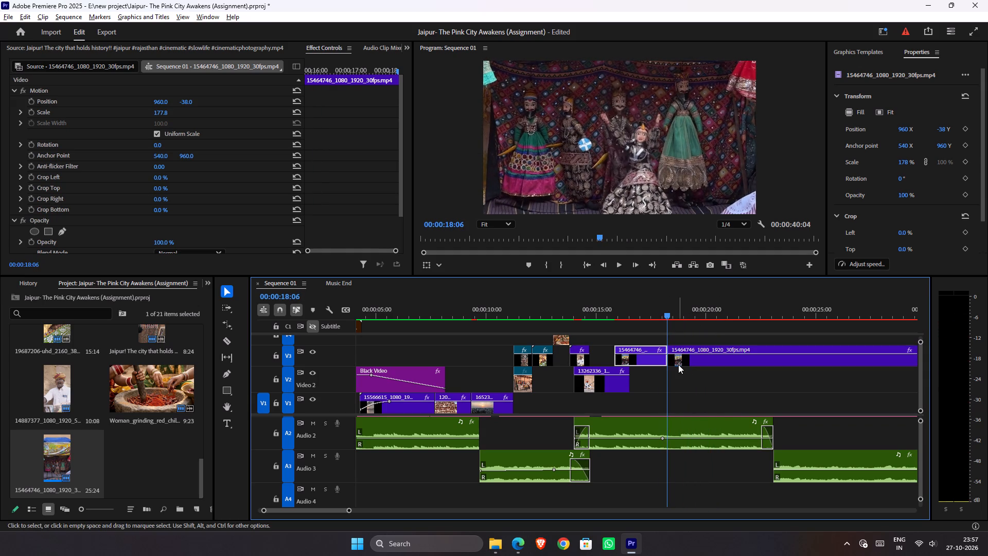
pyautogui.moveTo(708, 362); pyautogui.dragTo(651, 366)
# Play into the puppet clip, split it at 00:00:17:08 on V3 and delete the part after the cut.
pyautogui.moveTo(611, 315); pyautogui.dragTo(596, 316)
pyautogui.press('space')
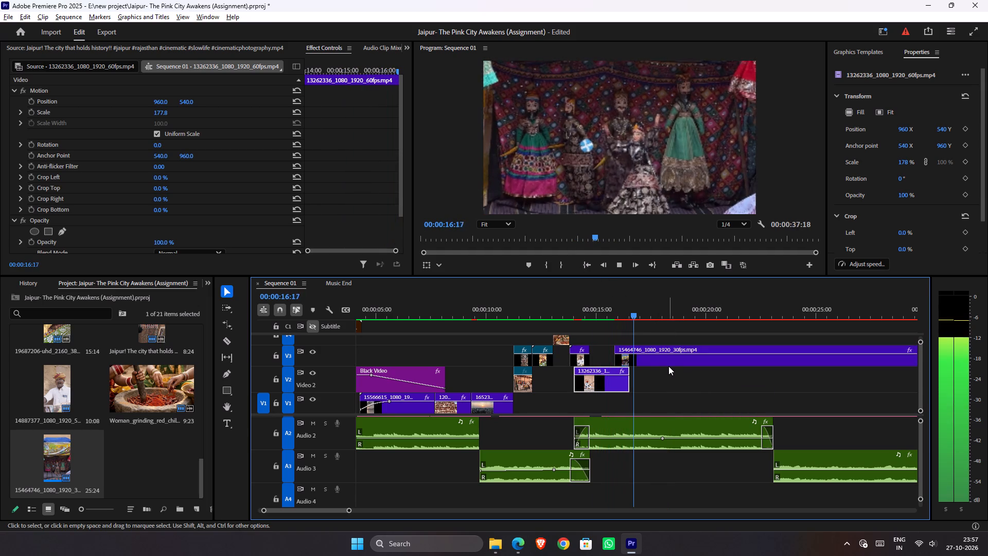
pyautogui.press('space')
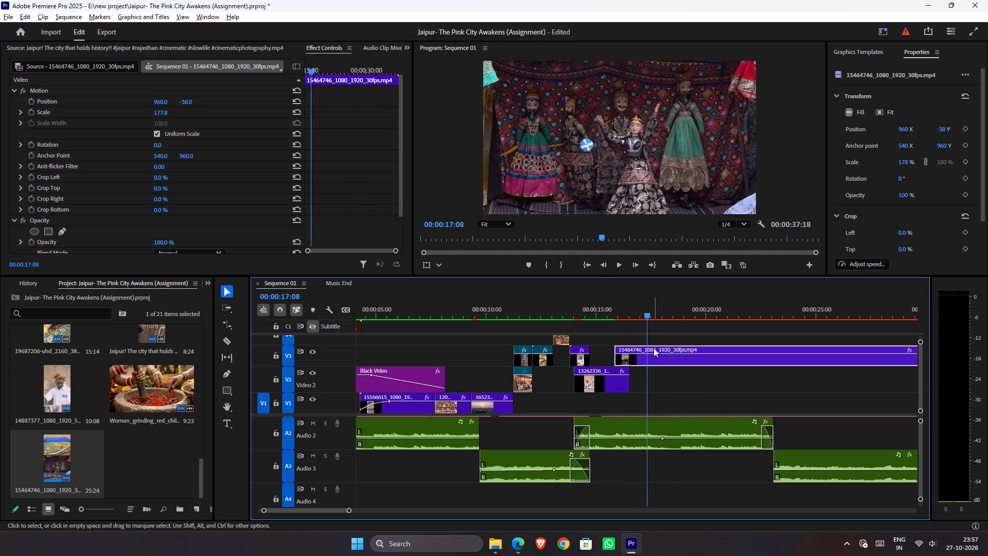
pyautogui.hotkey('ctrl', 'k')
pyautogui.click(661, 360)
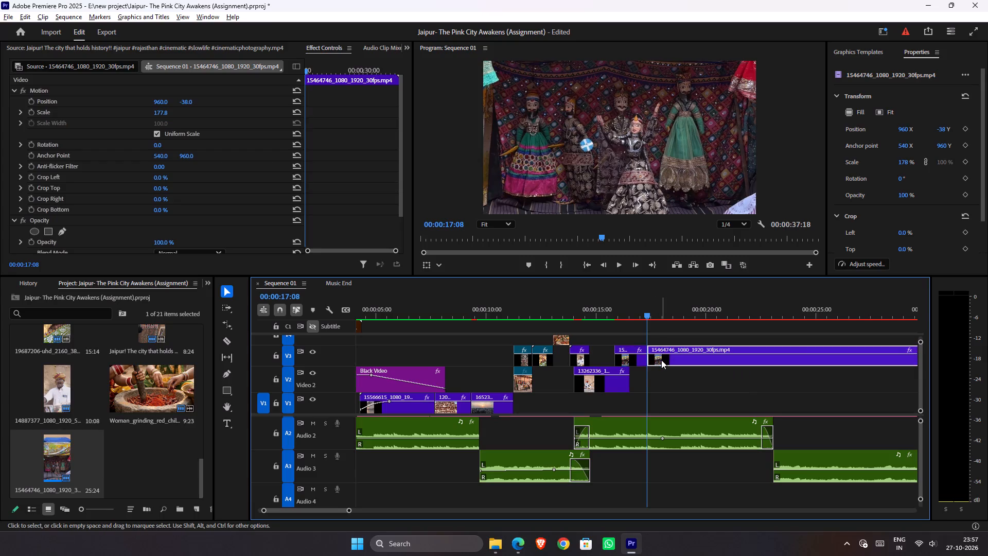
pyautogui.press('Delete')
# Add clip 12318975_1080_1920_30fps.mp4 from the Downloads folder to V3, directly after the puppet clip at 00:00:17:08.
pyautogui.hotkey('alt', 'Tab')
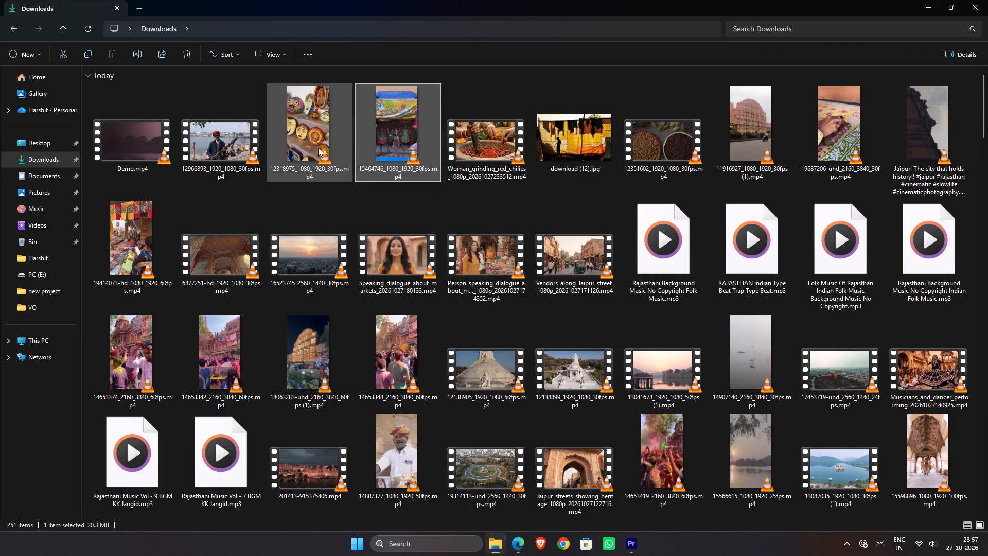
pyautogui.moveTo(318, 148); pyautogui.dragTo(643, 355)
pyautogui.hotkey('alt', 'Tab')
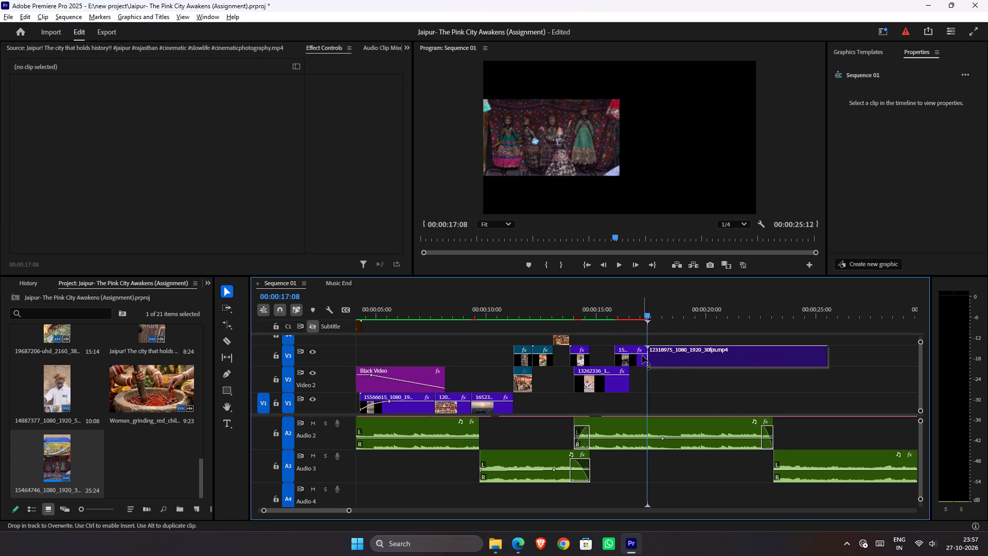
# Scale painted-mask clip 12318975 to fill the frame and set its vertical position to Y 237.
pyautogui.click(671, 357)
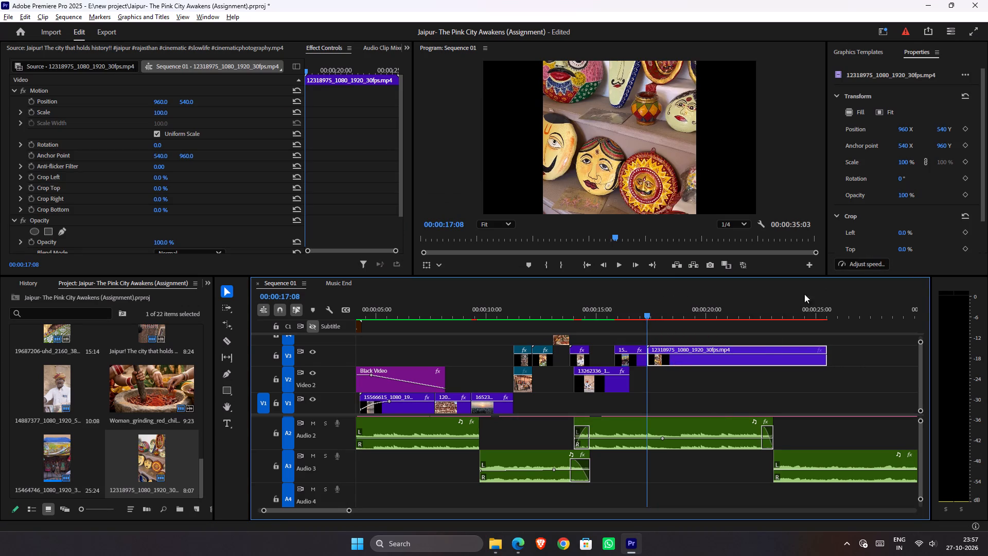
pyautogui.rightClick(761, 353)
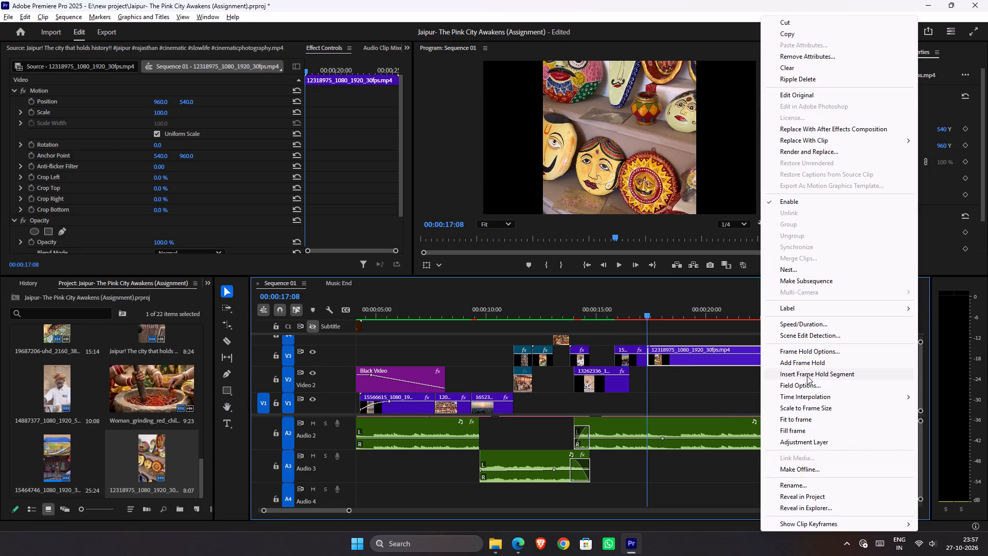
pyautogui.click(800, 430)
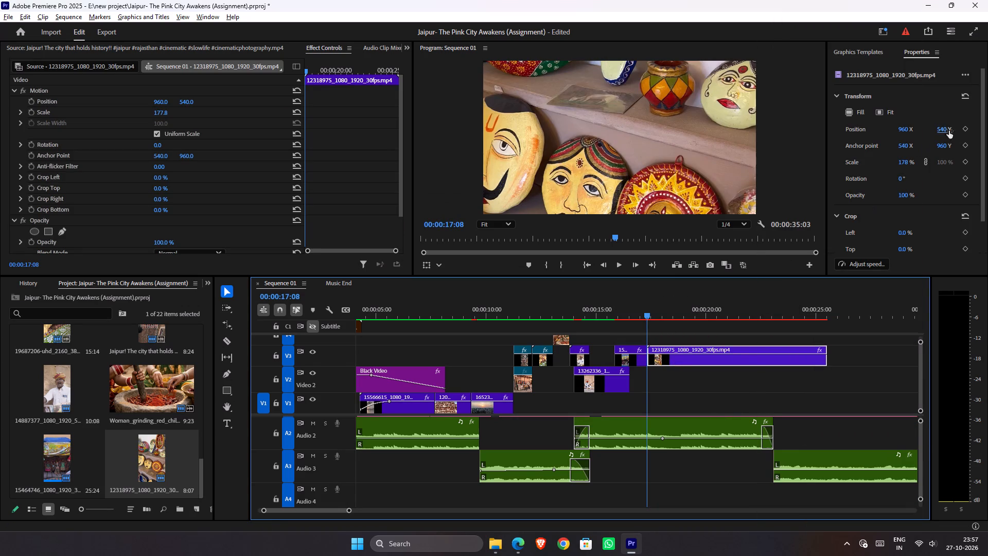
pyautogui.moveTo(948, 129); pyautogui.dragTo(943, 176)
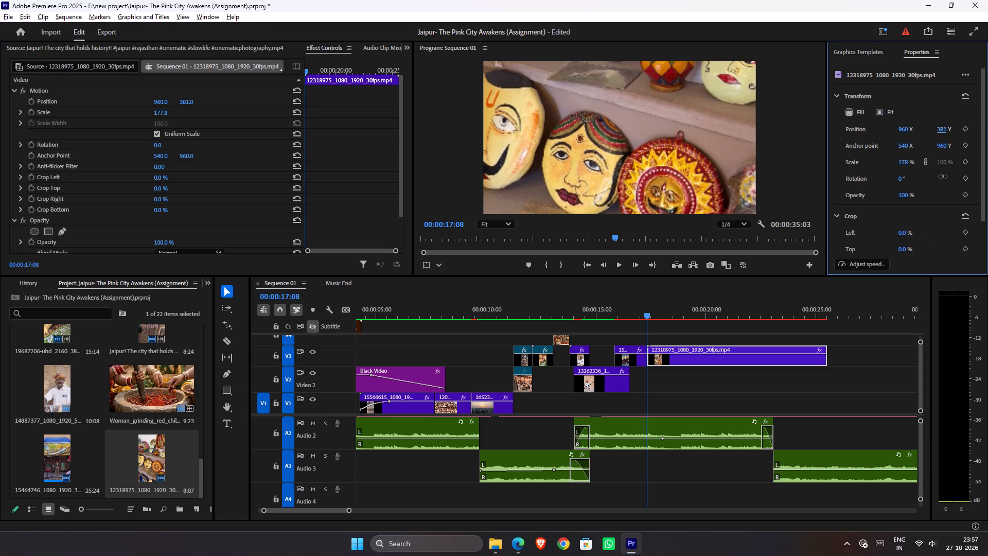
pyautogui.moveTo(943, 176); pyautogui.dragTo(942, 277)
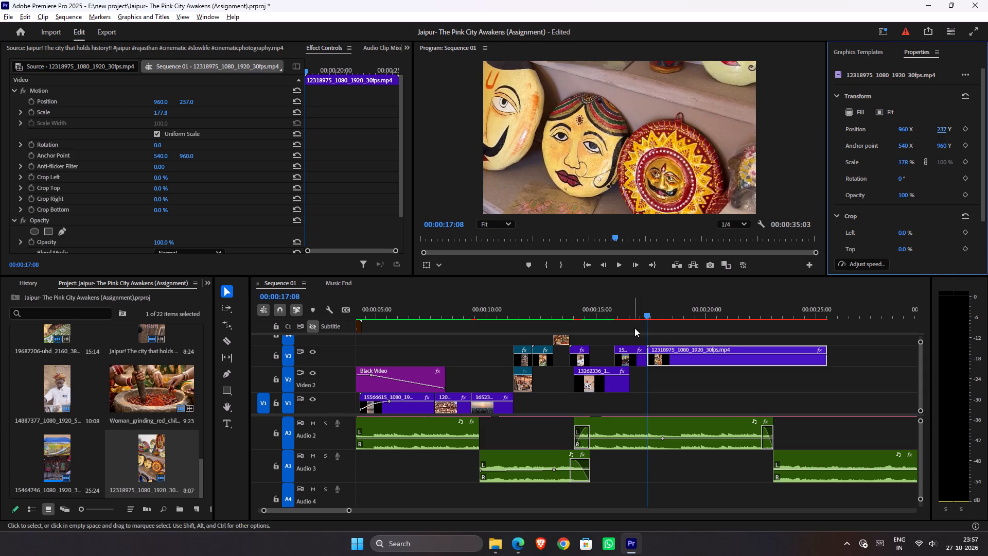
# Move the playhead back to about 00:00:09:02 and save the project.
pyautogui.moveTo(637, 318); pyautogui.dragTo(467, 317)
pyautogui.hotkey('ctrl', 's')
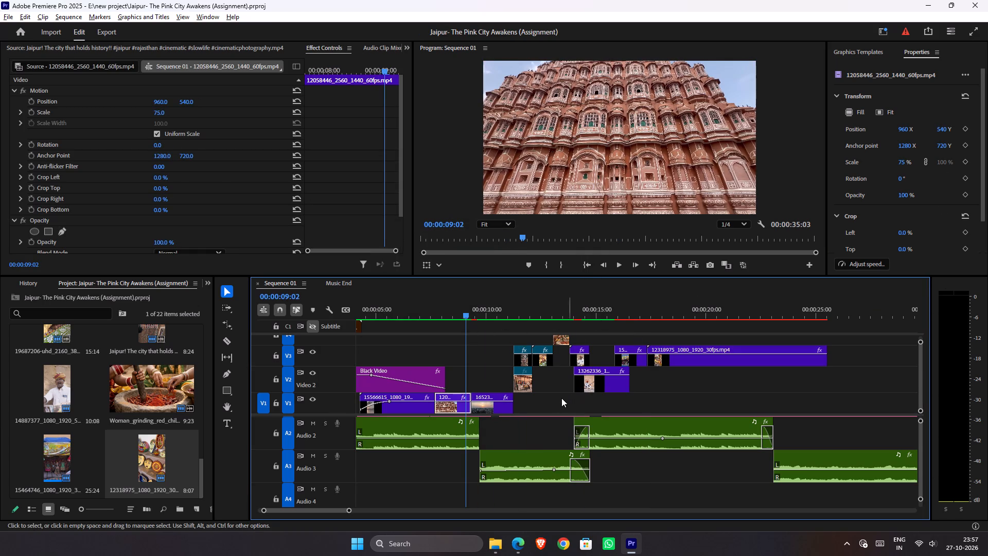
# Play from the Hawa Mahal shot through the market, musician, puppet and mask clips to check the cuts against the music.
pyautogui.click(554, 403)
pyautogui.press('space')
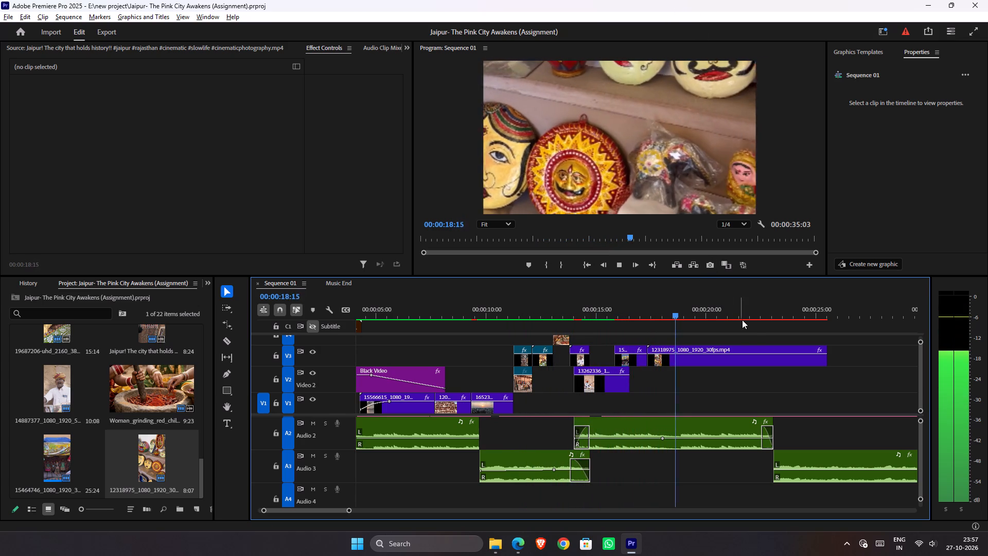
pyautogui.press('space')
pyautogui.press('space')
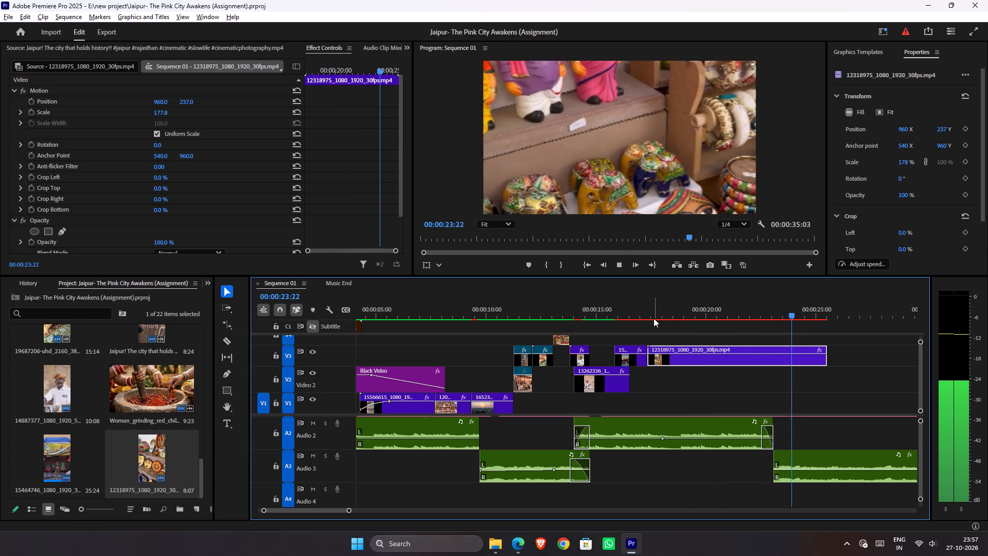
pyautogui.moveTo(623, 311); pyautogui.dragTo(542, 319)
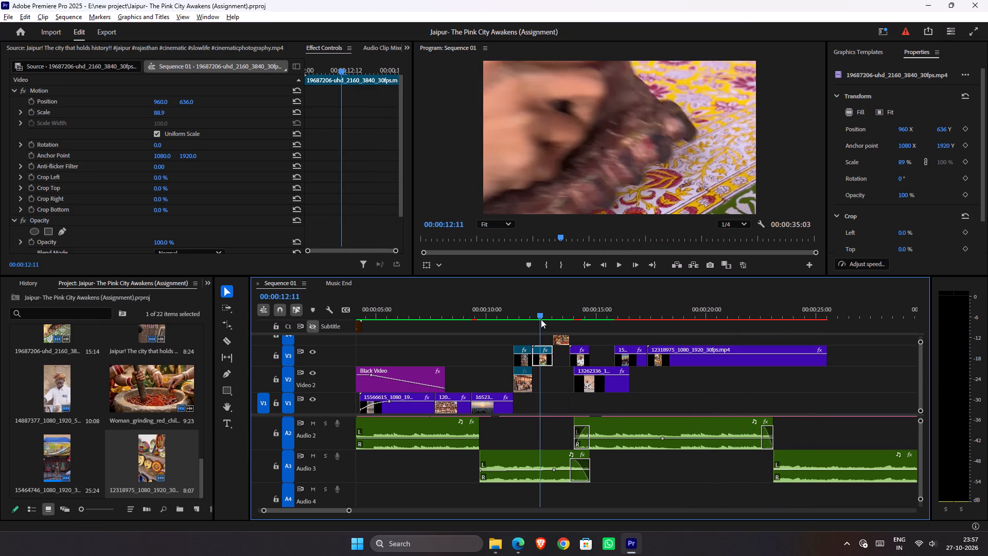
pyautogui.press('space')
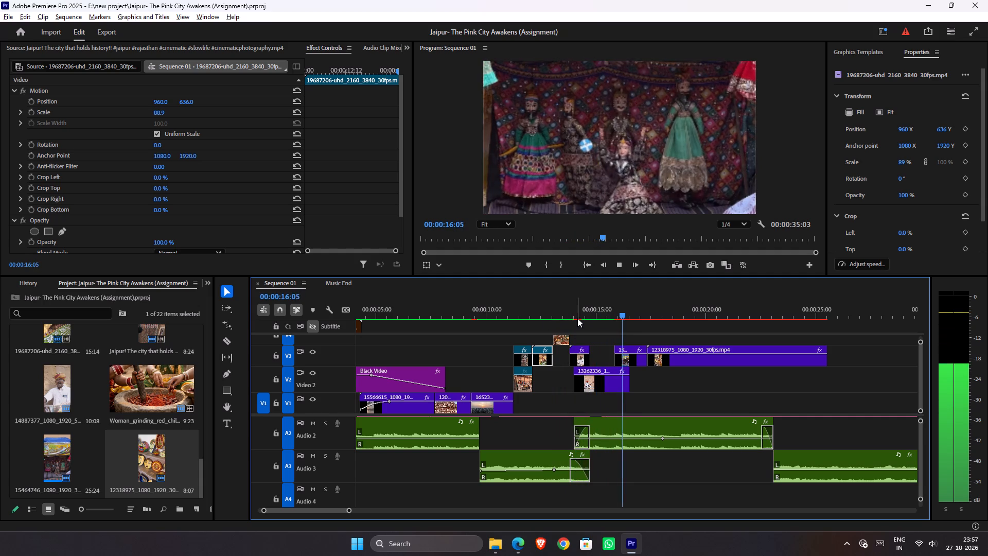
pyautogui.press('space')
pyautogui.press('space')
pyautogui.press('space')
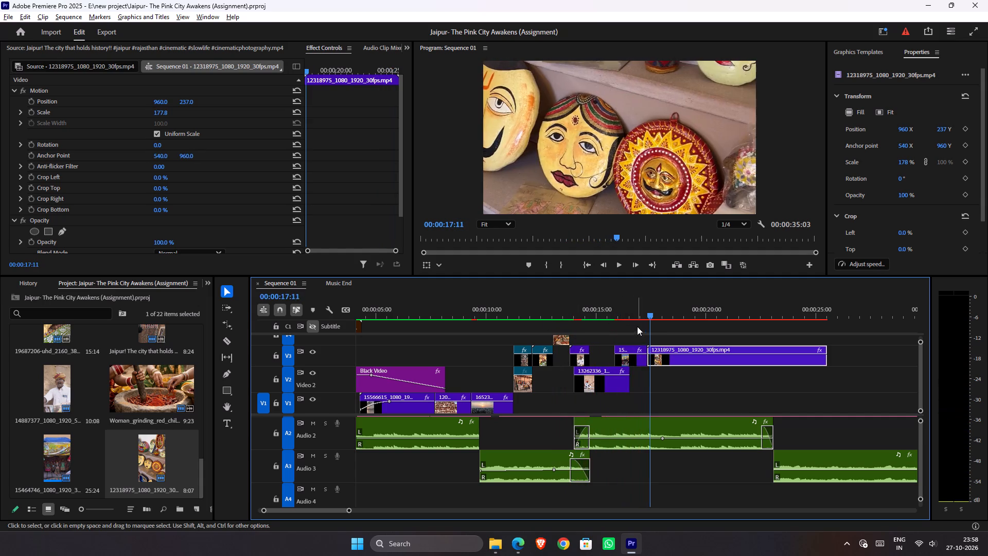
pyautogui.press('space')
pyautogui.press('space')
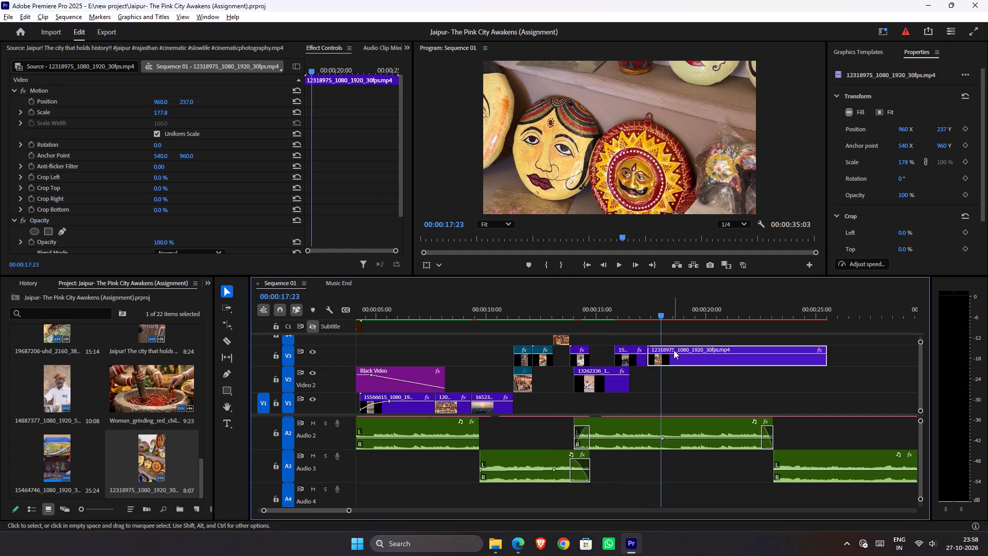
# Save the project.
pyautogui.hotkey('ctrl', 's')
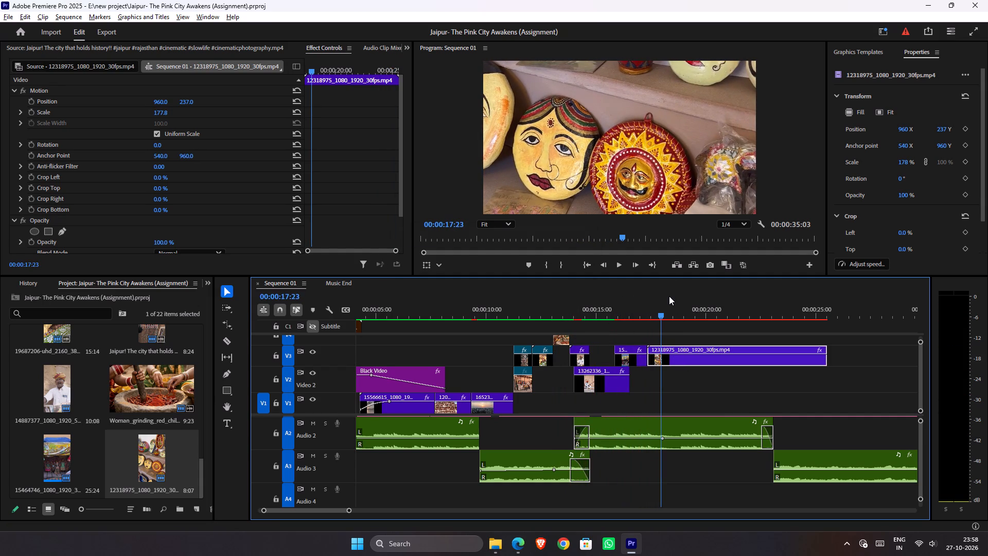
# Play the puppet and painted-mask section repeatedly from around 00:00:16:00 to check the cut against the music.
pyautogui.moveTo(646, 308); pyautogui.dragTo(622, 309)
pyautogui.press('space')
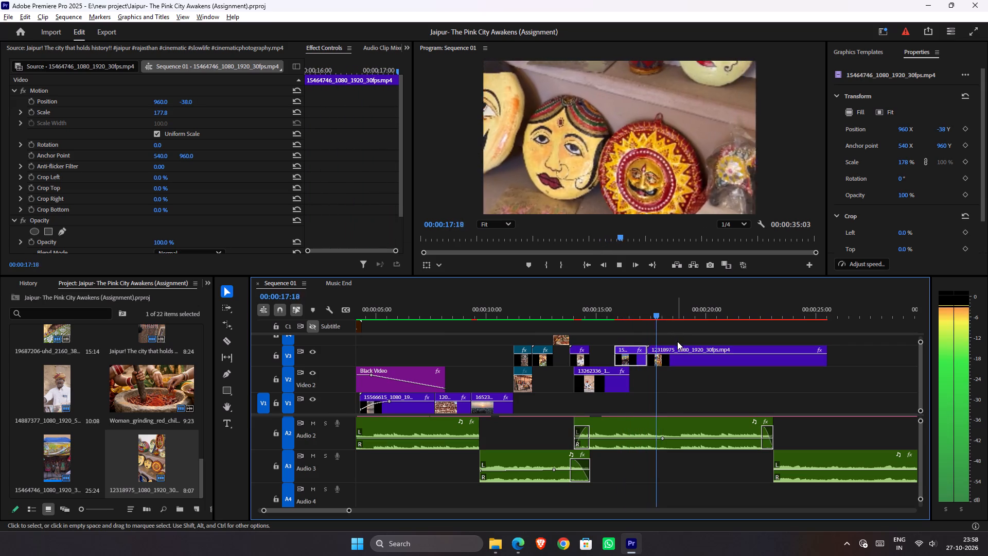
pyautogui.press('space')
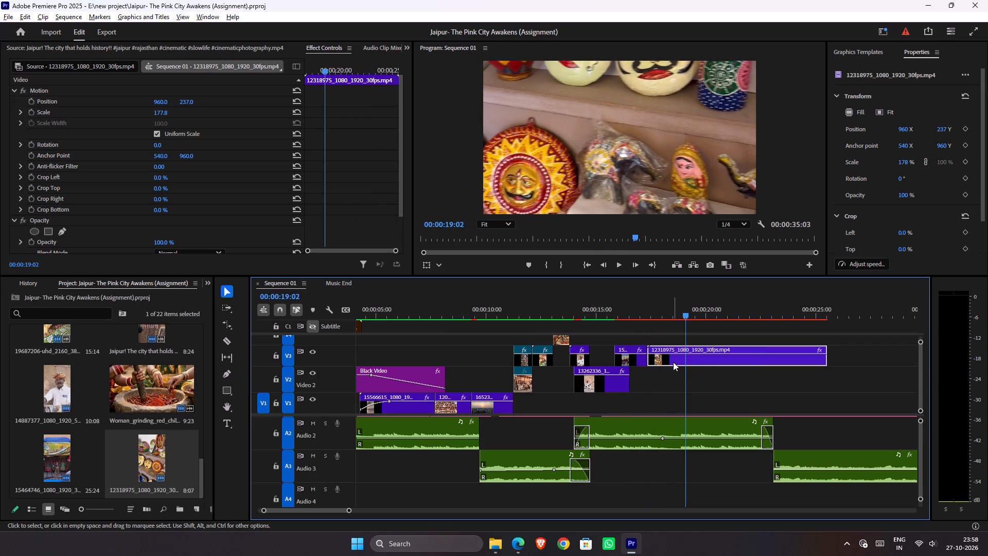
pyautogui.moveTo(633, 312); pyautogui.dragTo(605, 315)
pyautogui.press('space')
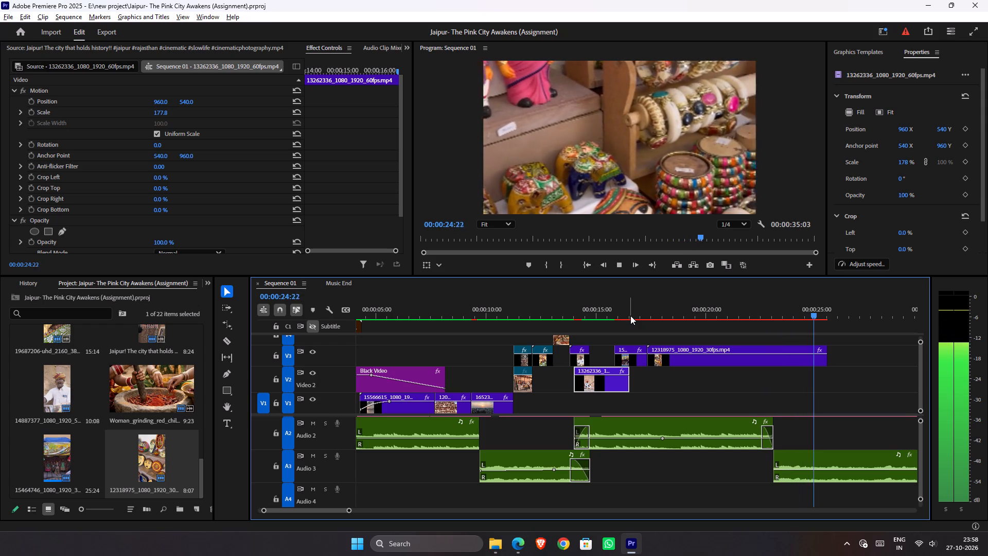
pyautogui.moveTo(630, 316); pyautogui.dragTo(619, 318)
pyautogui.press('space')
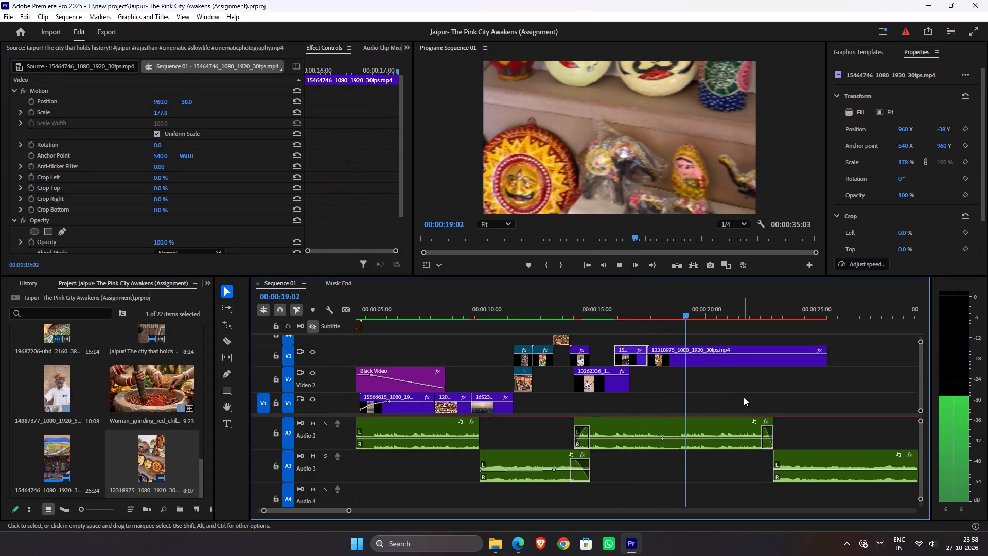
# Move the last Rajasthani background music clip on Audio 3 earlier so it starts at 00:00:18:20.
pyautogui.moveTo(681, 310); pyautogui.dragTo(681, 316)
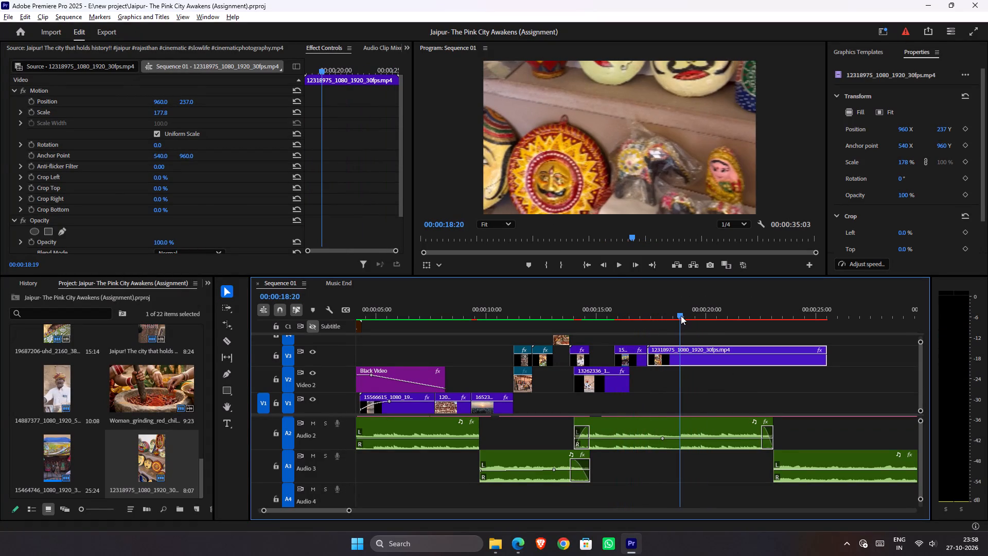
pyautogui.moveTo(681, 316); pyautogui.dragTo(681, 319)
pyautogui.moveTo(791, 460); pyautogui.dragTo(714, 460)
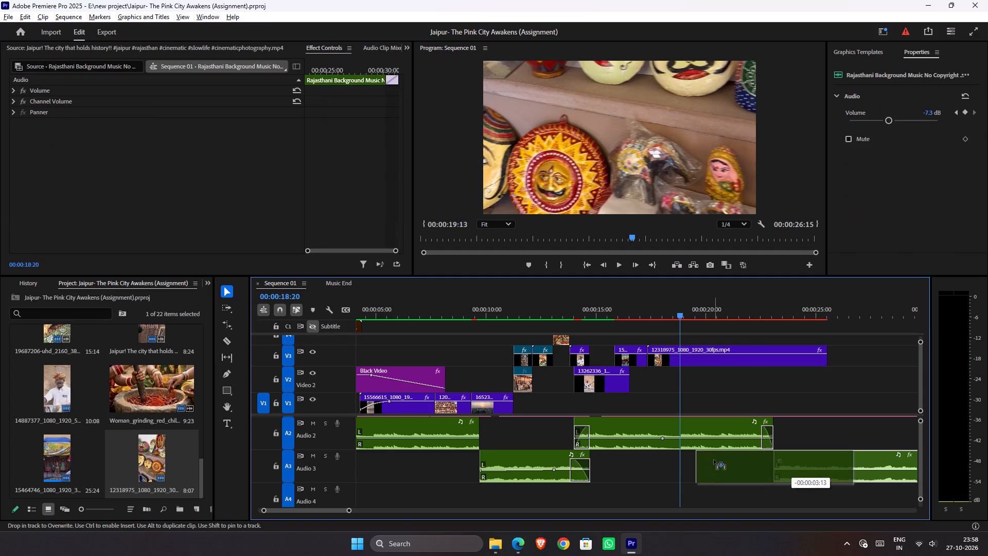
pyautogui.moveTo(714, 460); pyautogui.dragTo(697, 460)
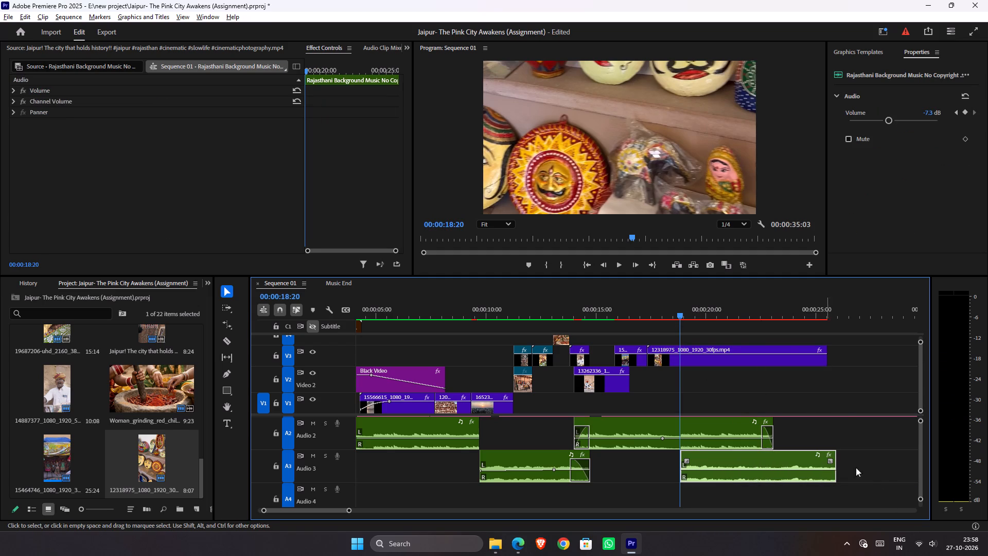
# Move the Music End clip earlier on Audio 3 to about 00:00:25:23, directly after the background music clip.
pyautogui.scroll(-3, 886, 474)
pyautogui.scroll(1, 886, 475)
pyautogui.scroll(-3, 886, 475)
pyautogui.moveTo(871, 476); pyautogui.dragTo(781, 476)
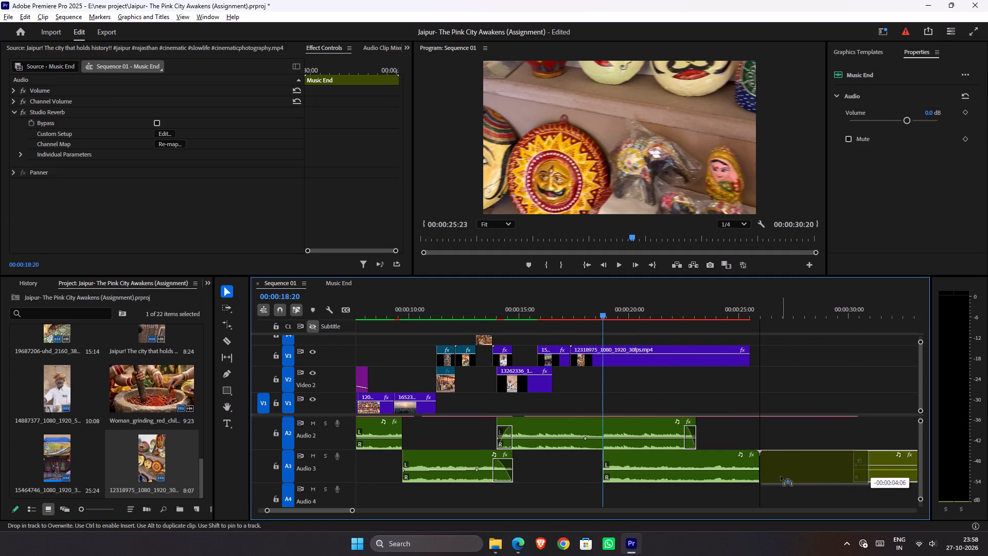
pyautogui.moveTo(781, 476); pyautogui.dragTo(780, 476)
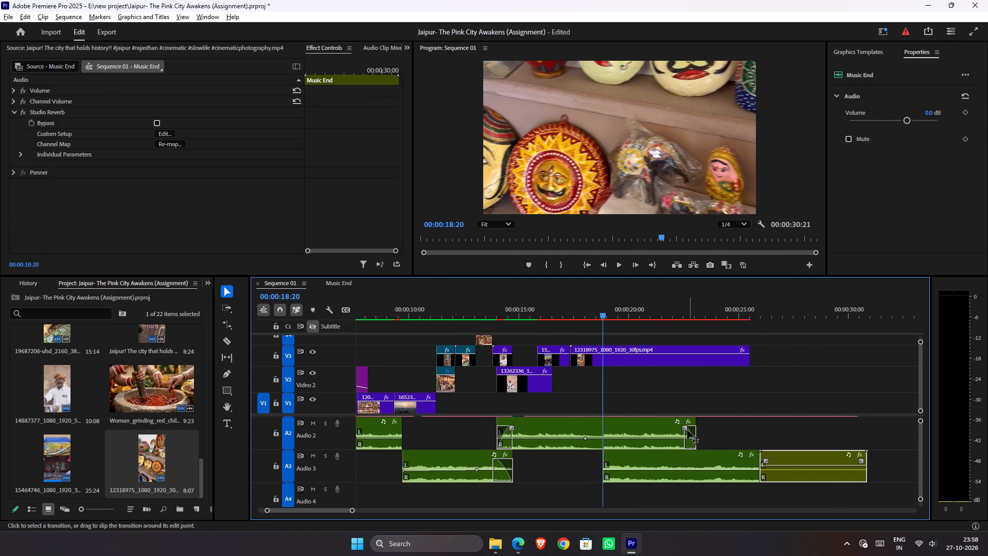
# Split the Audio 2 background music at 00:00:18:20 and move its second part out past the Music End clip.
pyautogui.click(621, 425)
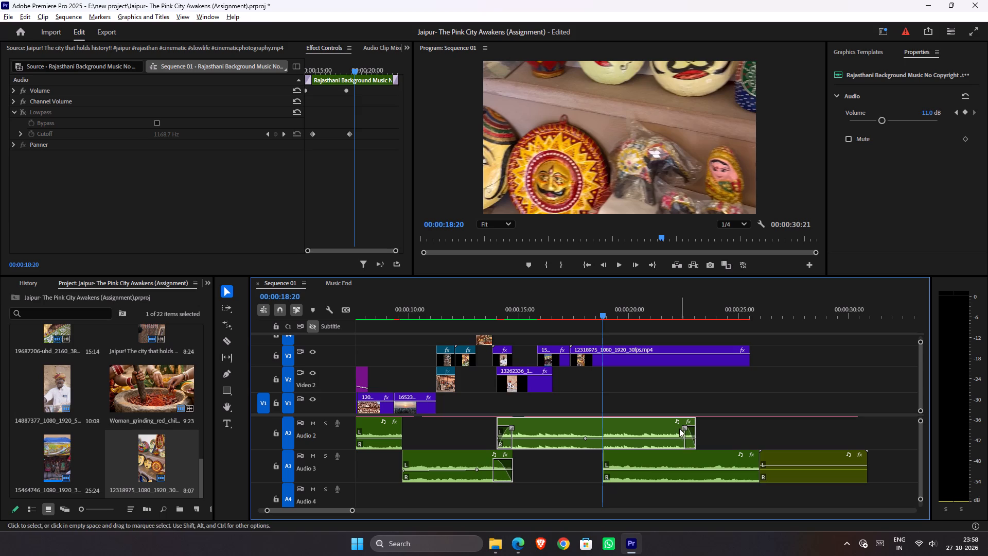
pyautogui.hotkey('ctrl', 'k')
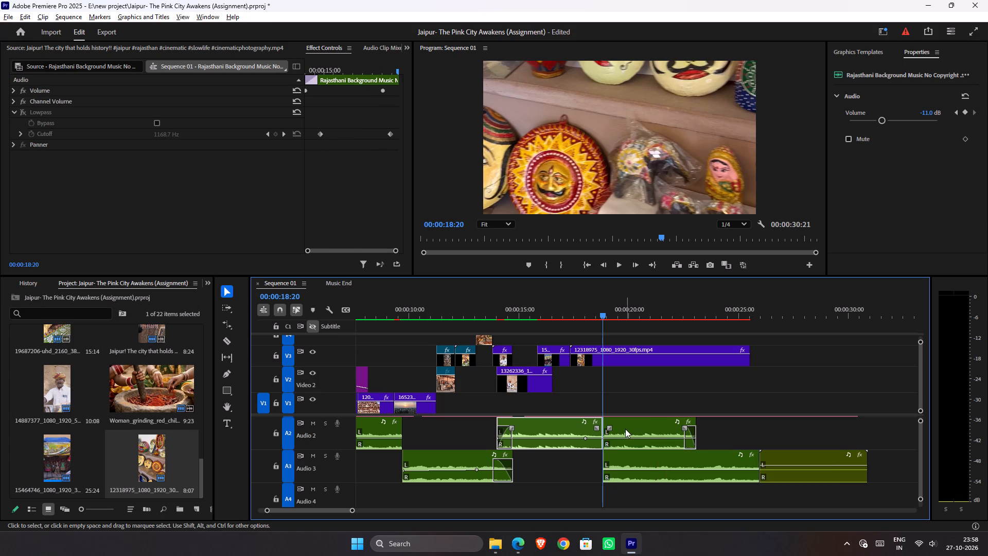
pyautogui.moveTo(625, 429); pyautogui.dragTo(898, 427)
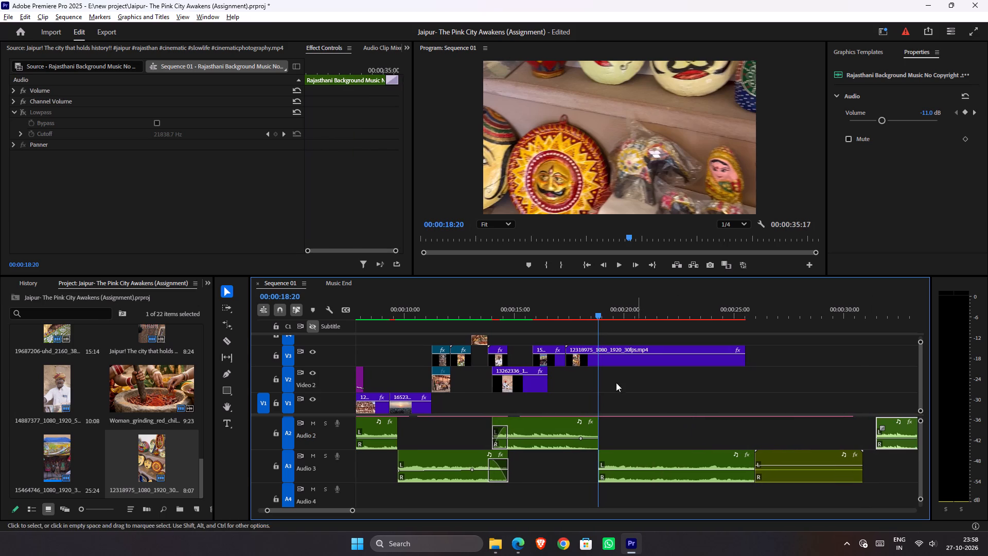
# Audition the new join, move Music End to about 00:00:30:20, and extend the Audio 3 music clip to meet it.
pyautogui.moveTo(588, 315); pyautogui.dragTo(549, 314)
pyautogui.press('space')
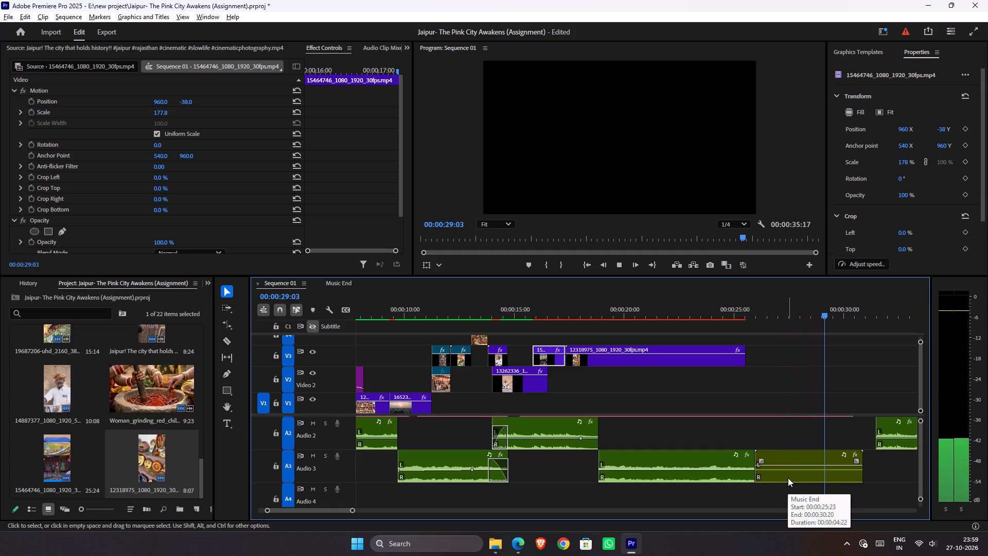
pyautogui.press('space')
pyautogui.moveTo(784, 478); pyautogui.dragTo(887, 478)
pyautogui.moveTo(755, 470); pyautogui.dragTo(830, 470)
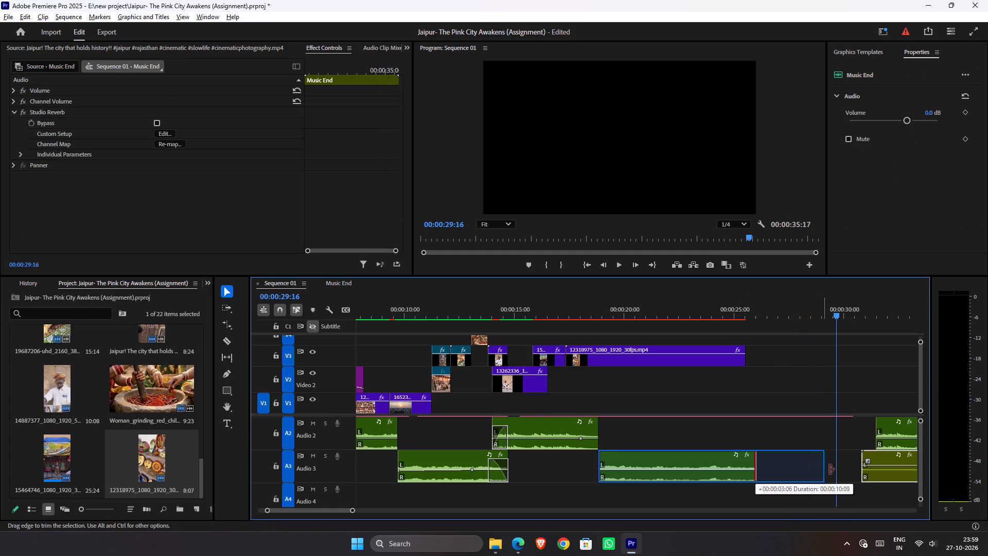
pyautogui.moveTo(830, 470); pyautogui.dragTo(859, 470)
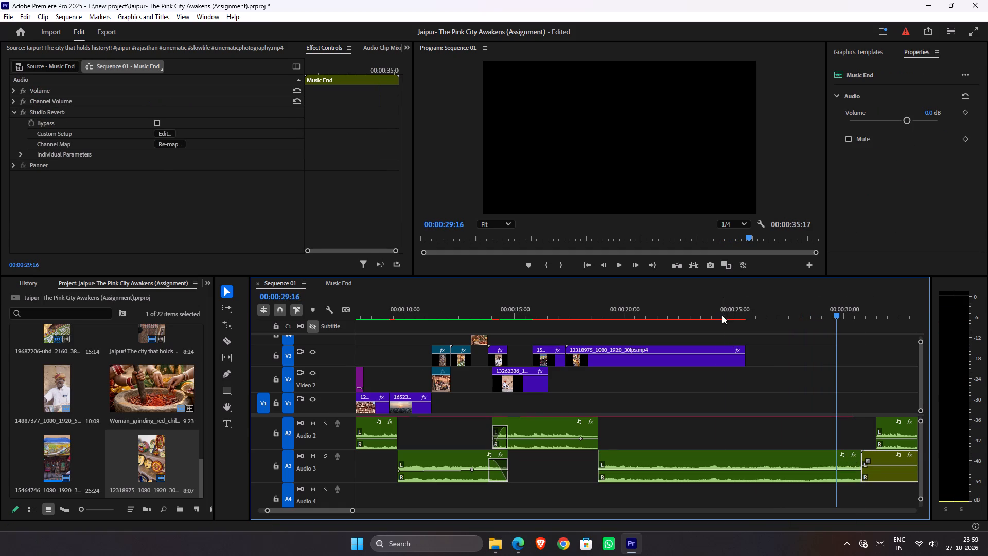
# Play the extended background music and the ending to judge where Music End should come in.
pyautogui.moveTo(721, 314); pyautogui.dragTo(690, 318)
pyautogui.press('space')
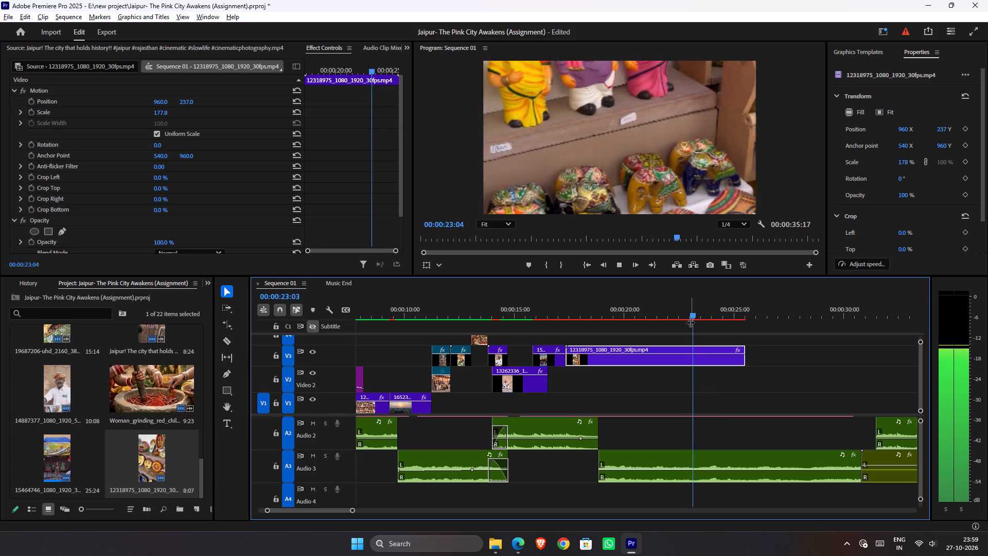
pyautogui.scroll(-7, 747, 406)
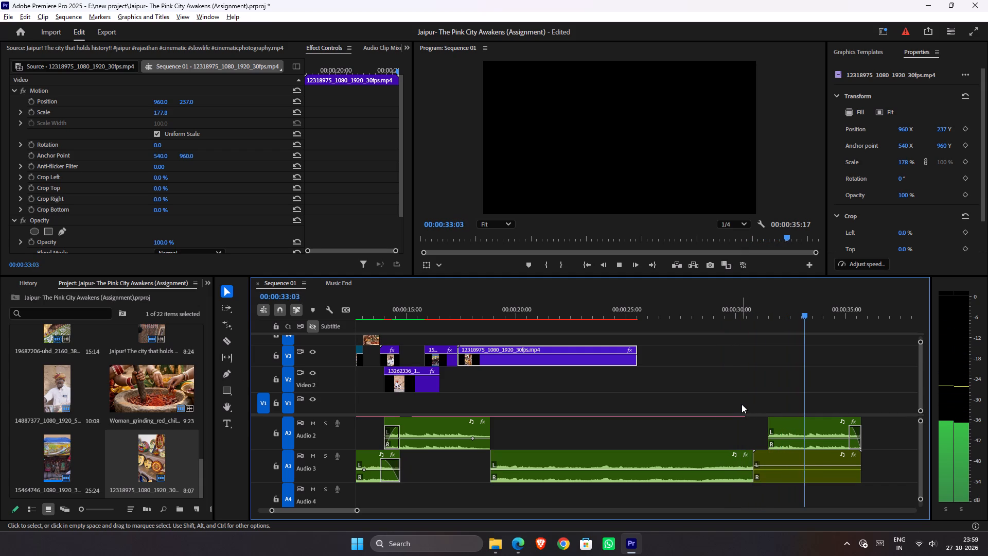
pyautogui.press('space')
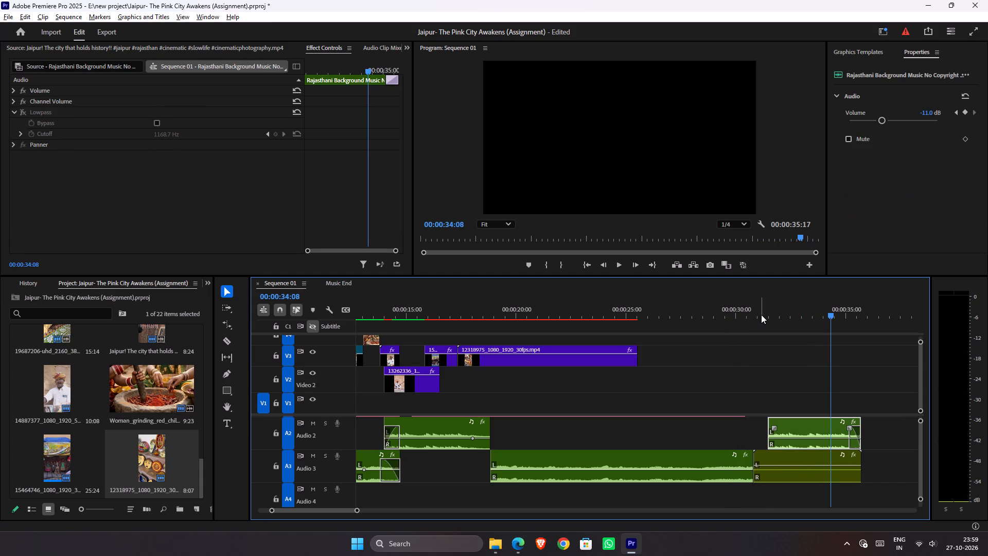
pyautogui.moveTo(761, 315); pyautogui.dragTo(619, 331)
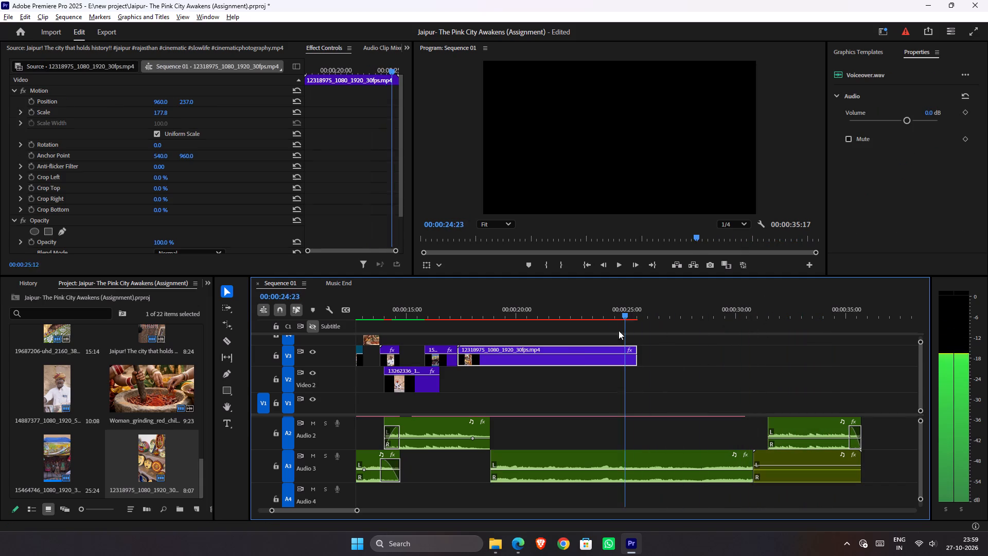
pyautogui.moveTo(619, 331); pyautogui.dragTo(568, 329)
pyautogui.press('space')
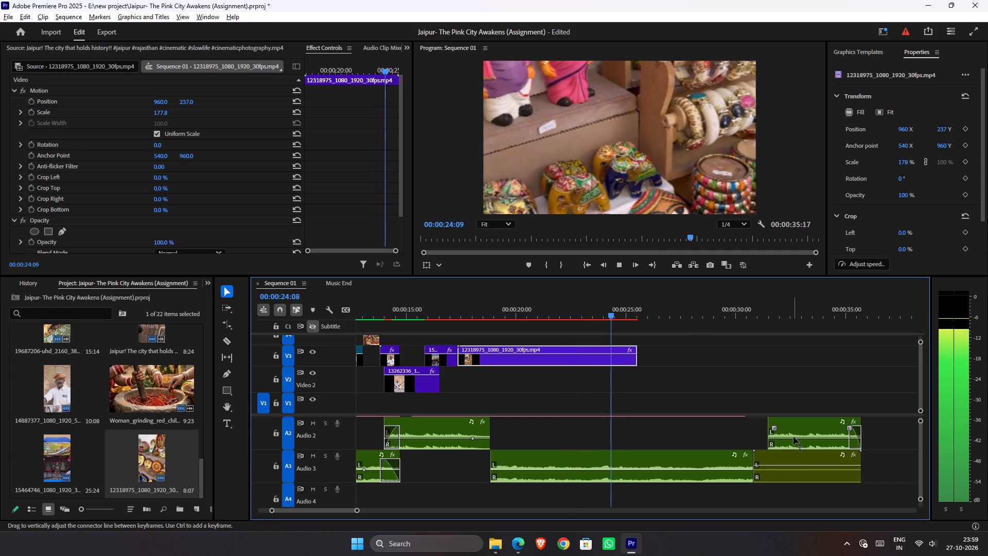
pyautogui.press('space')
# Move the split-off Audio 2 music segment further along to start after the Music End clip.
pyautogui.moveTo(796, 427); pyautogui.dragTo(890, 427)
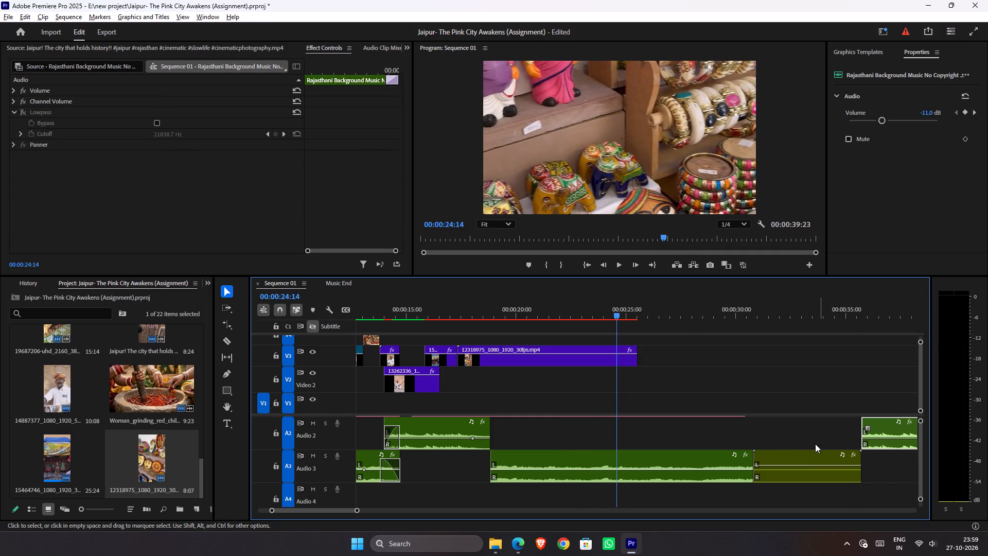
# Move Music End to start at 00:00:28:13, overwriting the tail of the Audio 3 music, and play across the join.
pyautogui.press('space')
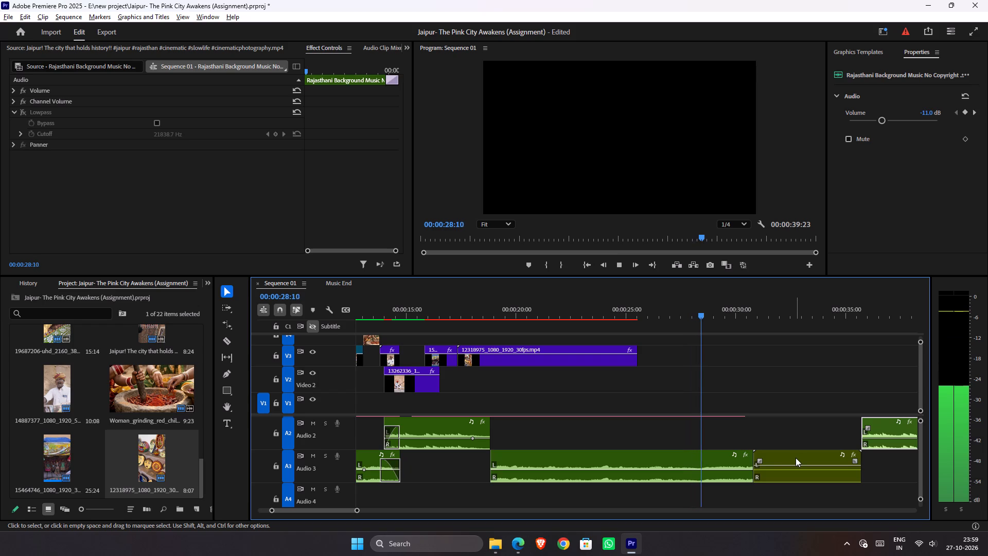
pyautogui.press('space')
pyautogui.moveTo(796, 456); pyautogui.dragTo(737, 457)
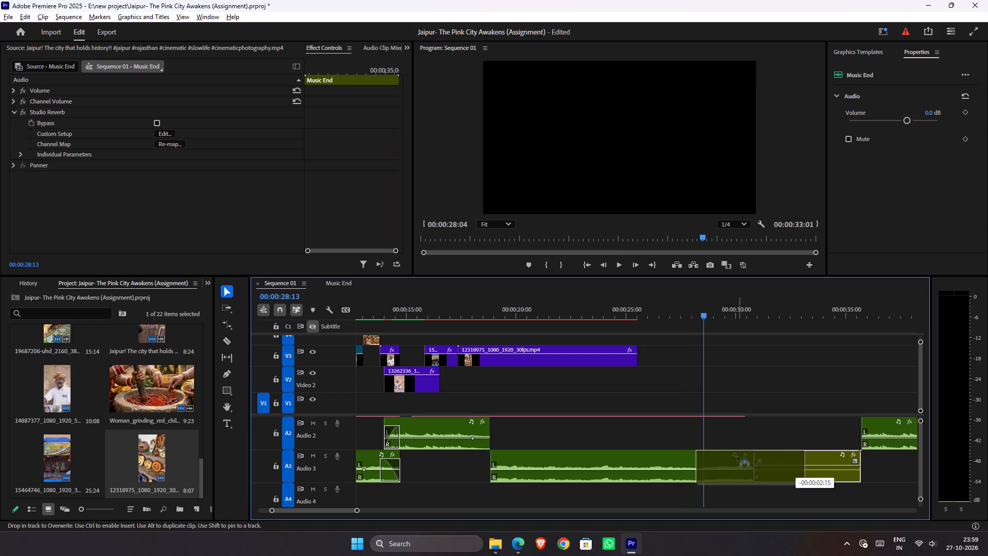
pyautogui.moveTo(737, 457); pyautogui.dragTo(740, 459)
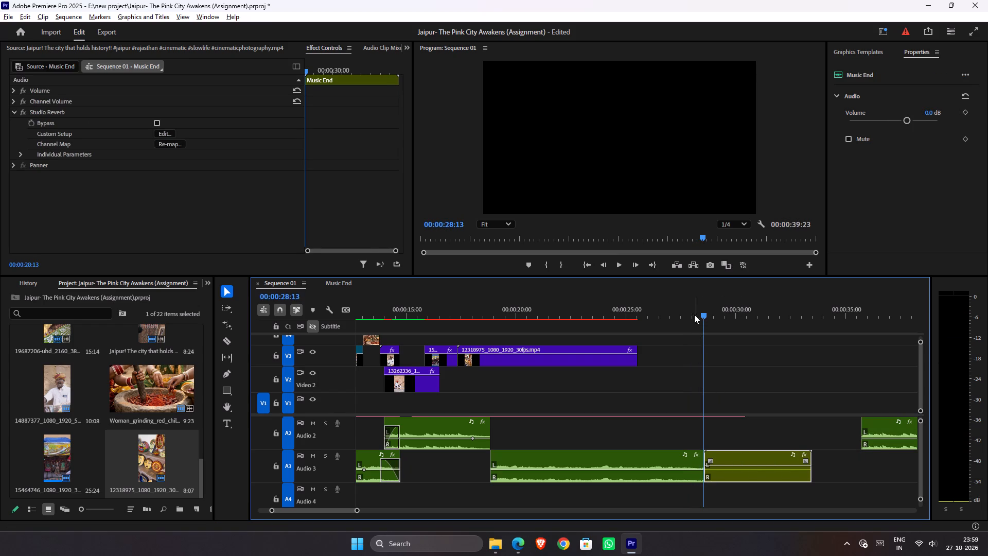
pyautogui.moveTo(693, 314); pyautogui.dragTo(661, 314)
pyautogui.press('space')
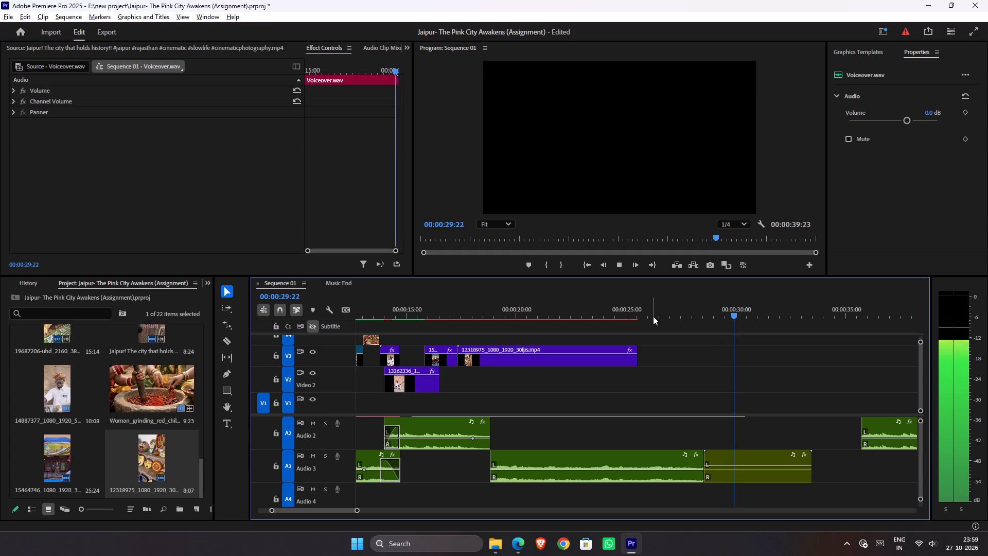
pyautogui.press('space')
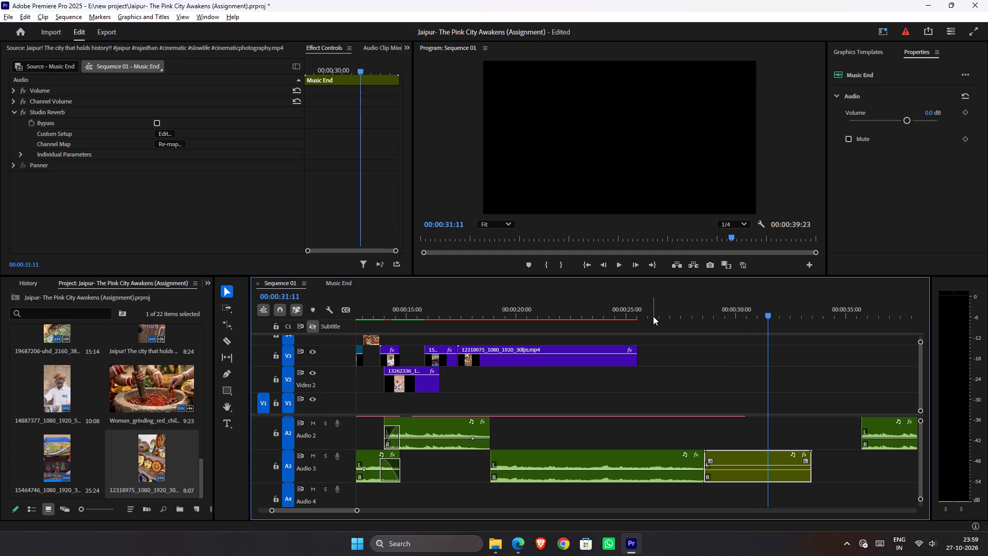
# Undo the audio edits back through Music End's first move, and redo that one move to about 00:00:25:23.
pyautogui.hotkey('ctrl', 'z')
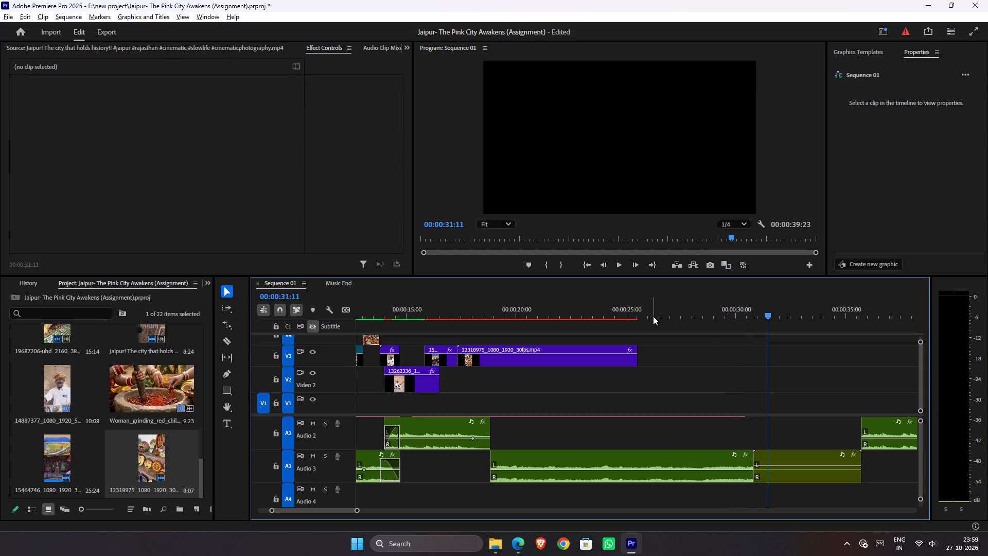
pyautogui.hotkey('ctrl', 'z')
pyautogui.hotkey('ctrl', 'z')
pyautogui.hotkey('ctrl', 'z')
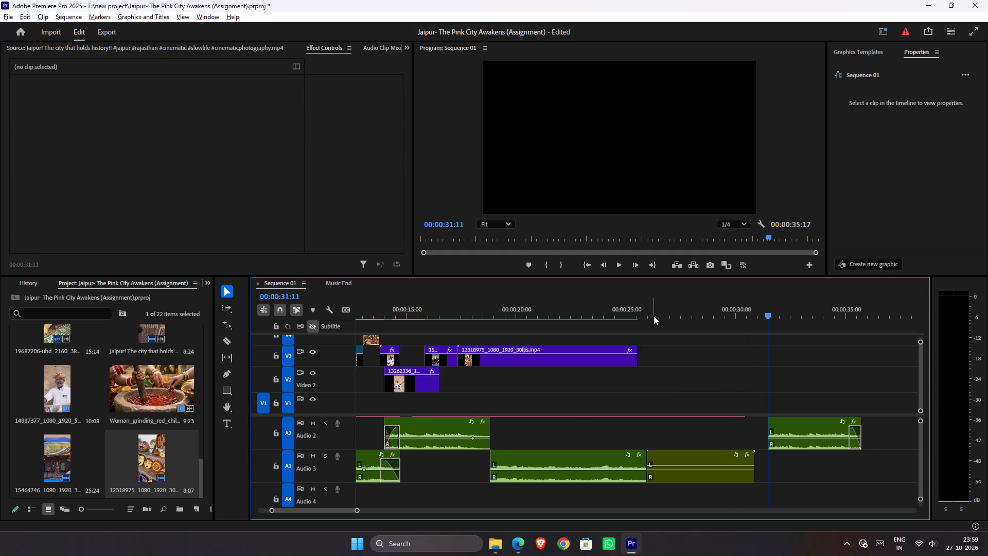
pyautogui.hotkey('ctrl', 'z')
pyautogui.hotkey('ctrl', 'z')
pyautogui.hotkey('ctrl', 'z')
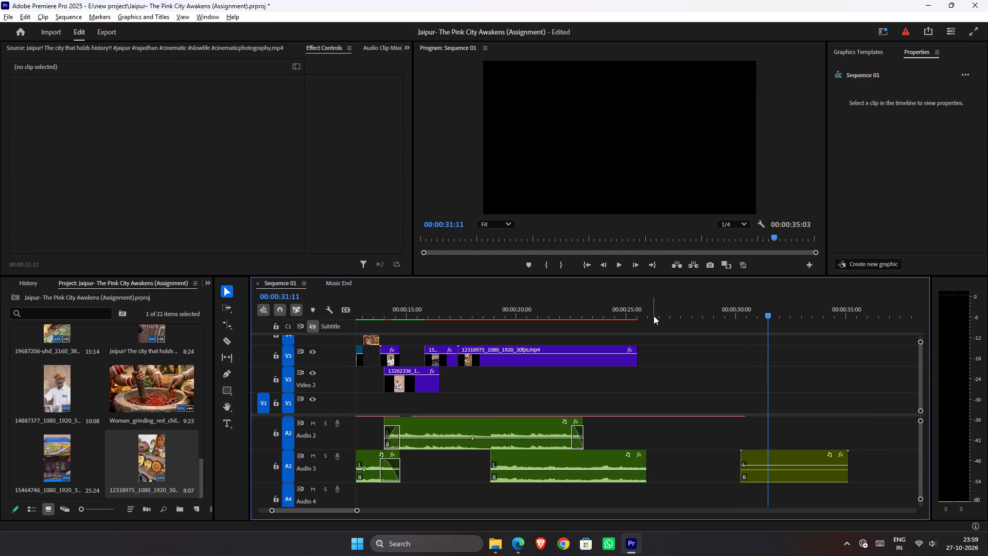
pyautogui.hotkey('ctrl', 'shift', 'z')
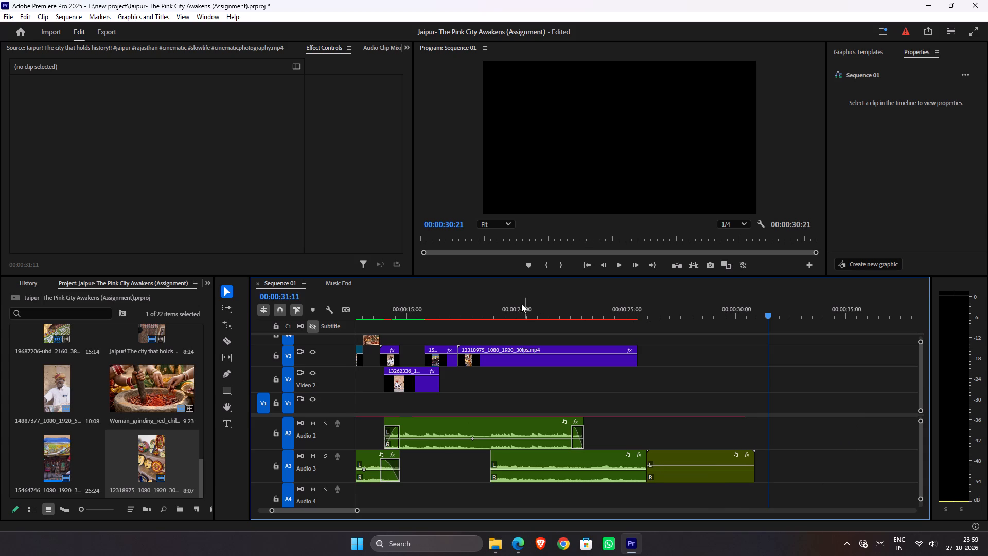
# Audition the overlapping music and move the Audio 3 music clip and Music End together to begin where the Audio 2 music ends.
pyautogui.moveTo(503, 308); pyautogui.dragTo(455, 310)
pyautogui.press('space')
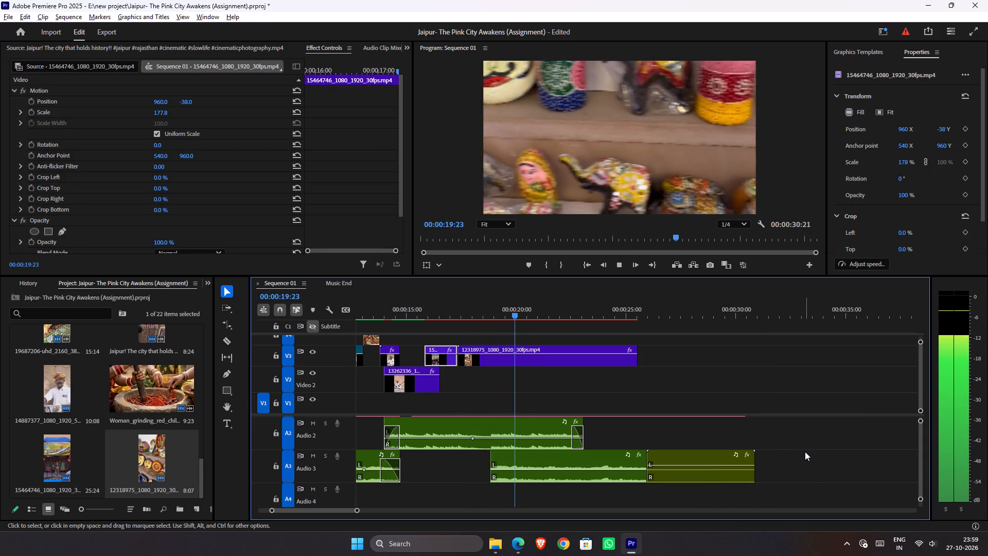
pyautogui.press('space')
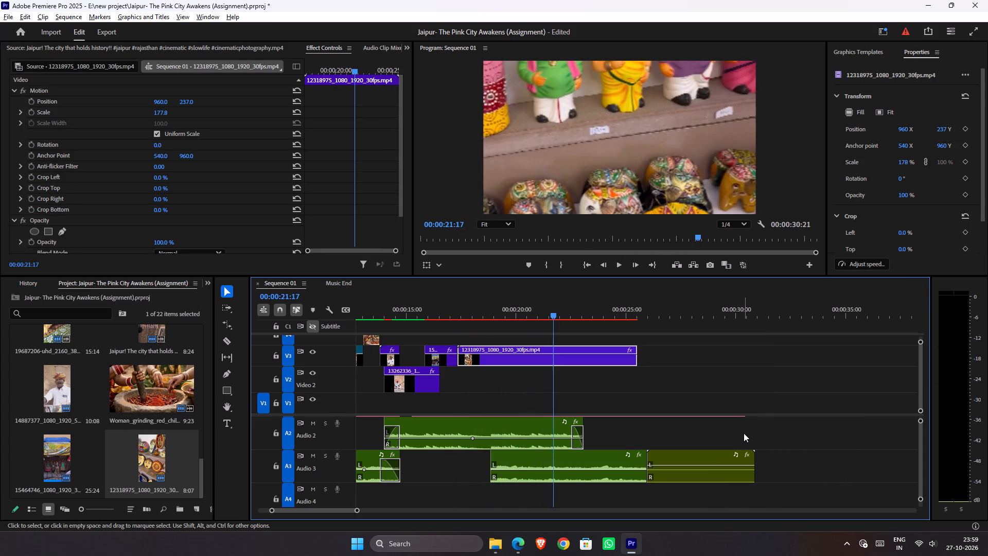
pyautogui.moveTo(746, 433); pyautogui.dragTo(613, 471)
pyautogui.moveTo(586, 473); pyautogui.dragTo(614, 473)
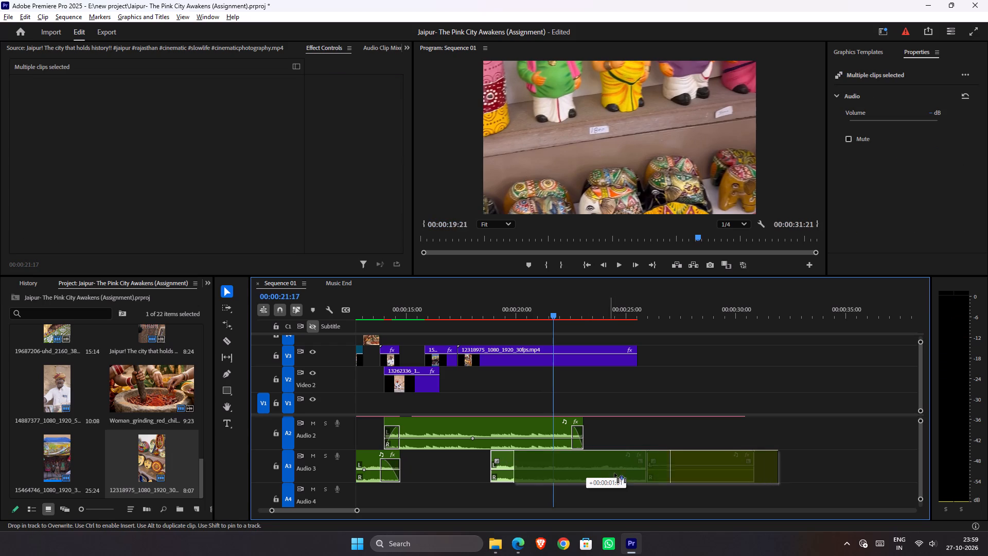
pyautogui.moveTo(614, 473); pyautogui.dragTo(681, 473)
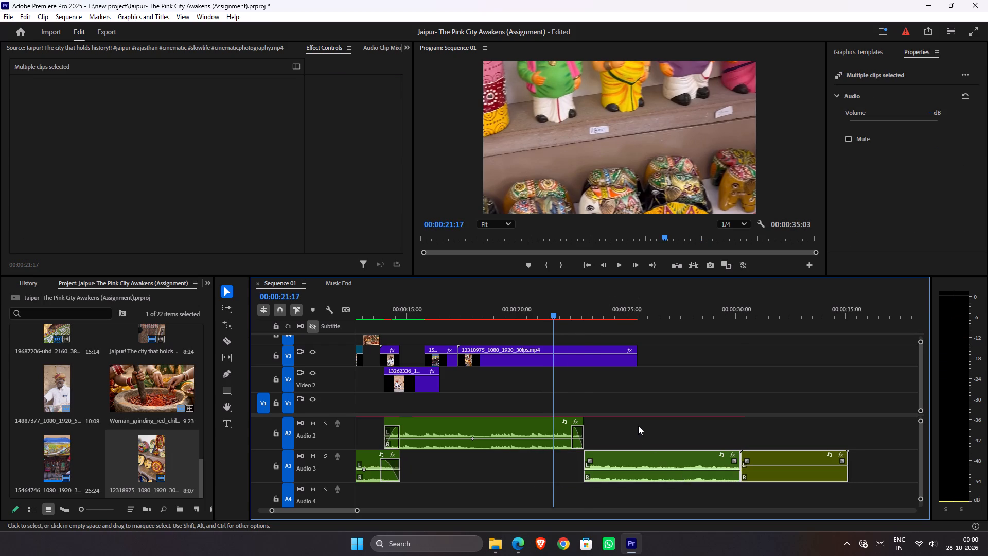
# Play the sequence across the end of the voiceover and the join between the Audio 3 music and Music End.
pyautogui.press('space')
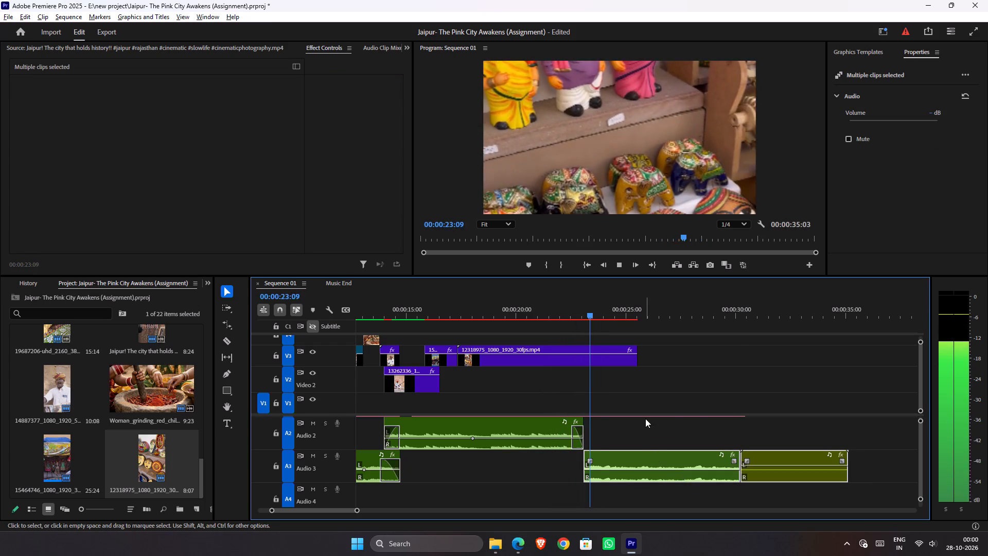
pyautogui.keyDown('ctrl'); pyautogui.scroll(2, 658, 441); pyautogui.keyUp('ctrl')
pyautogui.keyDown('ctrl'); pyautogui.scroll(-2, 658, 441); pyautogui.keyUp('ctrl')
pyautogui.keyDown('ctrl'); pyautogui.scroll(3, 658, 441); pyautogui.keyUp('ctrl')
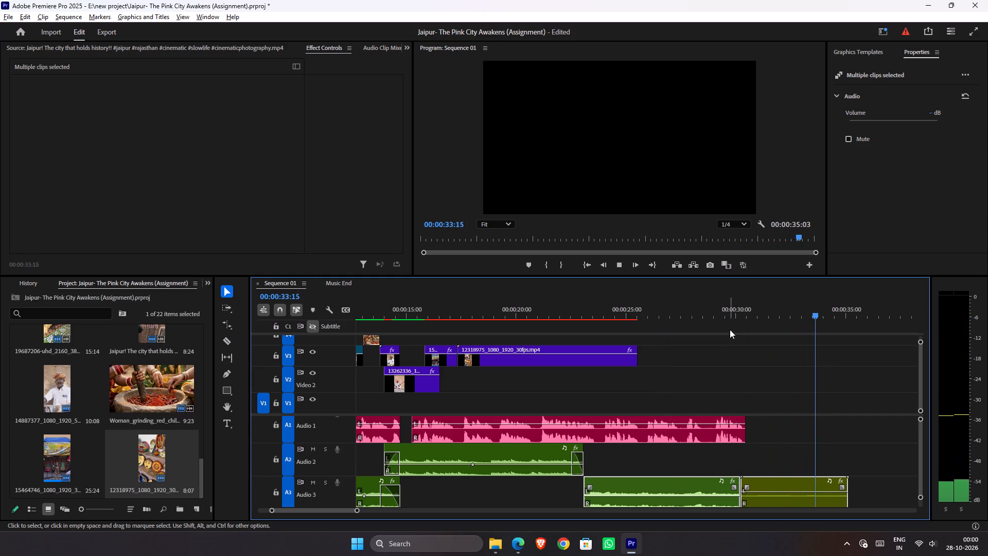
pyautogui.moveTo(733, 311); pyautogui.dragTo(643, 328)
pyautogui.press('space')
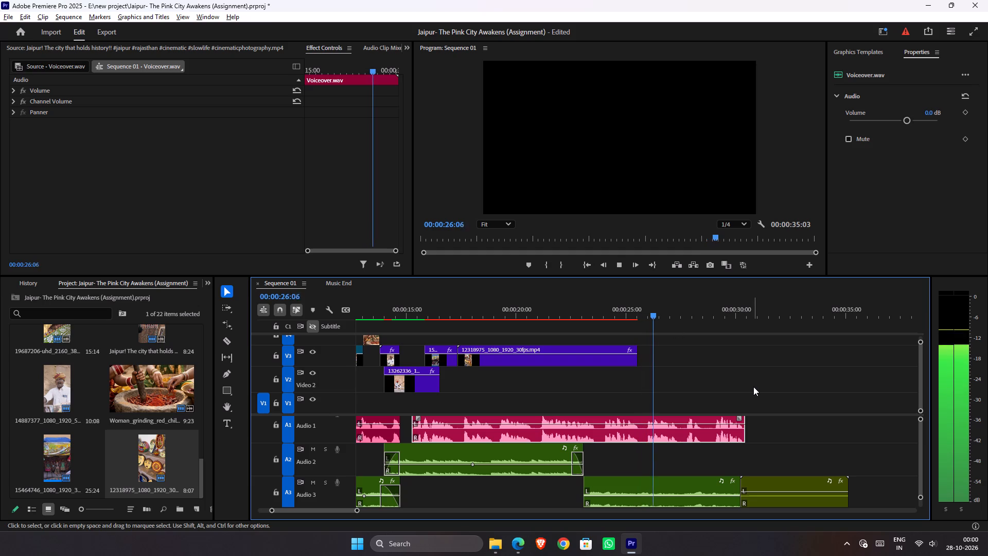
pyautogui.click(753, 387)
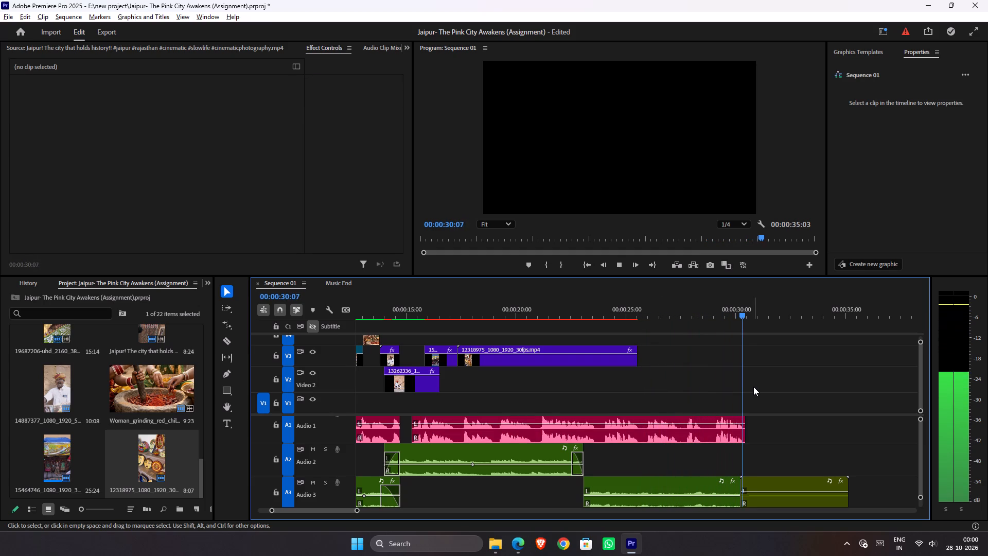
pyautogui.moveTo(732, 313); pyautogui.dragTo(712, 318)
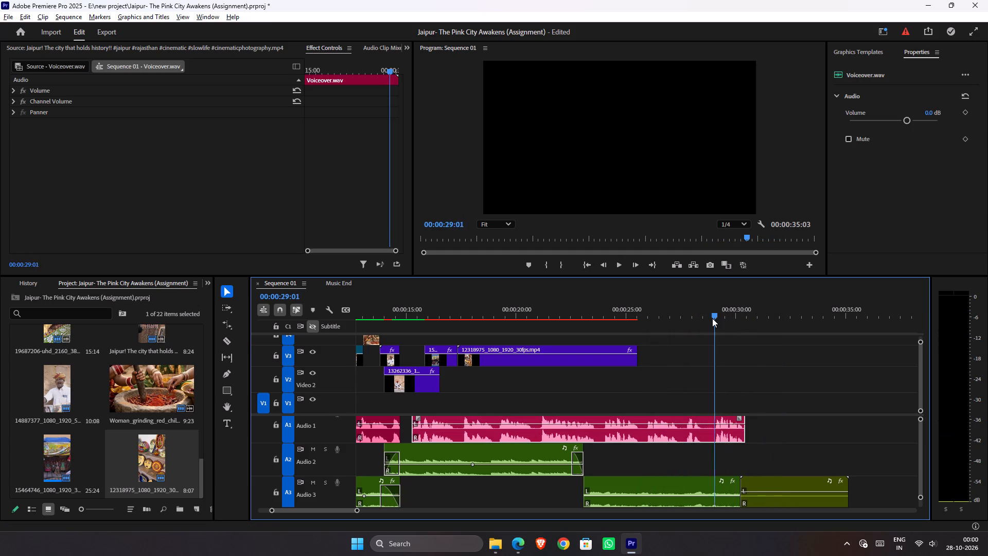
pyautogui.moveTo(712, 318); pyautogui.dragTo(714, 330)
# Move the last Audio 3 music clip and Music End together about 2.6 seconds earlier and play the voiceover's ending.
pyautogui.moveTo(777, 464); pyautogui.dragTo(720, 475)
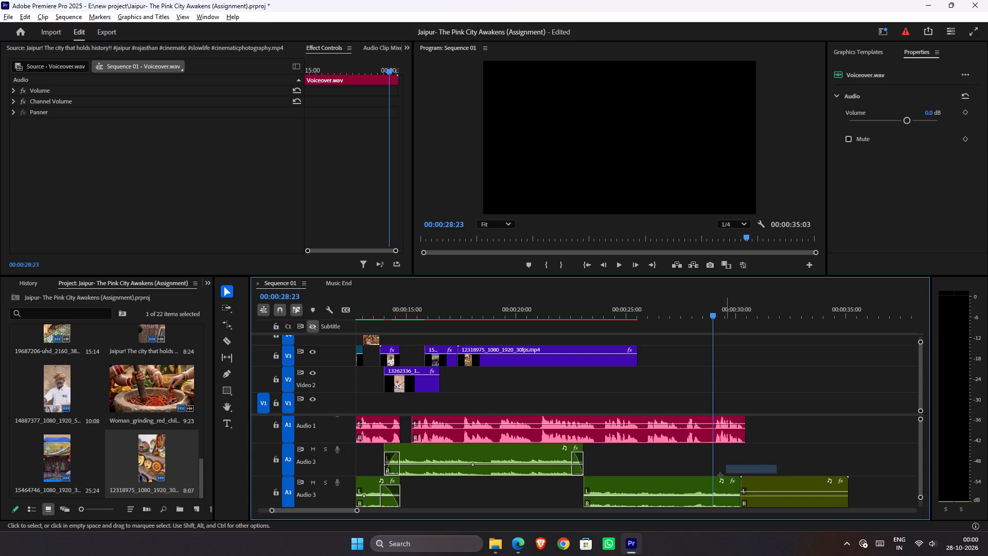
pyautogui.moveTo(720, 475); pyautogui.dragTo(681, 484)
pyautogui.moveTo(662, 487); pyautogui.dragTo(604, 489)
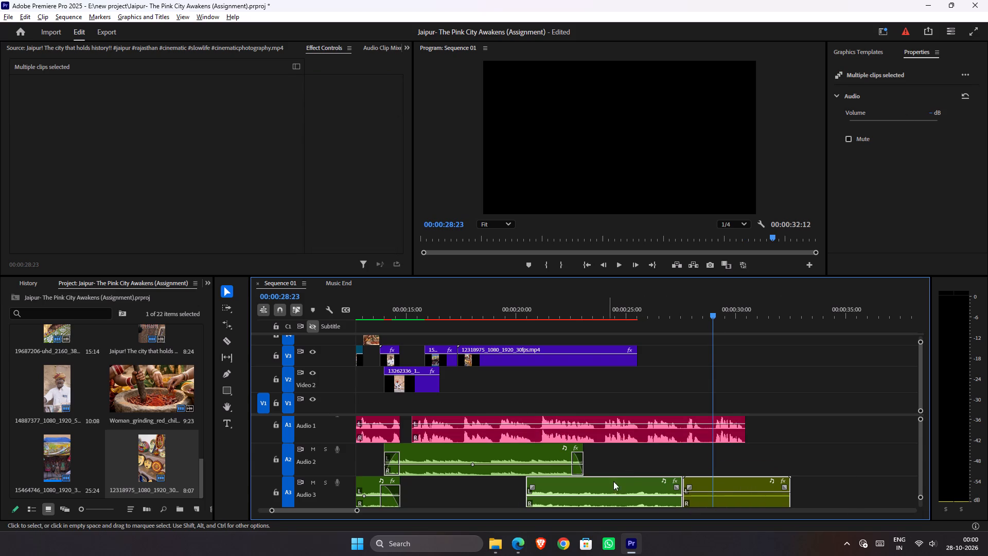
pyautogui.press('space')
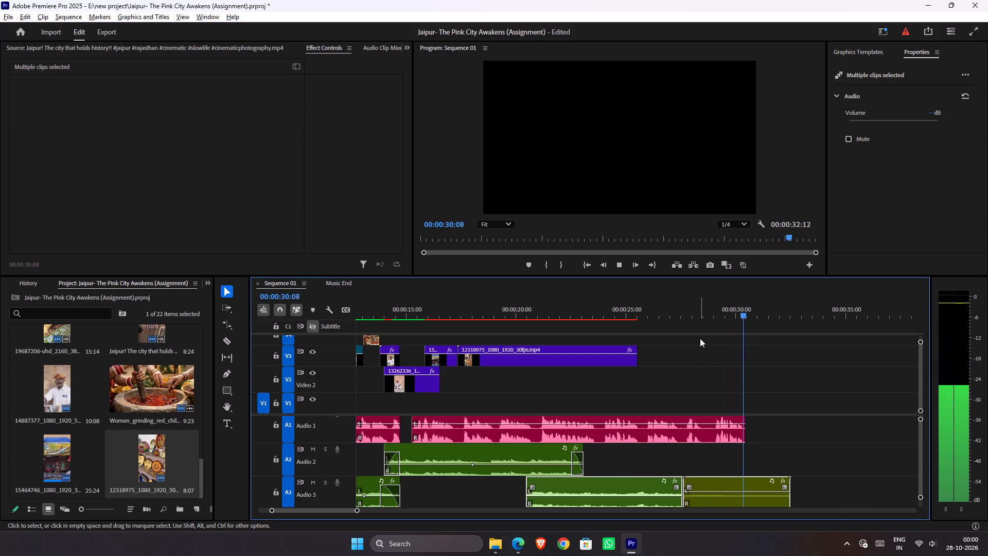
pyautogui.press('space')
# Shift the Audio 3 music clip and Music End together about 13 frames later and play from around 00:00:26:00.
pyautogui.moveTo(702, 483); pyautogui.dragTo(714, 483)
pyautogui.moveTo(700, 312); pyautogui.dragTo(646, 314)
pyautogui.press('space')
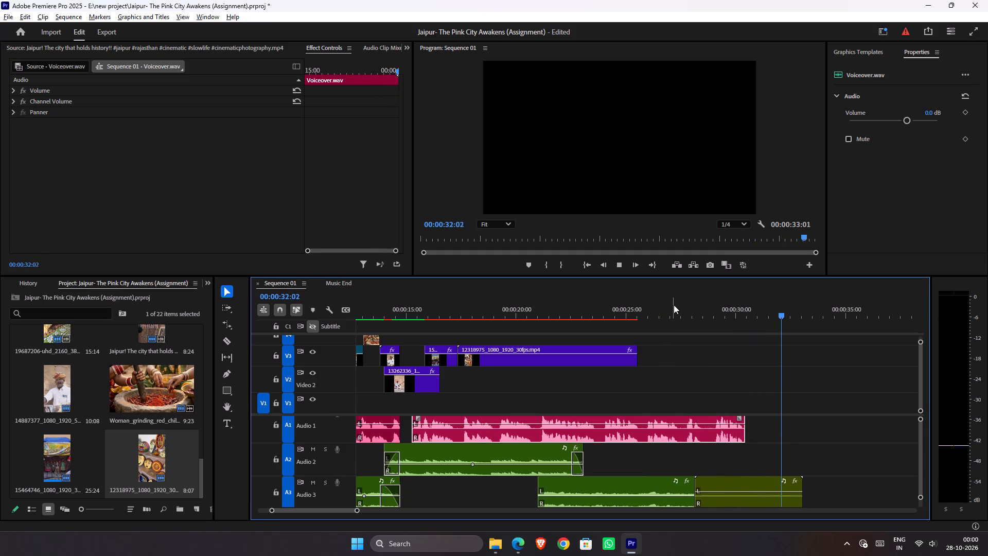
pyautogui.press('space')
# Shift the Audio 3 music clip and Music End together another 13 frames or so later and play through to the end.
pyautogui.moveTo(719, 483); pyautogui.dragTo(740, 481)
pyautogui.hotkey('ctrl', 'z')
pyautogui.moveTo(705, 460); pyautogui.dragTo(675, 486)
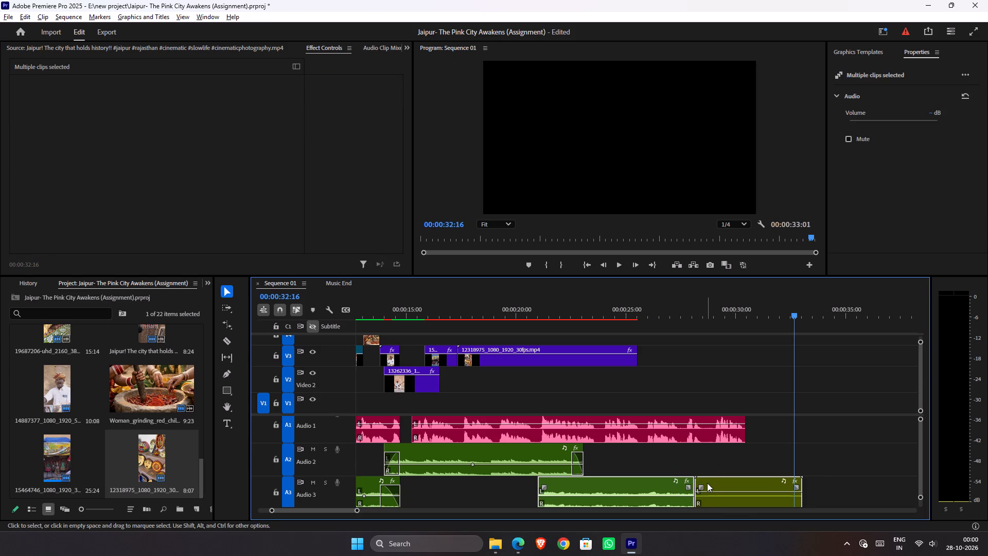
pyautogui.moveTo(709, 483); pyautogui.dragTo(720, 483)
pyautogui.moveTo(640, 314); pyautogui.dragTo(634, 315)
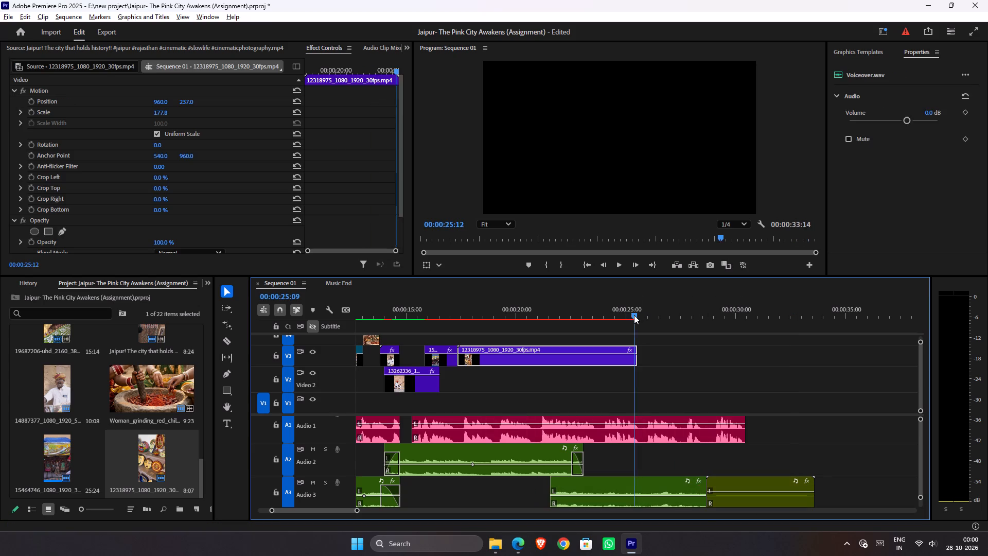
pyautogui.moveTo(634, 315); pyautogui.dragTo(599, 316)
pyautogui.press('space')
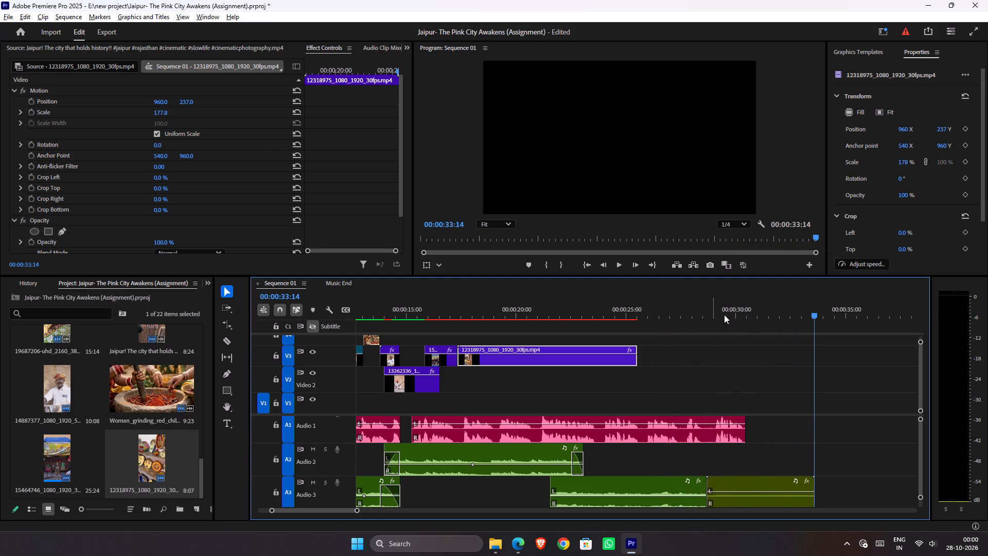
# Play from about 00:00:15:00 into Music End to judge how the music fits under the voiceover.
pyautogui.moveTo(781, 314); pyautogui.dragTo(773, 319)
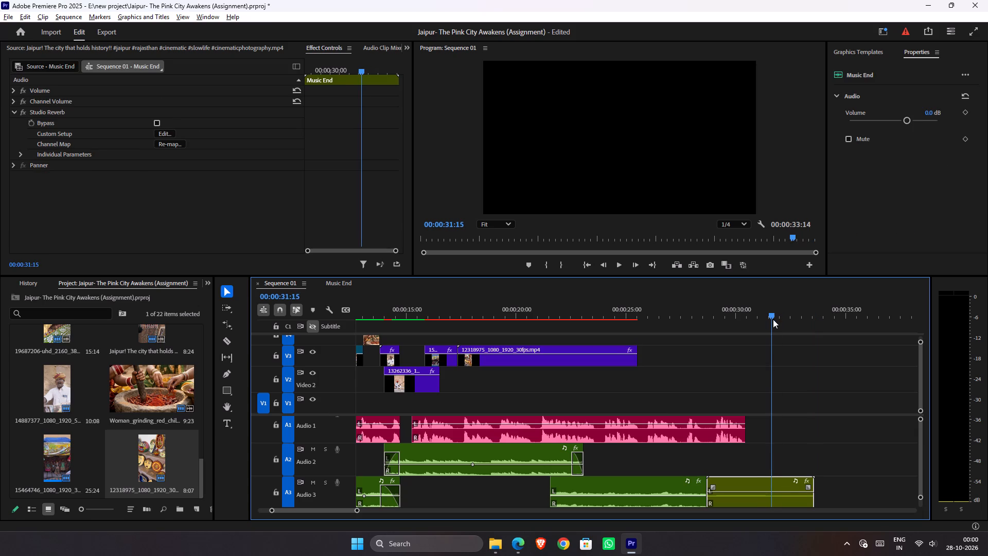
pyautogui.moveTo(773, 319); pyautogui.dragTo(791, 329)
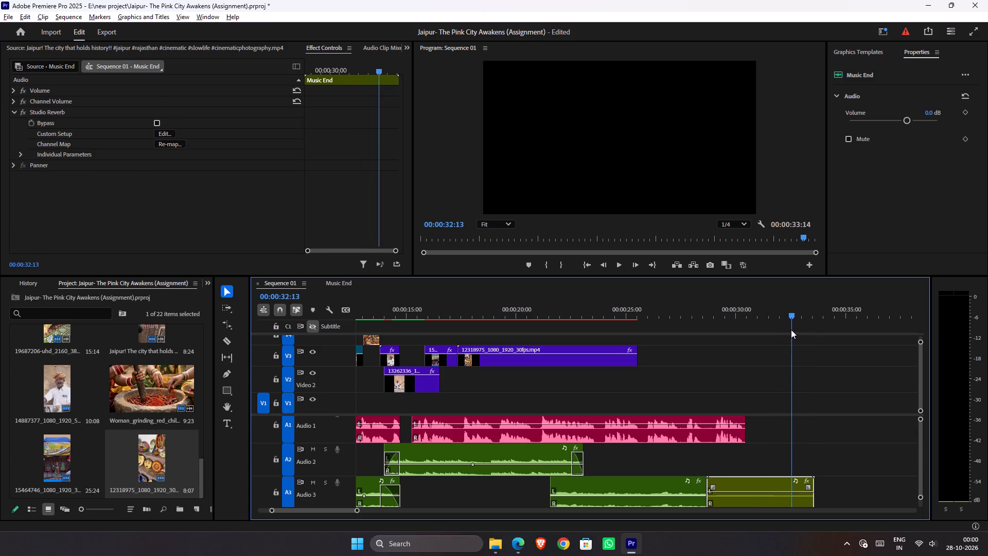
pyautogui.moveTo(791, 329); pyautogui.dragTo(404, 350)
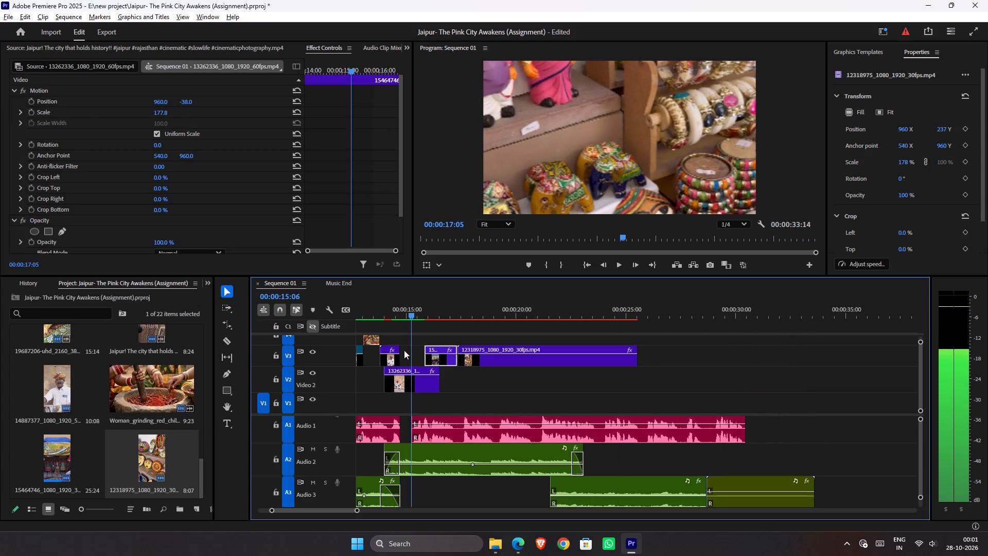
pyautogui.moveTo(404, 350); pyautogui.dragTo(410, 347)
pyautogui.press('space')
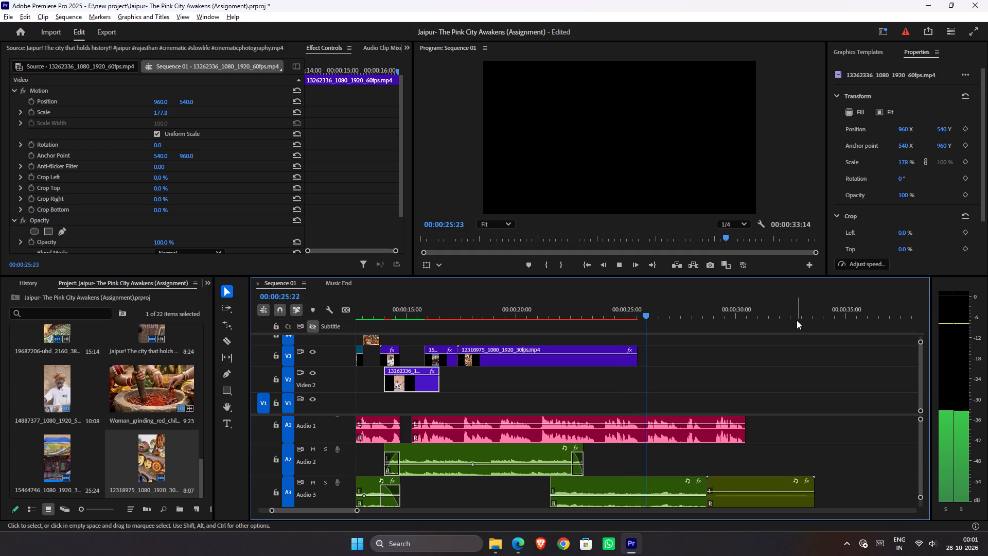
pyautogui.keyDown('alt'); pyautogui.scroll(-2, 791, 342); pyautogui.keyUp('alt')
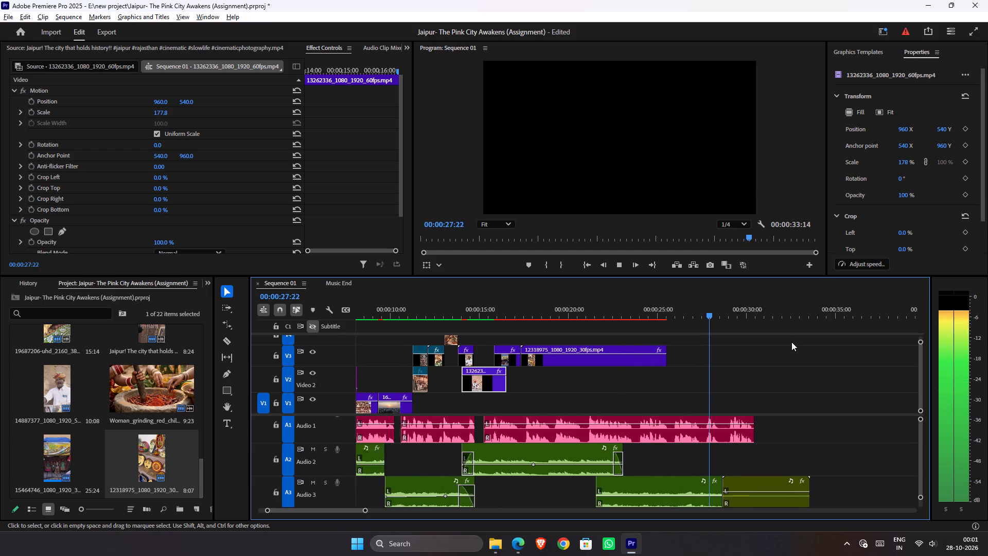
pyautogui.keyDown('alt'); pyautogui.scroll(-3, 791, 342); pyautogui.keyUp('alt')
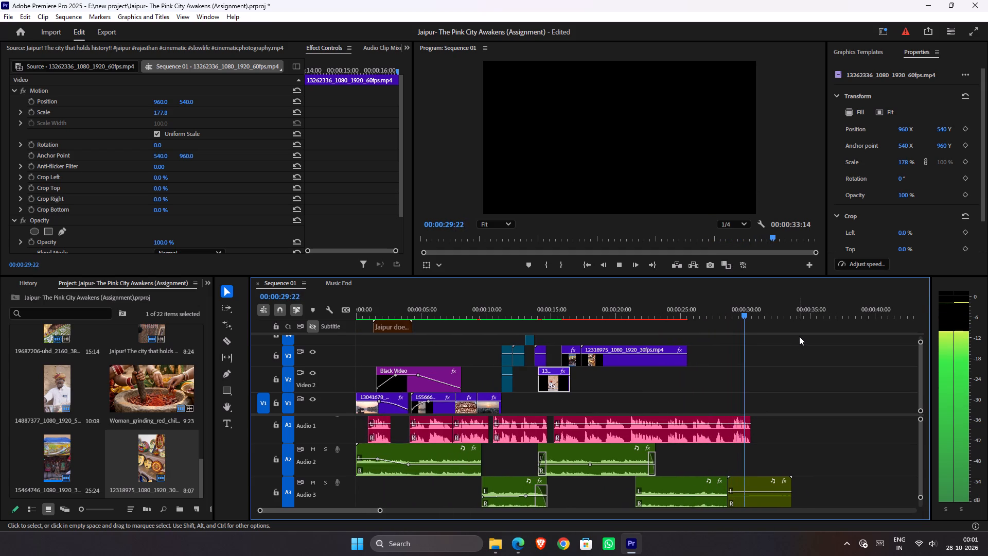
pyautogui.press('space')
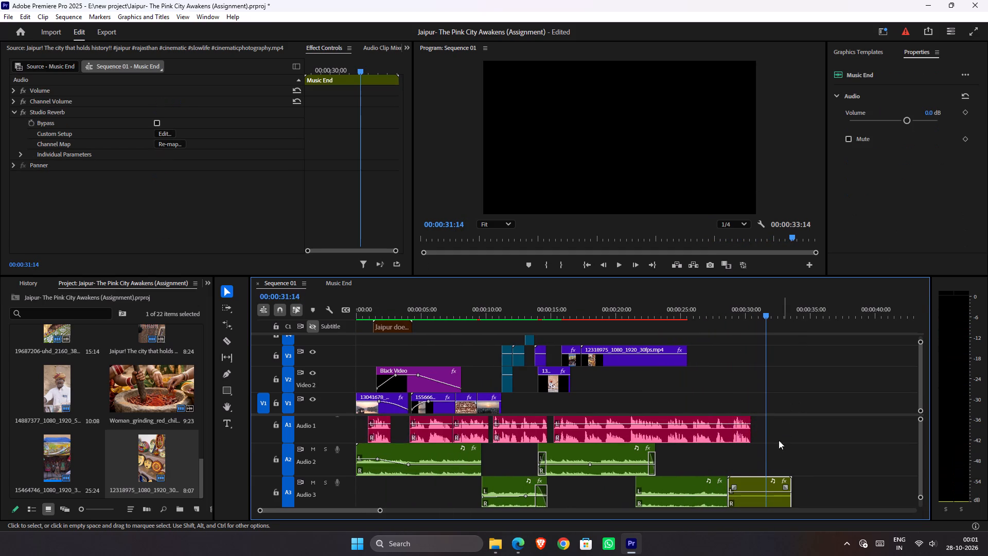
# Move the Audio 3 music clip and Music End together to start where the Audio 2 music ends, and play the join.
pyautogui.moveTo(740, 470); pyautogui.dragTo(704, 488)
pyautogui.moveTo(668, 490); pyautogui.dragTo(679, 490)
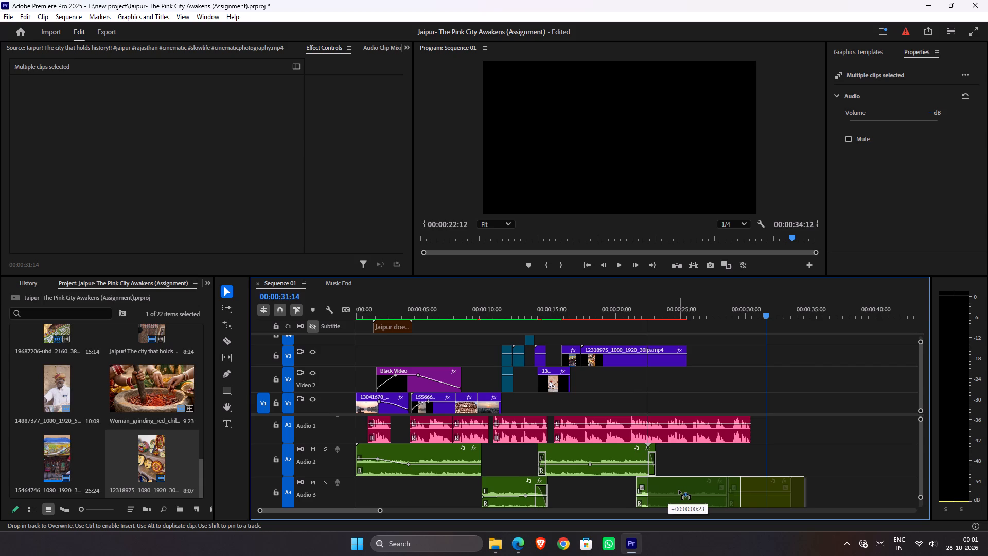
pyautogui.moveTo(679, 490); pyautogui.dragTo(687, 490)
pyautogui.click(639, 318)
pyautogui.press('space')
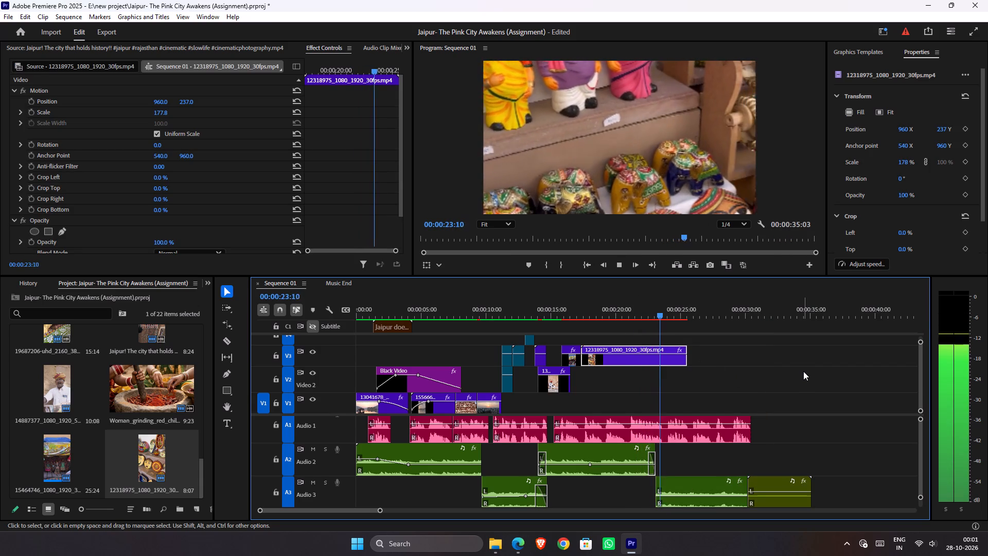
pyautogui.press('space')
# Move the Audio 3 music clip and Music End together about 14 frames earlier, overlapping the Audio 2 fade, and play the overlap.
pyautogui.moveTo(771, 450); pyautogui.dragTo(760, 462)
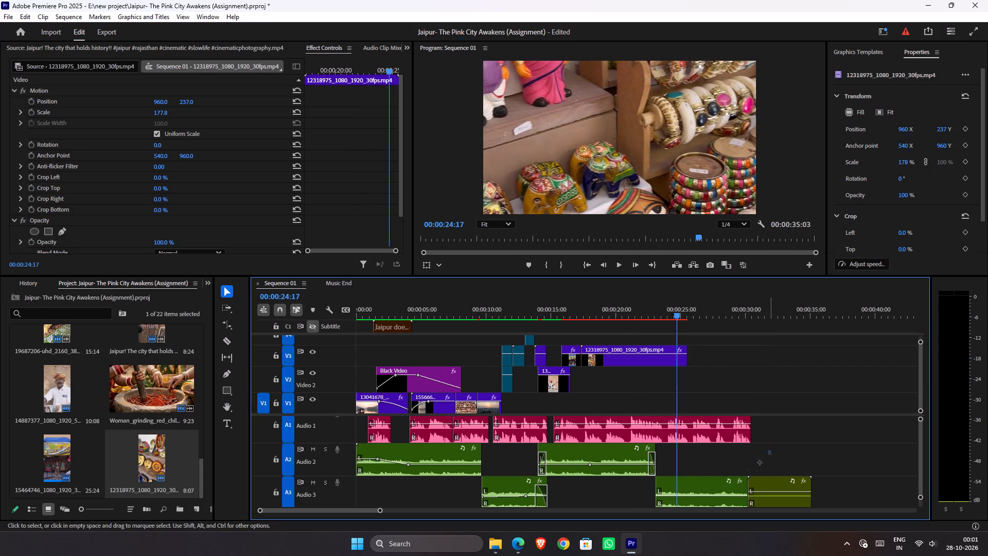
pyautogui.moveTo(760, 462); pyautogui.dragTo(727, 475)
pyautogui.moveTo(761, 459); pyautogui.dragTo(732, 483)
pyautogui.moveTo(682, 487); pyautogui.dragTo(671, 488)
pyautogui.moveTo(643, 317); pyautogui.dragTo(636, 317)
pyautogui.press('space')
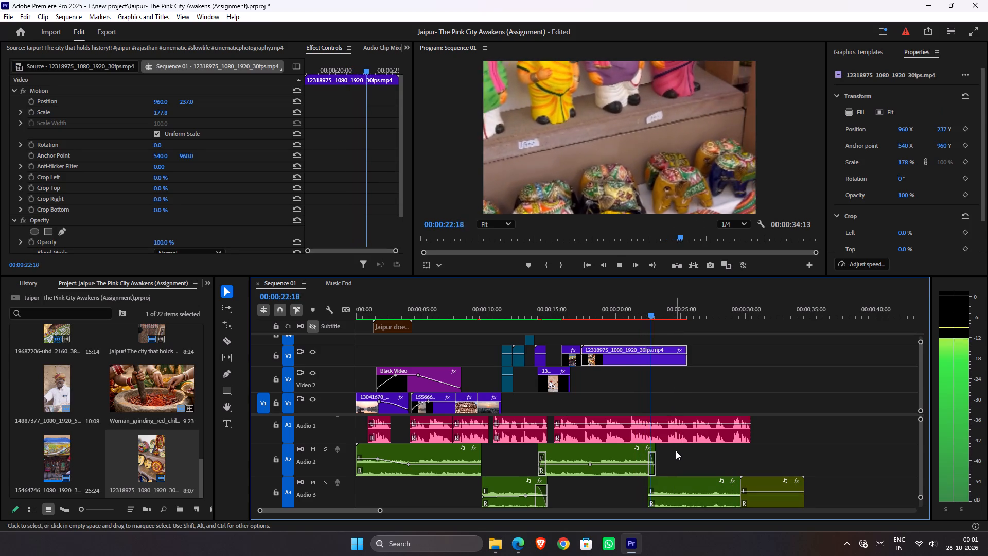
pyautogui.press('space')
# Place the Audio 3 music clip and Music End together directly after the Audio 2 music's end, play through the ending, and save the project.
pyautogui.moveTo(692, 455); pyautogui.dragTo(769, 486)
pyautogui.moveTo(684, 489); pyautogui.dragTo(693, 490)
pyautogui.press('space')
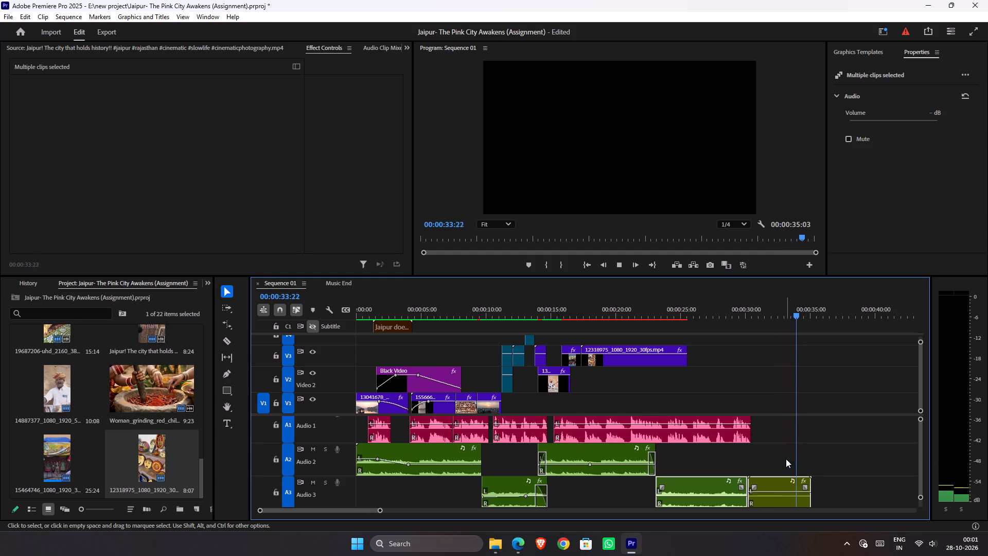
pyautogui.press('space')
pyautogui.hotkey('ctrl', 's')
pyautogui.click(784, 455)
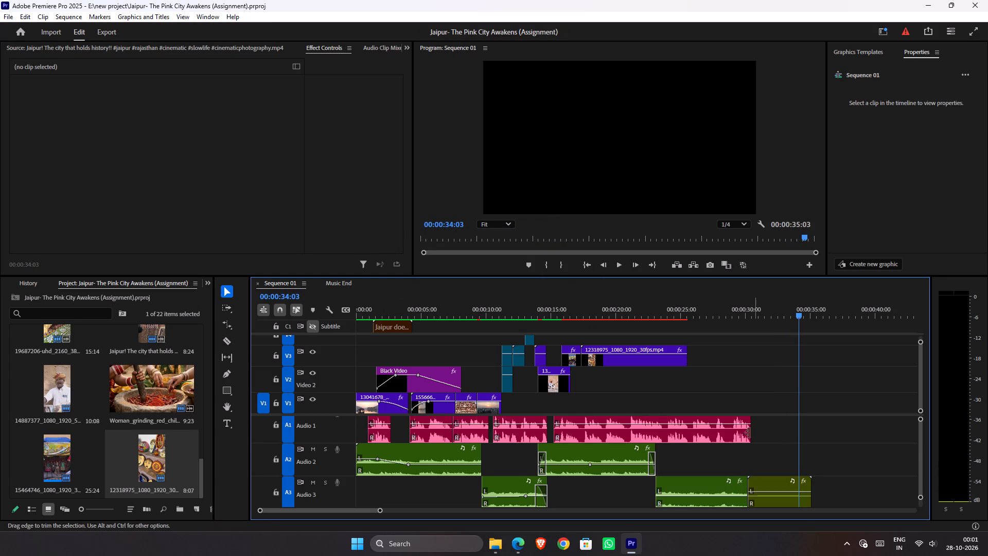
# Play the sequence from 00:00:10:00 through the puppet and handicraft shots to review their timing.
pyautogui.moveTo(634, 316); pyautogui.dragTo(487, 337)
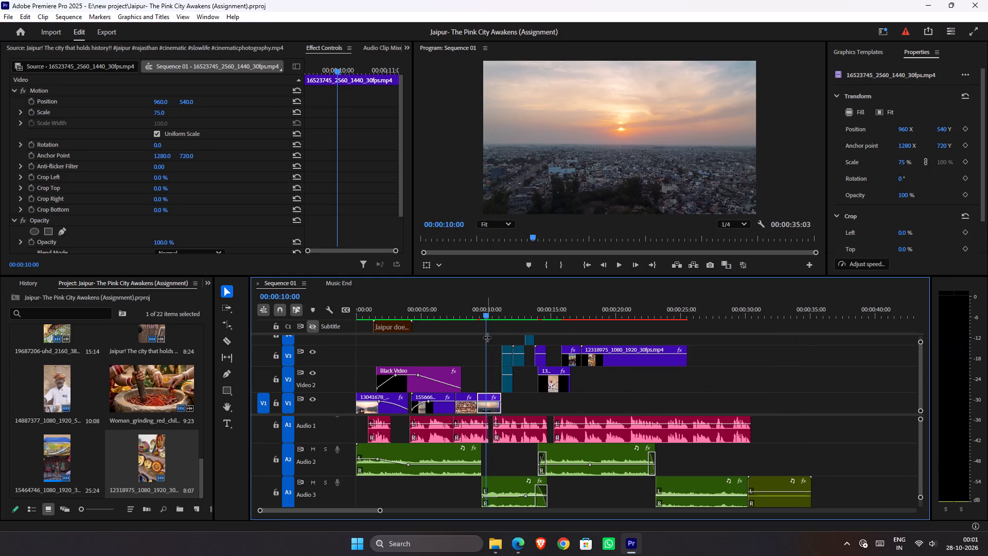
pyautogui.press('space')
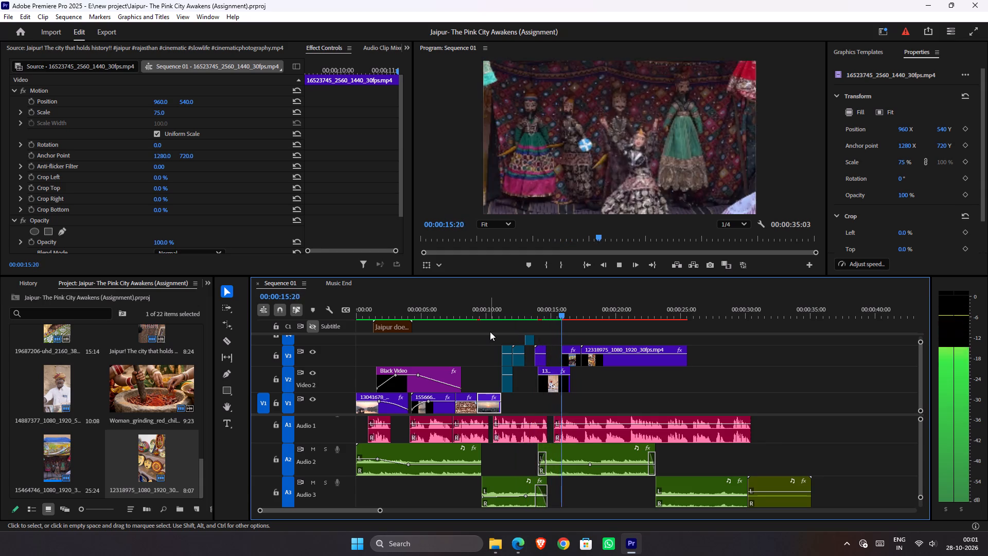
pyautogui.press('space')
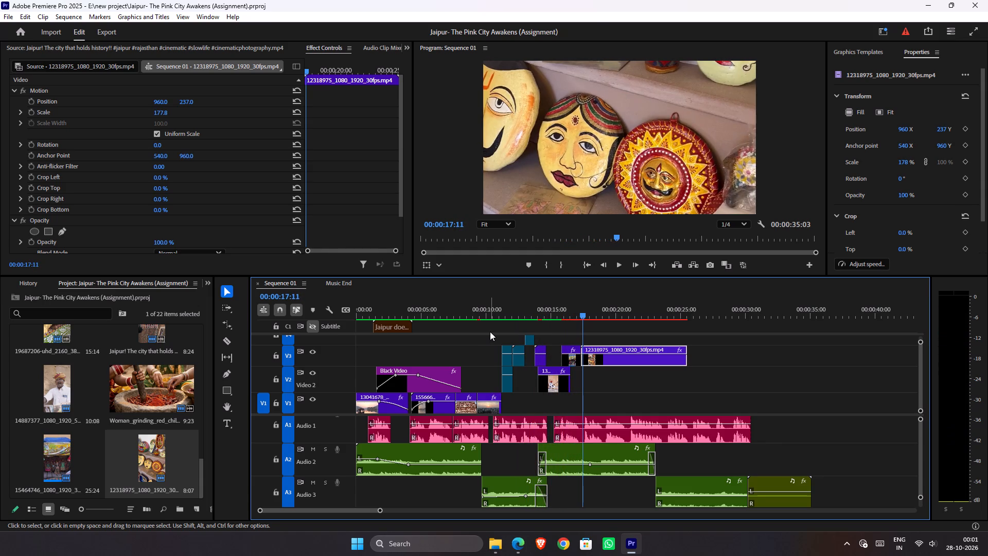
pyautogui.press('space')
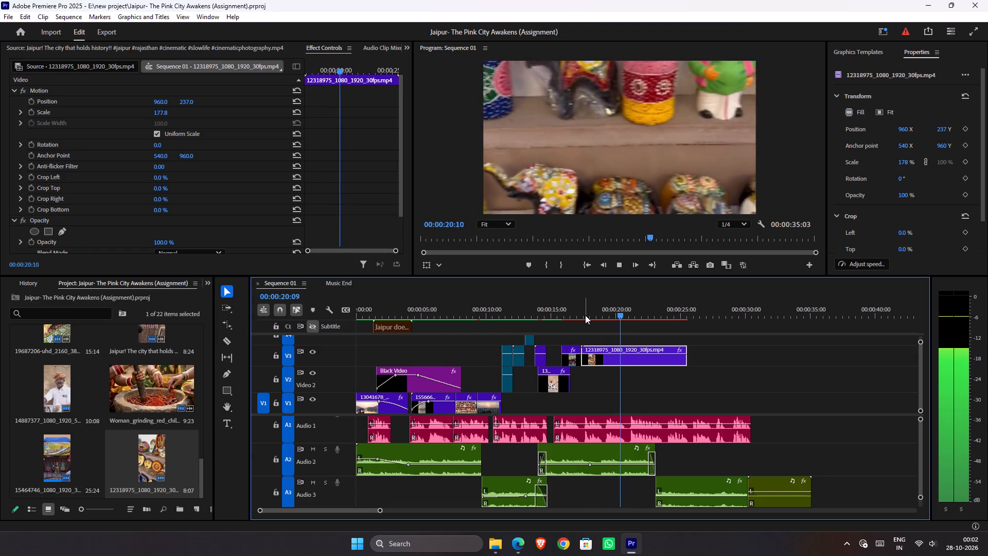
pyautogui.moveTo(585, 315); pyautogui.dragTo(591, 323)
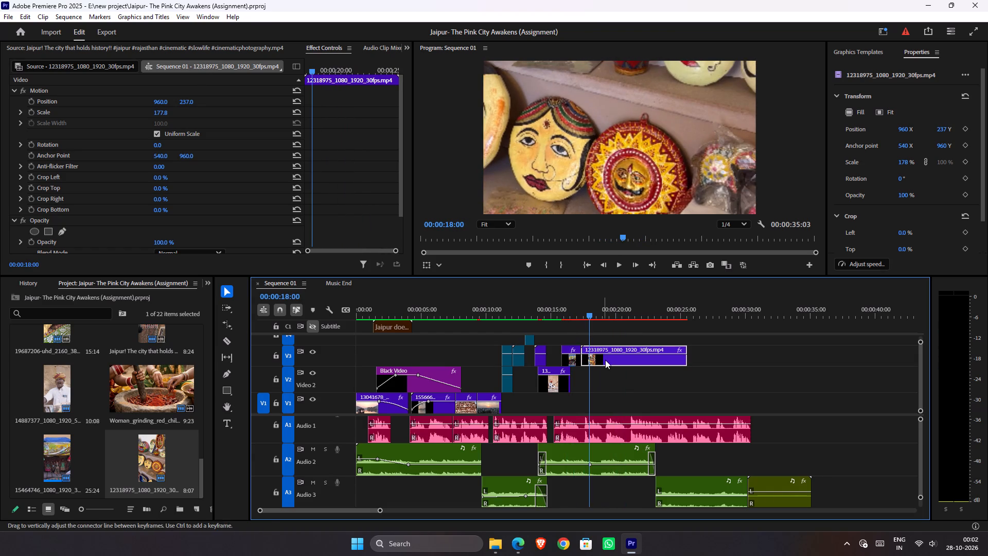
# Delete the 12318975_1080_1920_30fps.mp4 clip from Video 3 and save the project.
pyautogui.click(606, 362)
pyautogui.press('Delete')
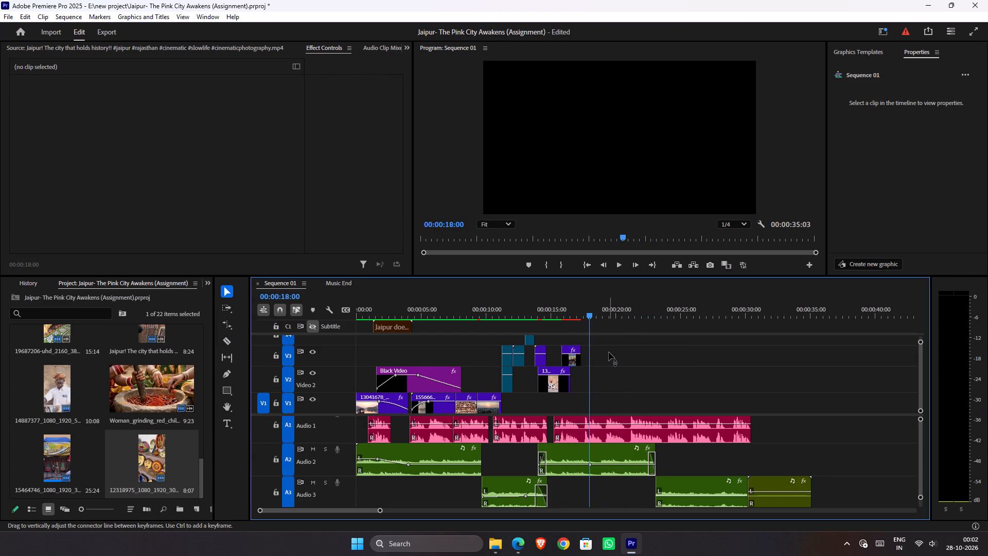
pyautogui.hotkey('ctrl', 's')
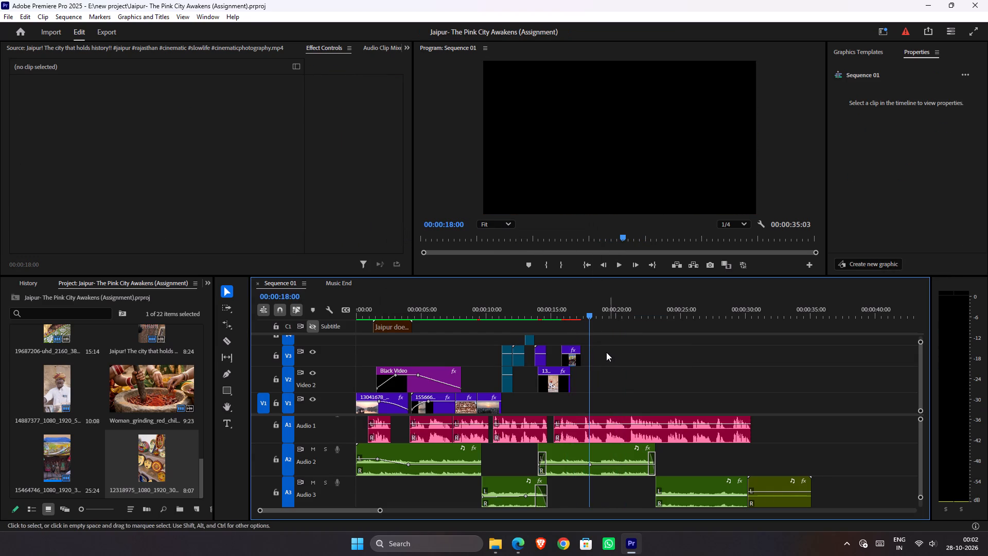
# Play the opening of the sequence from the start through the first clips and the Black Video overlay.
pyautogui.click(585, 315)
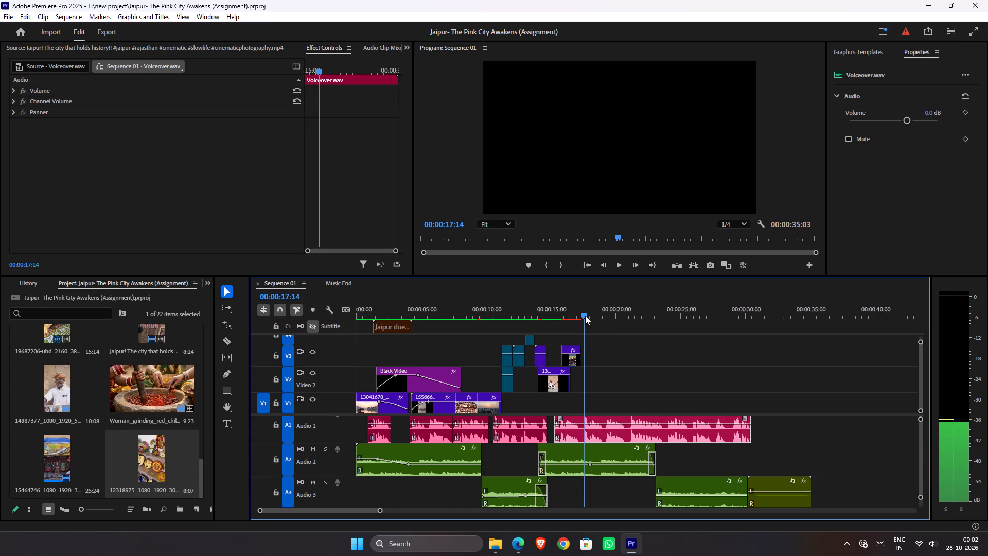
pyautogui.keyDown('alt'); pyautogui.scroll(-5, 591, 349); pyautogui.keyUp('alt')
pyautogui.moveTo(380, 310); pyautogui.dragTo(308, 320)
pyautogui.press('space')
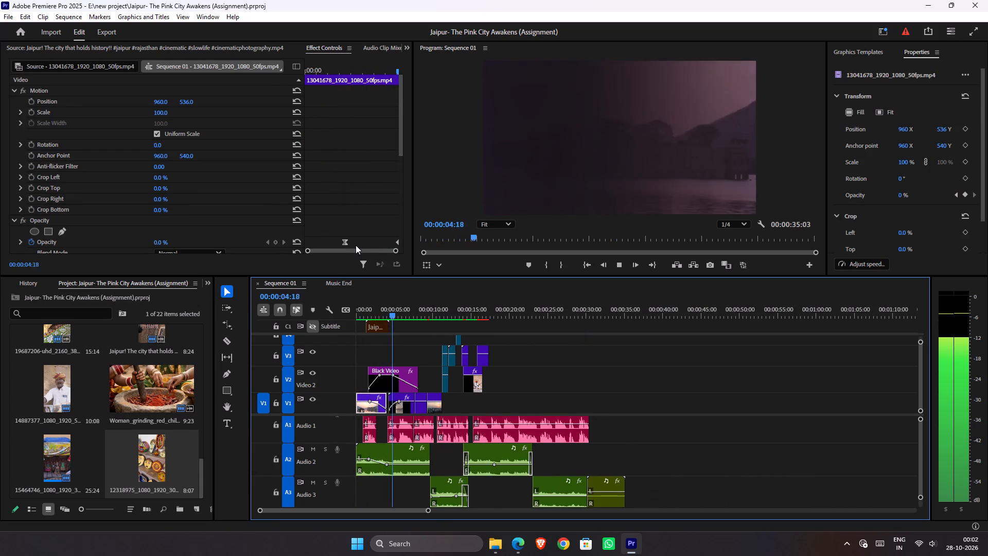
pyautogui.press('space')
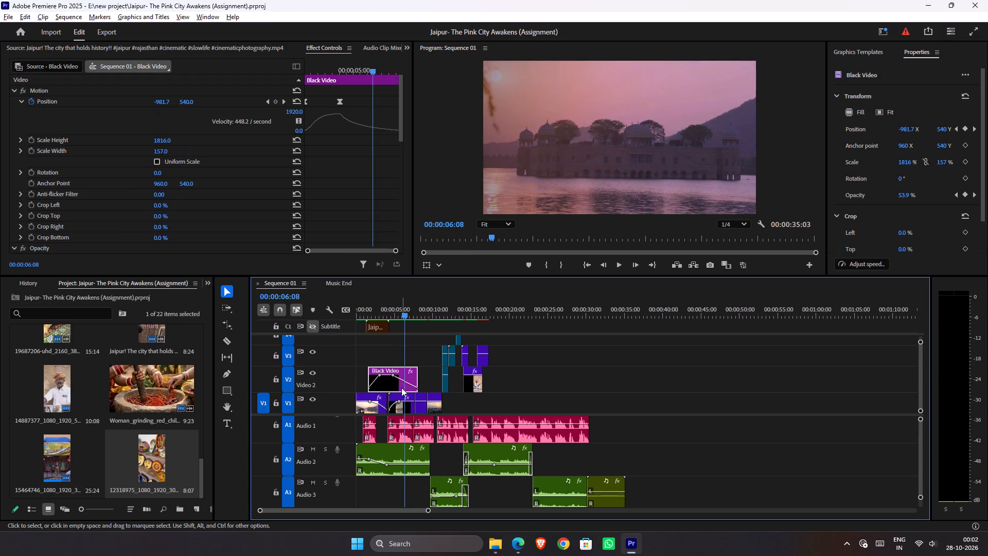
# Move the opacity keyframe where Black Video's fade-out begins to about 00:00:07:12, replay the sequence from the opening, and save the project.
pyautogui.keyDown('alt'); pyautogui.scroll(6, 401, 388); pyautogui.keyUp('alt')
pyautogui.moveTo(402, 319); pyautogui.dragTo(410, 320)
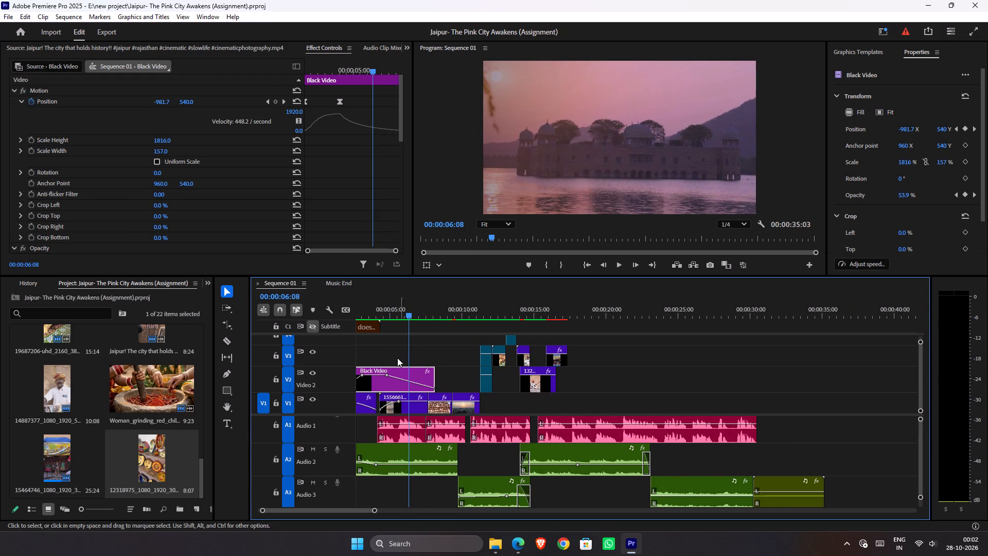
pyautogui.moveTo(387, 375); pyautogui.dragTo(427, 374)
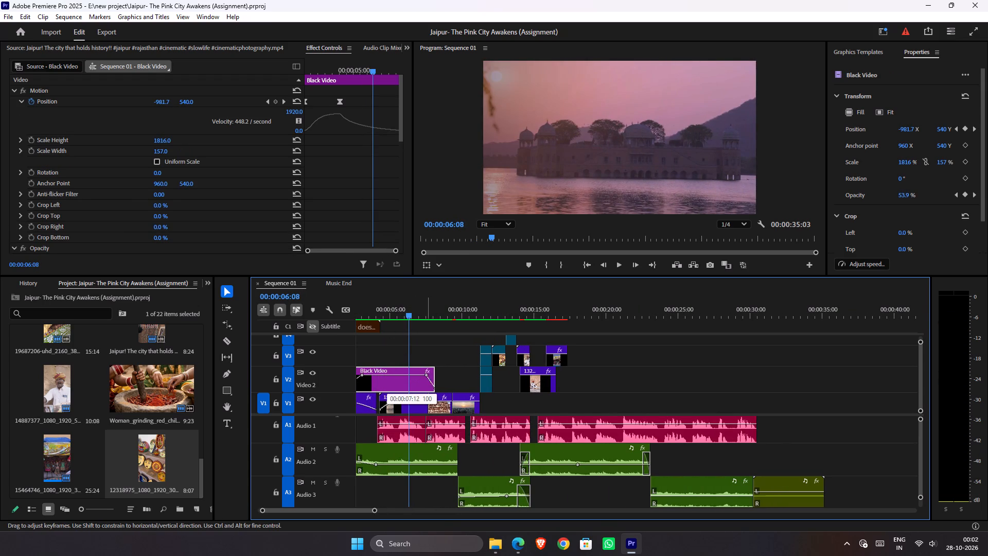
pyautogui.moveTo(427, 374); pyautogui.dragTo(425, 374)
pyautogui.moveTo(392, 314); pyautogui.dragTo(368, 318)
pyautogui.press('space')
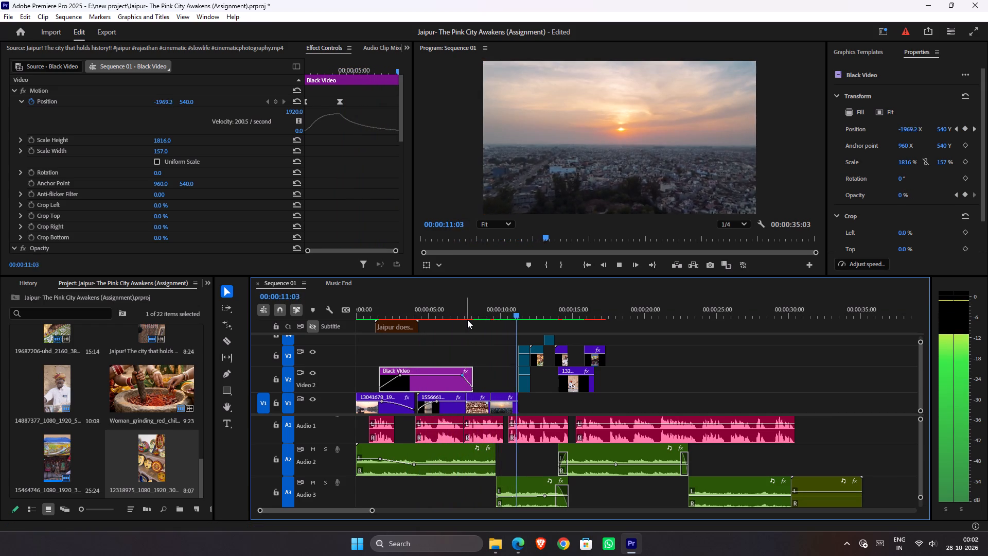
pyautogui.keyDown('alt'); pyautogui.scroll(-4, 500, 355); pyautogui.keyUp('alt')
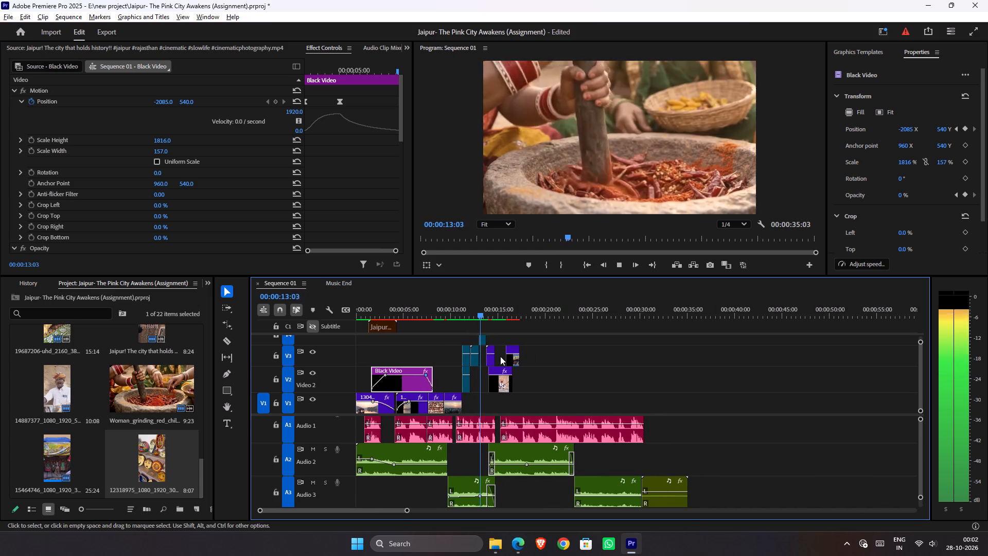
pyautogui.hotkey('ctrl', 's')
# Play on through the chilli-grinding, musician and puppet shots into the empty stretch after the last clip.
pyautogui.press('space')
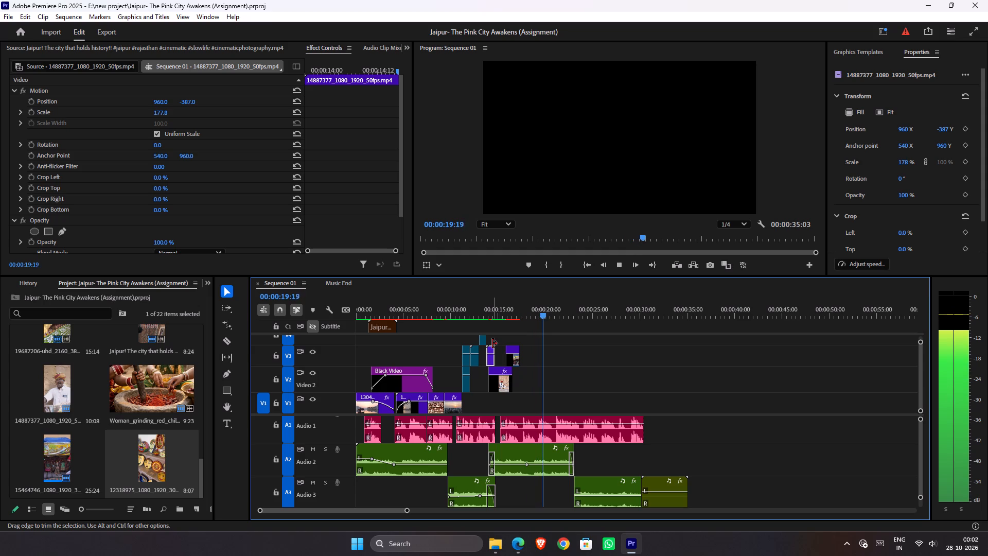
pyautogui.keyDown('alt'); pyautogui.scroll(5, 475, 390); pyautogui.keyUp('alt')
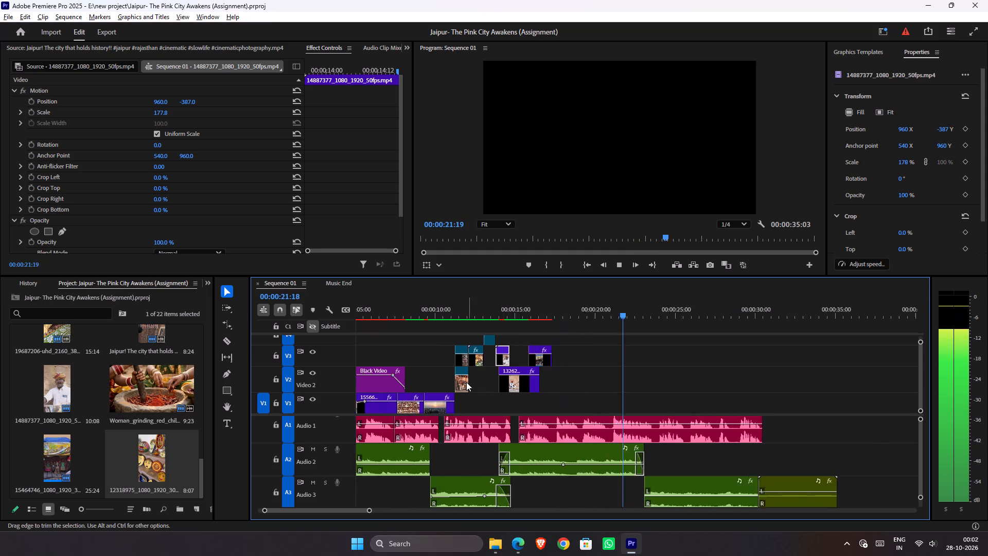
pyautogui.keyDown('alt'); pyautogui.scroll(10, 466, 382); pyautogui.keyUp('alt')
pyautogui.keyDown('alt'); pyautogui.scroll(-1, 461, 380); pyautogui.keyUp('alt')
pyautogui.press('space')
# Delete the Vendors_along_Jaipur_street clip from Video 2 at about 00:00:11:19.
pyautogui.scroll(2, 449, 354)
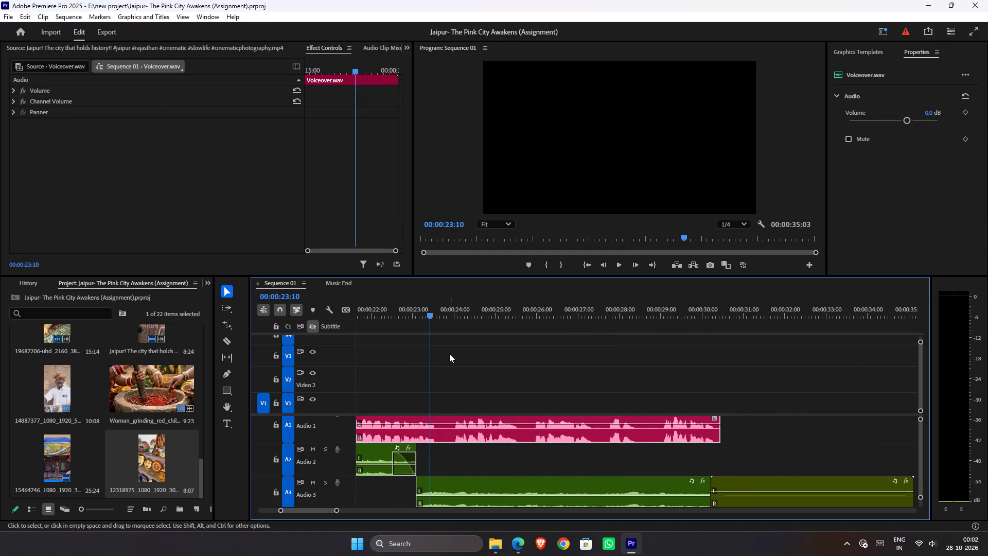
pyautogui.scroll(2, 449, 354)
pyautogui.scroll(-3, 449, 354)
pyautogui.scroll(4, 449, 354)
pyautogui.scroll(-1, 450, 369)
pyautogui.scroll(6, 448, 367)
pyautogui.scroll(-1, 458, 374)
pyautogui.scroll(1, 458, 374)
pyautogui.scroll(-1, 458, 374)
pyautogui.scroll(3, 457, 371)
pyautogui.scroll(-2, 461, 369)
pyautogui.scroll(7, 460, 368)
pyautogui.scroll(-1, 466, 355)
pyautogui.scroll(8, 466, 355)
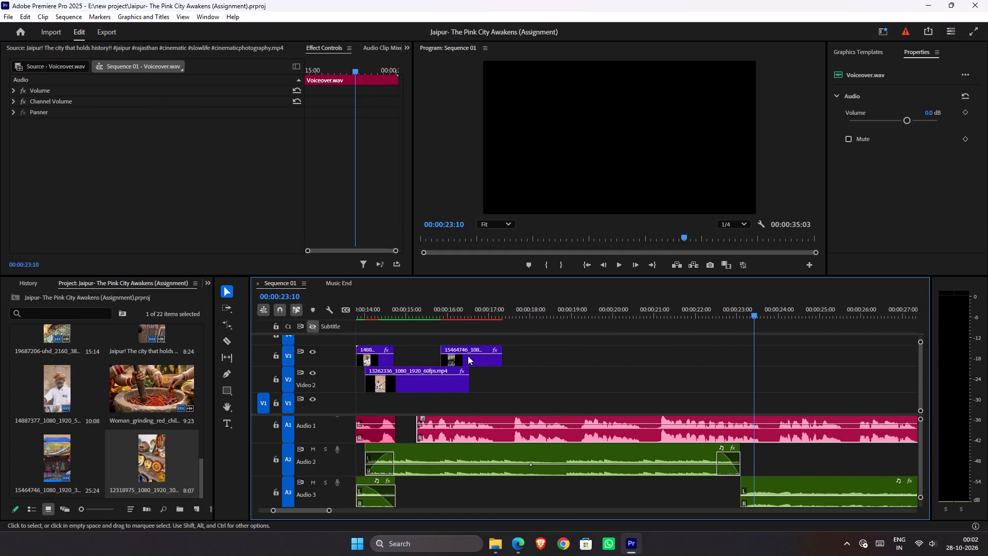
pyautogui.scroll(14, 468, 356)
pyautogui.click(534, 389)
pyautogui.click(537, 305)
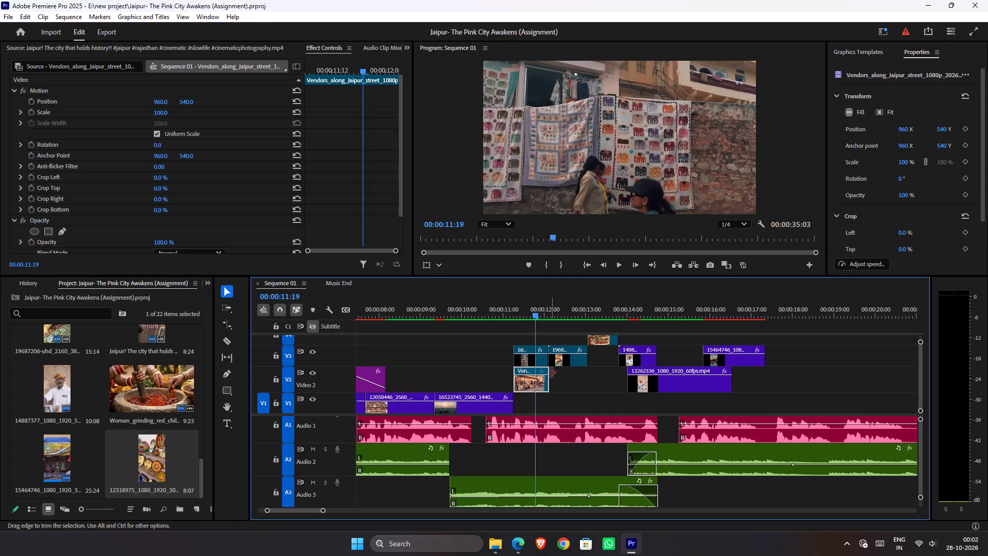
pyautogui.press('Delete')
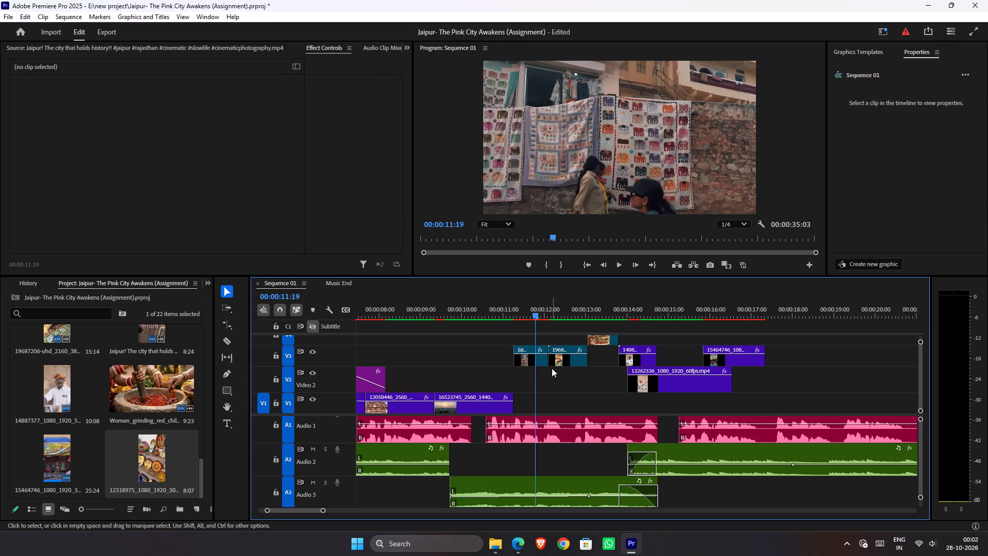
# Move the Jaipur! The city that holds history and 19687206-uhd clips together from Video 3 to Video 1, directly after the 16523745 clip.
pyautogui.moveTo(496, 354); pyautogui.dragTo(499, 354)
pyautogui.moveTo(499, 354); pyautogui.dragTo(578, 361)
pyautogui.keyDown('alt'); pyautogui.scroll(3, 556, 370); pyautogui.keyUp('alt')
pyautogui.keyDown('alt'); pyautogui.scroll(-1, 556, 370); pyautogui.keyUp('alt')
pyautogui.keyDown('alt'); pyautogui.scroll(2, 556, 370); pyautogui.keyUp('alt')
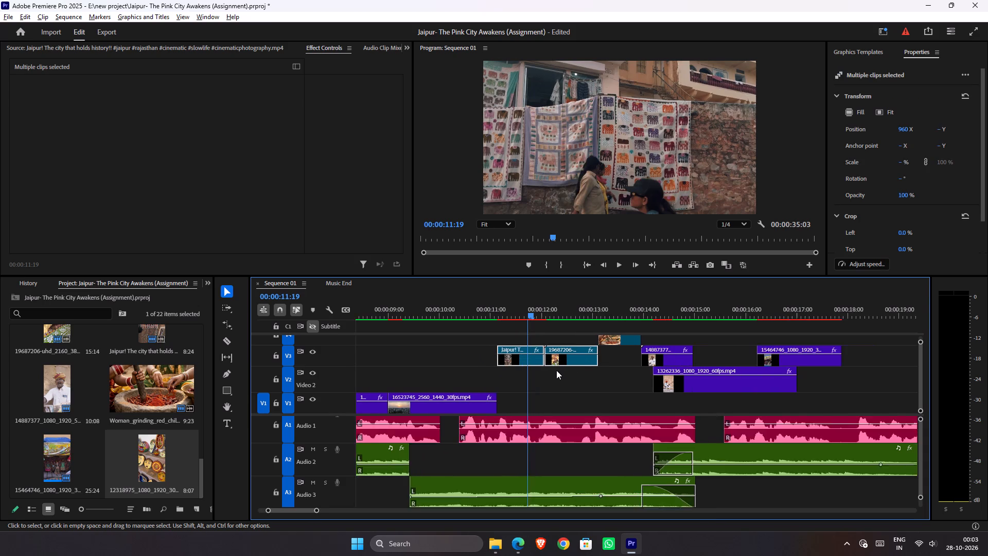
pyautogui.keyDown('alt'); pyautogui.scroll(2, 556, 370); pyautogui.keyUp('alt')
pyautogui.keyDown('alt'); pyautogui.scroll(2, 511, 373); pyautogui.keyUp('alt')
pyautogui.moveTo(486, 357); pyautogui.dragTo(483, 393)
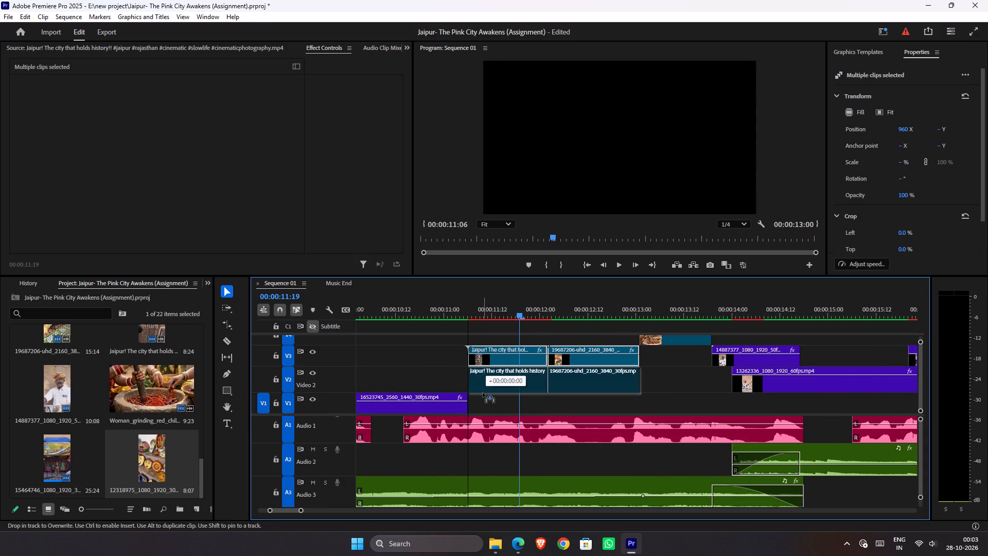
pyautogui.moveTo(483, 393); pyautogui.dragTo(483, 397)
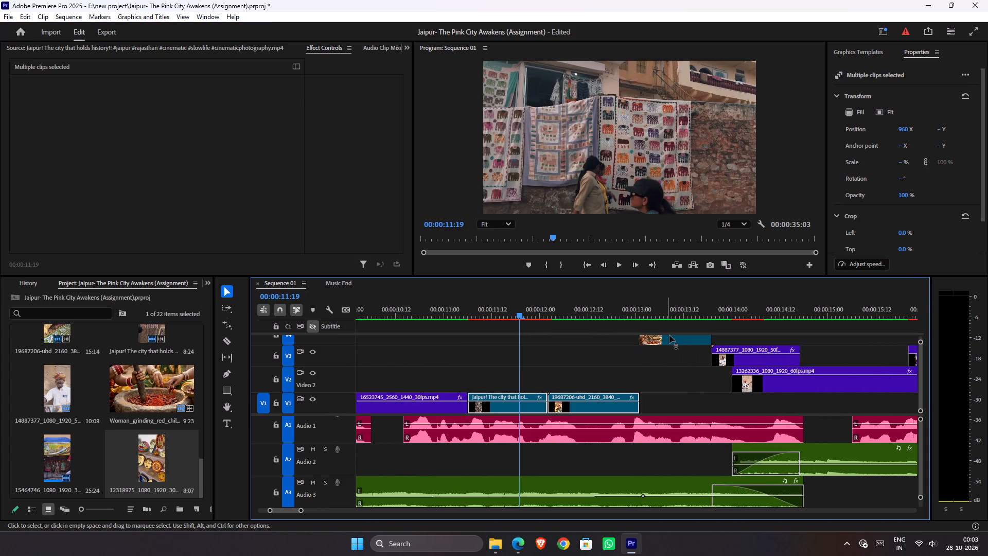
# Bring the Woman_grinding_red_chilies and 14887377 clips down to Video 1, keeping their timing so they follow the 19687206-uhd clip.
pyautogui.moveTo(666, 338); pyautogui.dragTo(663, 382)
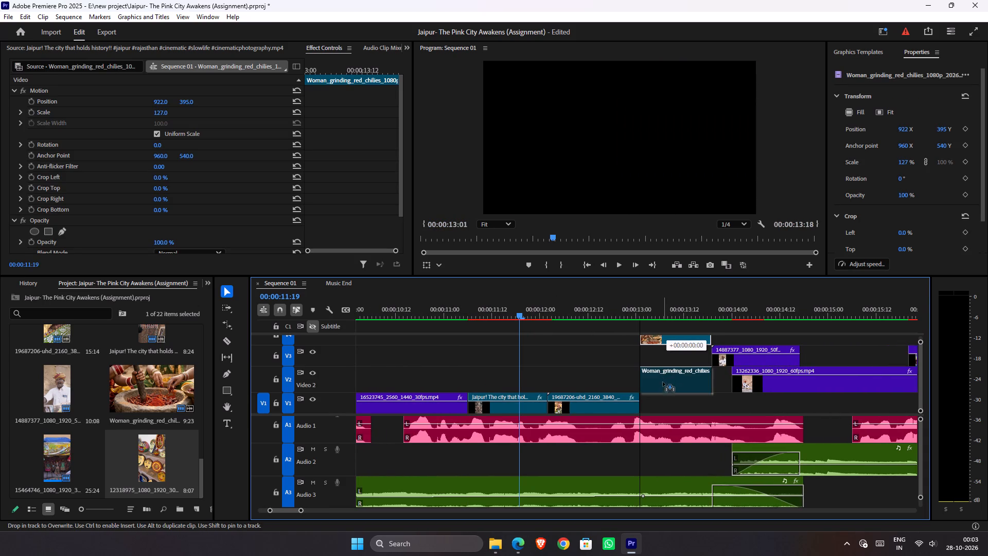
pyautogui.moveTo(663, 382); pyautogui.dragTo(661, 398)
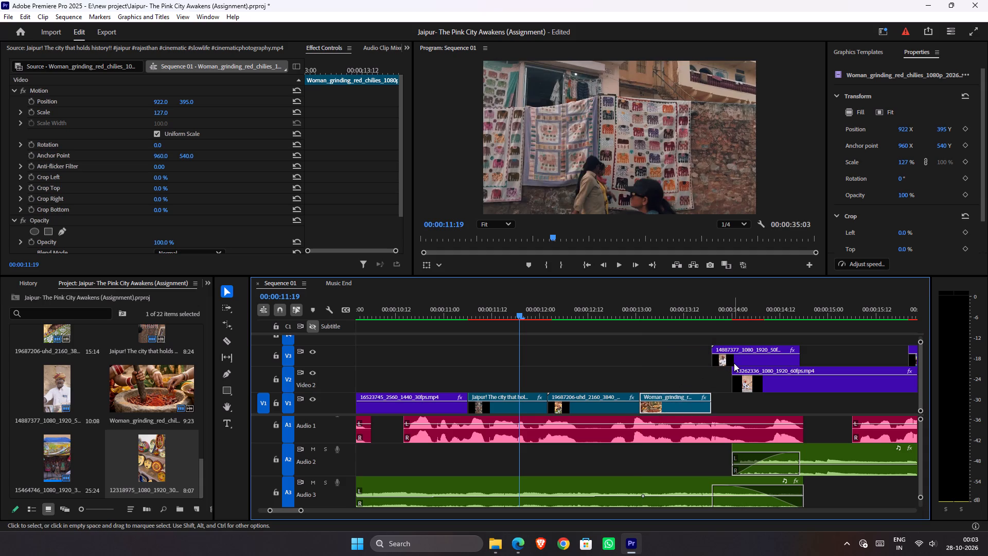
pyautogui.click(733, 358)
pyautogui.scroll(-9, 732, 360)
pyautogui.scroll(-1, 694, 378)
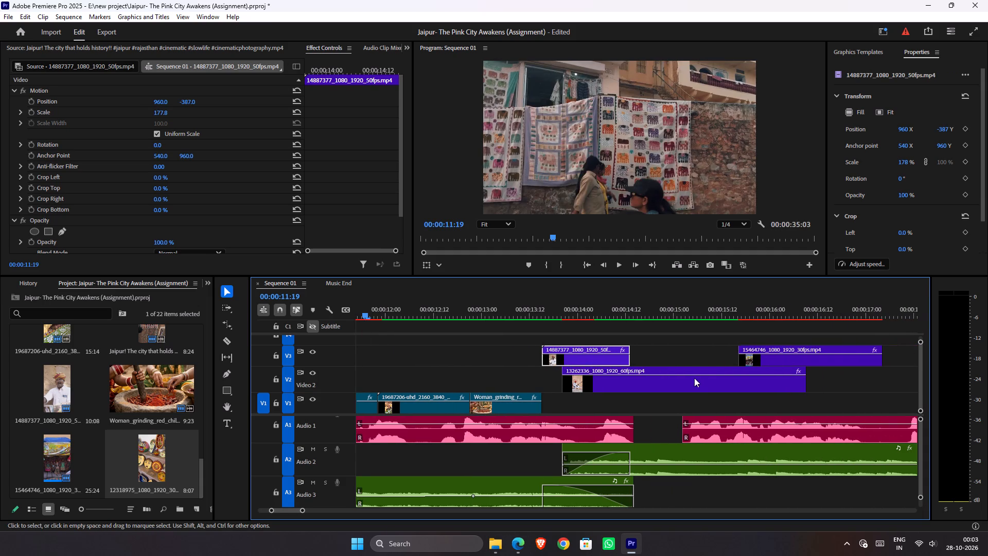
pyautogui.scroll(-1, 694, 378)
pyautogui.moveTo(572, 359); pyautogui.dragTo(571, 387)
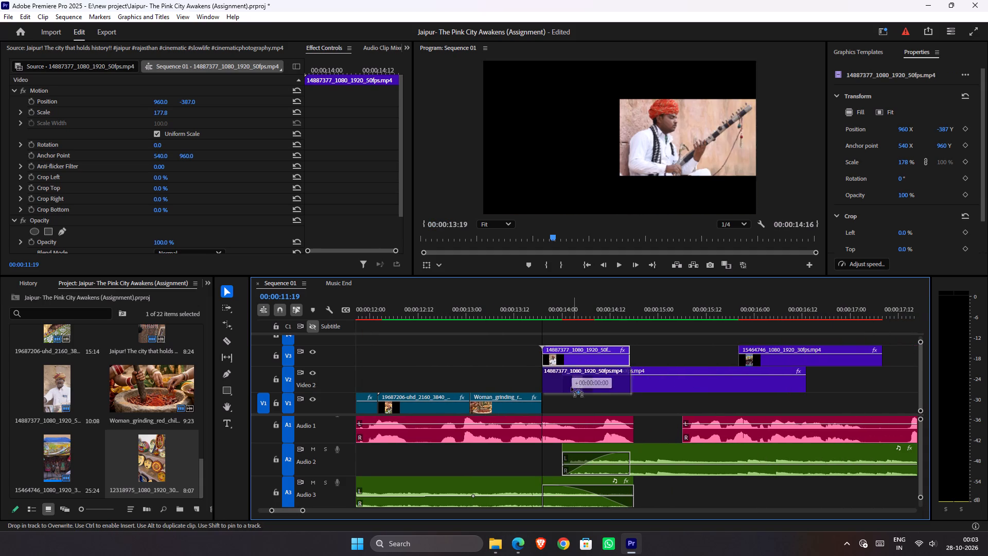
pyautogui.moveTo(571, 387); pyautogui.dragTo(571, 395)
# Trim the 13262336 clip's start to the end of the 14887377 clip, and lower it and the 15464746 clip to Video 1.
pyautogui.click(601, 381)
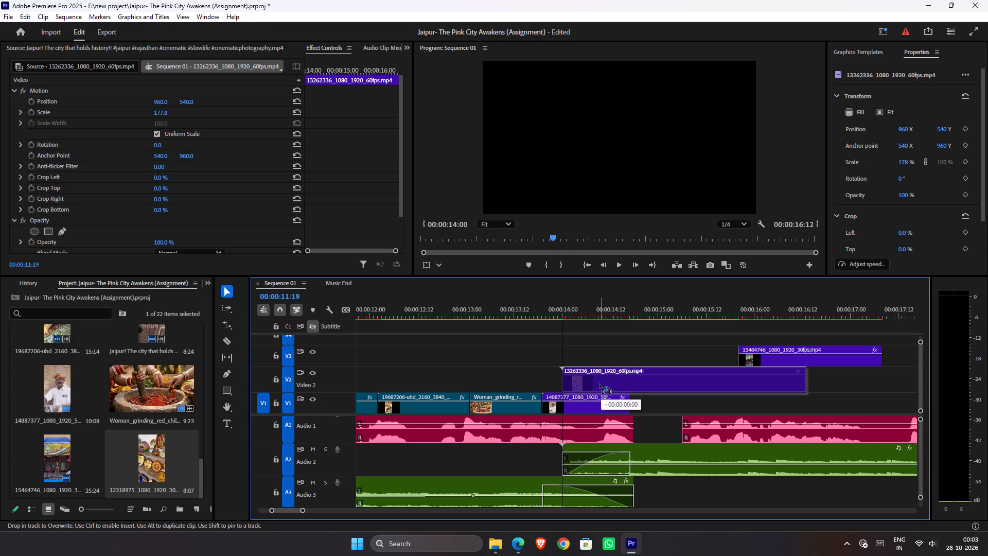
pyautogui.moveTo(563, 380); pyautogui.dragTo(598, 380)
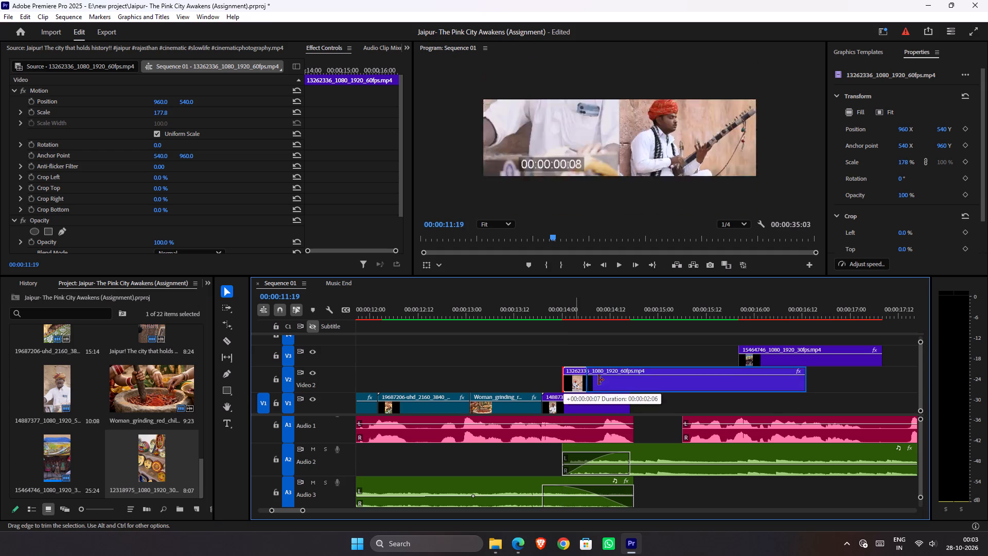
pyautogui.moveTo(598, 380); pyautogui.dragTo(631, 383)
pyautogui.moveTo(646, 383); pyautogui.dragTo(646, 393)
pyautogui.moveTo(756, 357); pyautogui.dragTo(751, 393)
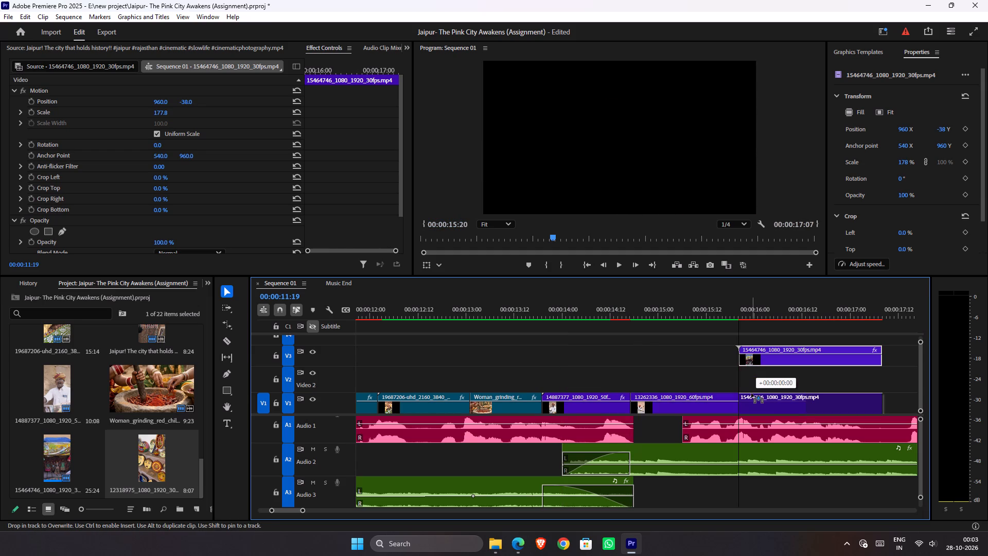
pyautogui.moveTo(751, 393); pyautogui.dragTo(751, 396)
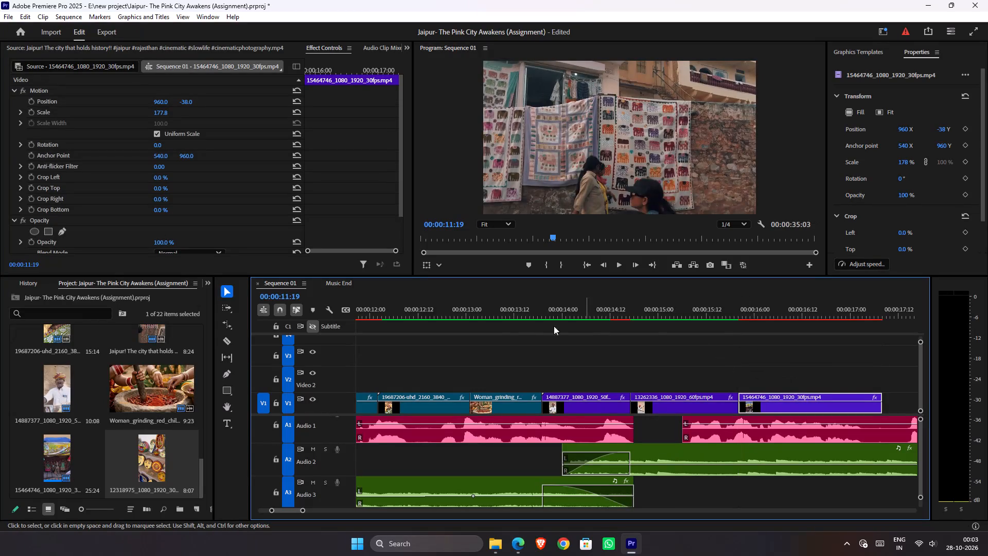
# Play the rearranged Video 1 clips from the 19687206-uhd shot past the end of the puppet shot.
pyautogui.moveTo(511, 314); pyautogui.dragTo(461, 312)
pyautogui.press('space')
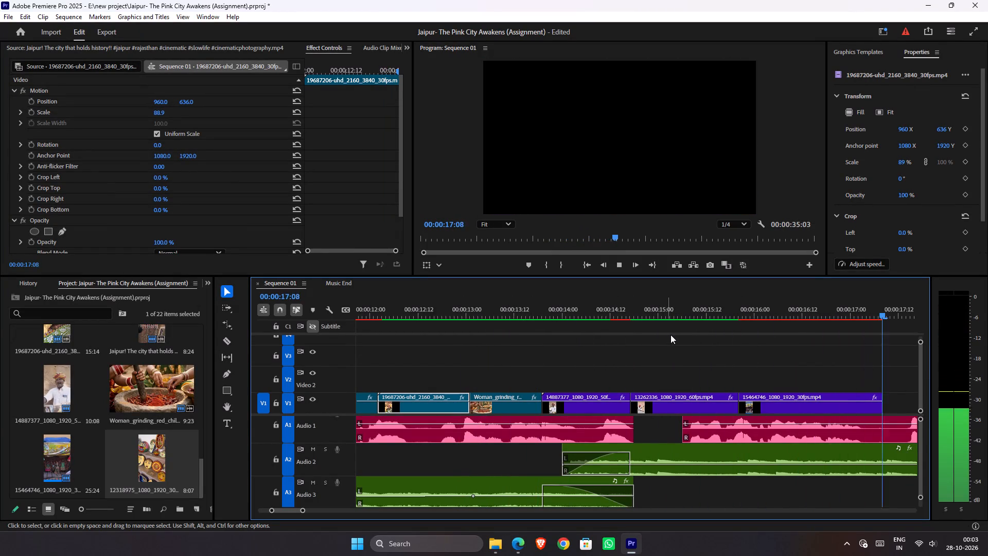
pyautogui.keyDown('alt'); pyautogui.scroll(-8, 674, 338); pyautogui.keyUp('alt')
pyautogui.press('space')
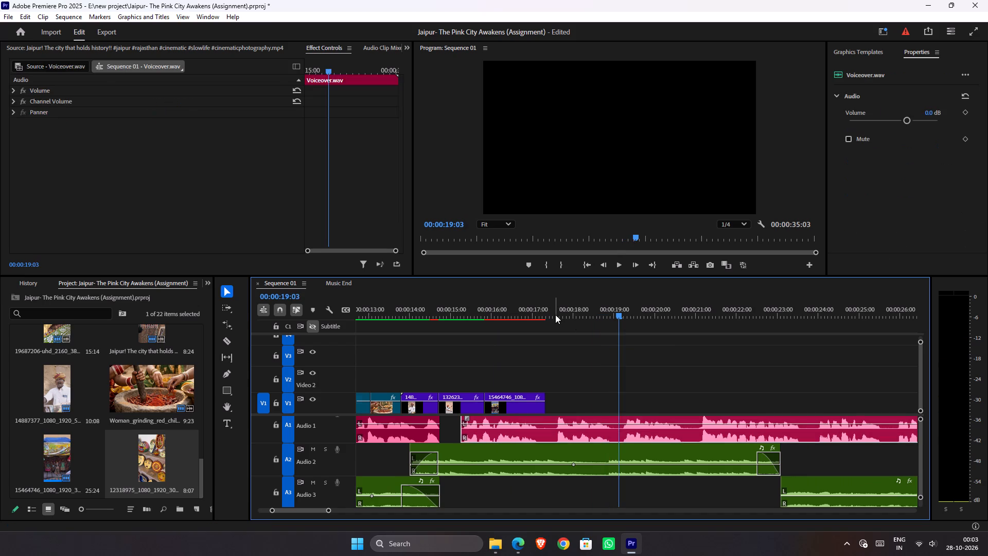
# Extend the end of the 15464746 puppet clip to about 00:00:18:00, check it against the voiceover, and save the project.
pyautogui.moveTo(556, 314); pyautogui.dragTo(542, 318)
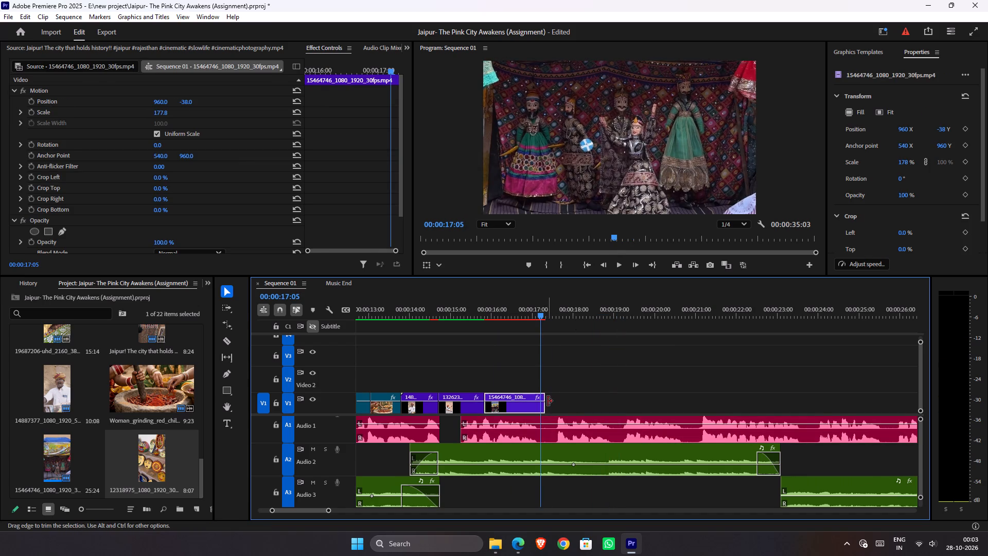
pyautogui.moveTo(548, 401); pyautogui.dragTo(566, 401)
pyautogui.click(562, 401)
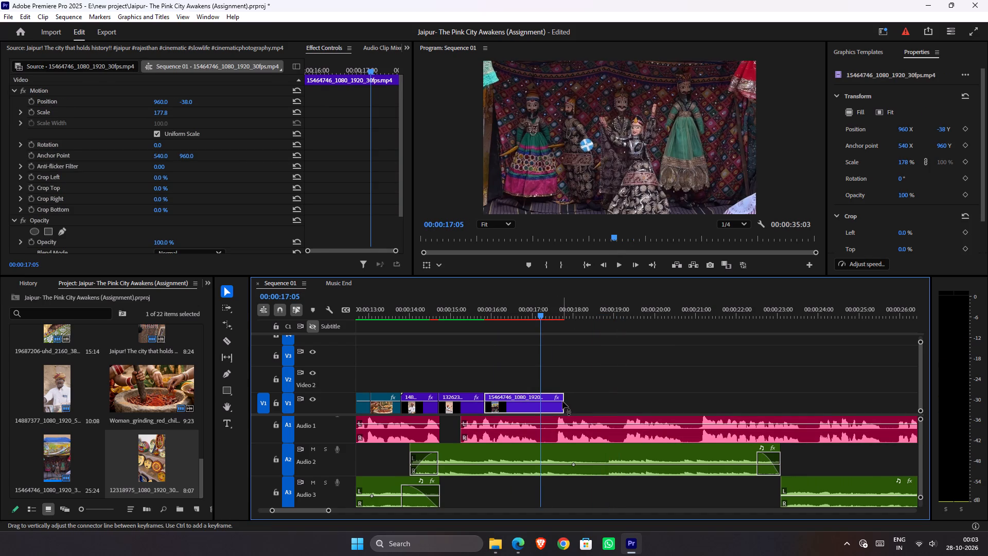
pyautogui.moveTo(563, 406); pyautogui.dragTo(575, 406)
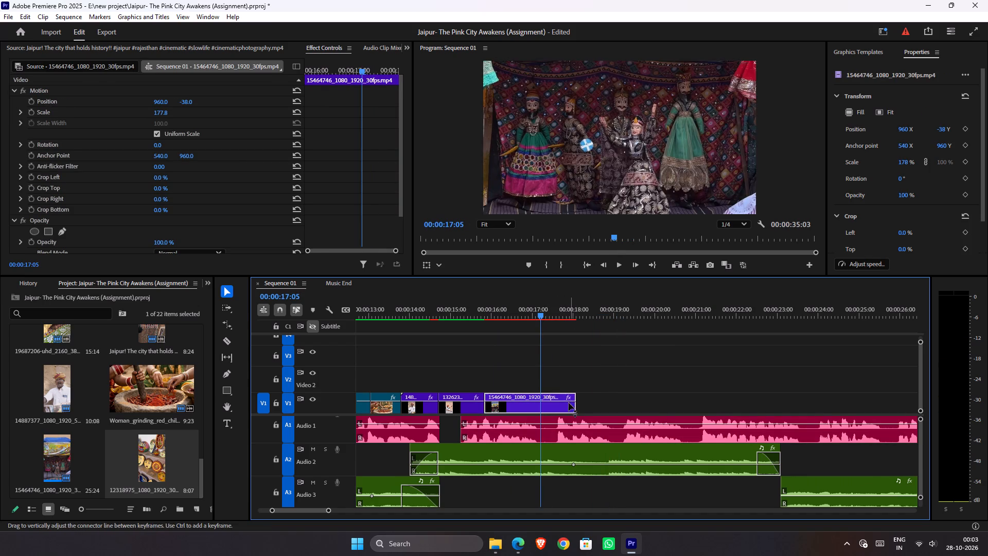
pyautogui.press('space')
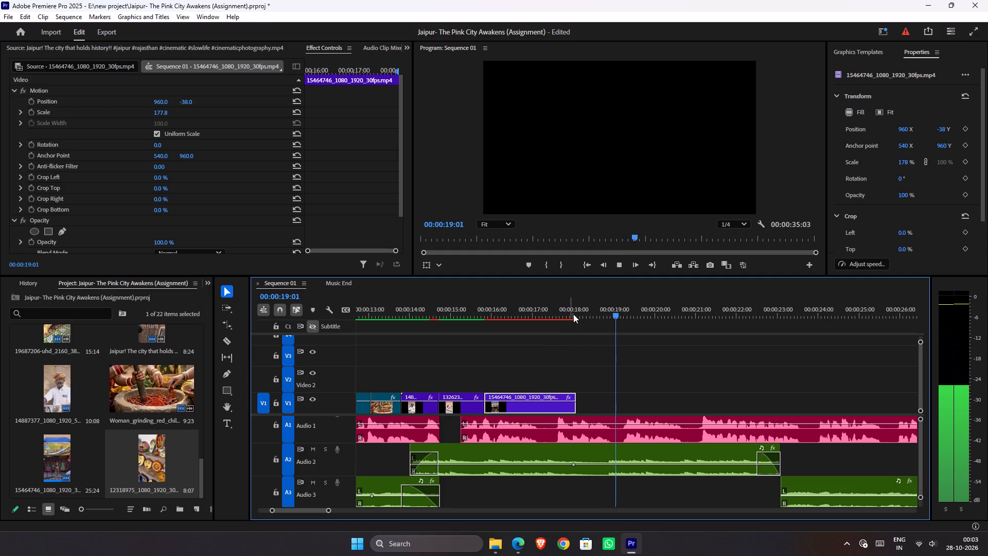
pyautogui.click(574, 314)
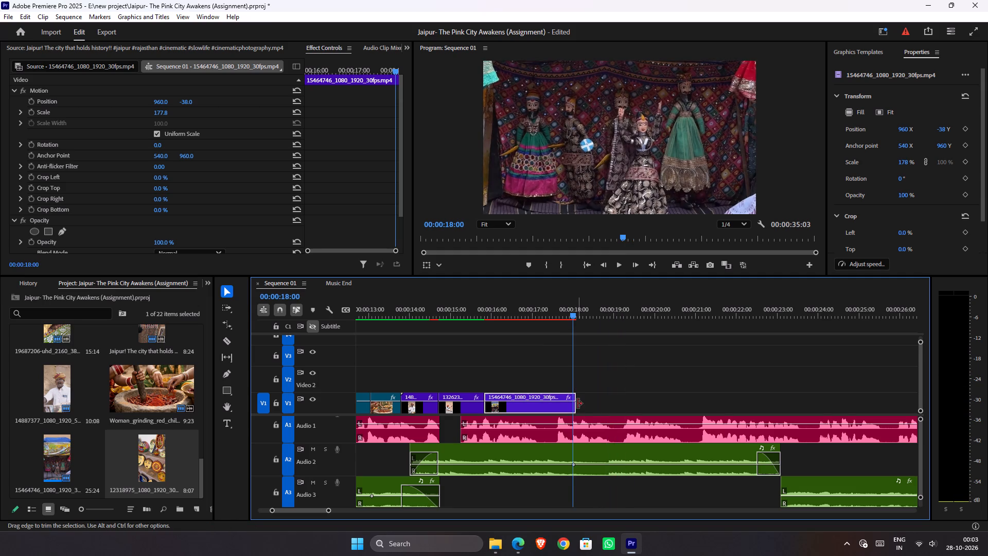
pyautogui.press('space')
pyautogui.press('space')
pyautogui.hotkey('ctrl', 's')
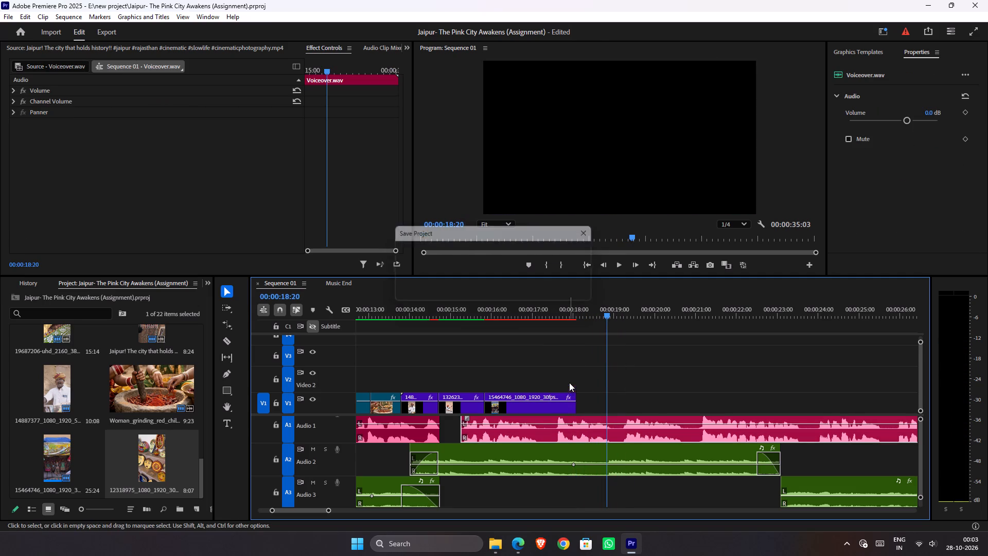
# Scrub back through Video 1 to the sequence opening and forward to the 12058446 clip at 00:00:08:16 to review the cuts.
pyautogui.moveTo(556, 316); pyautogui.dragTo(295, 333)
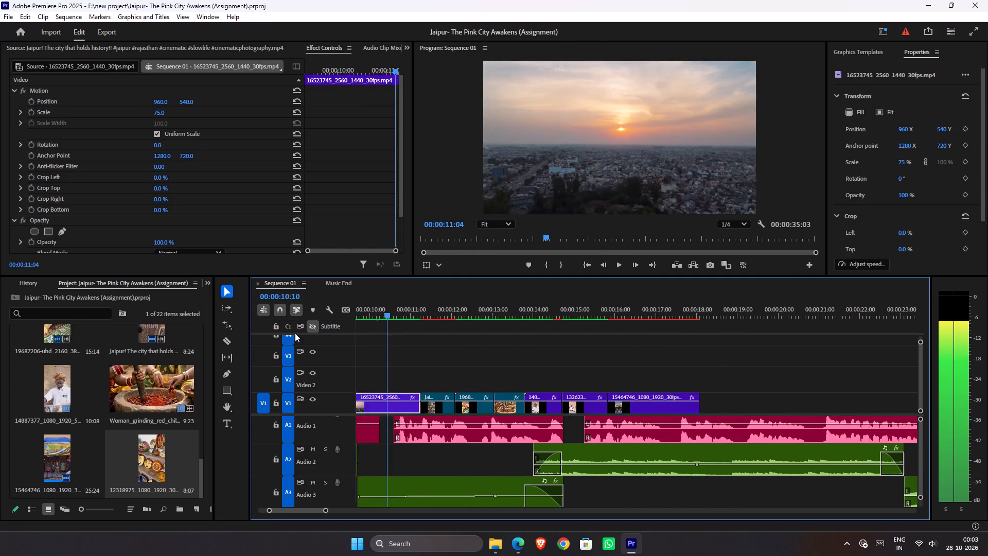
pyautogui.moveTo(295, 333); pyautogui.dragTo(421, 373)
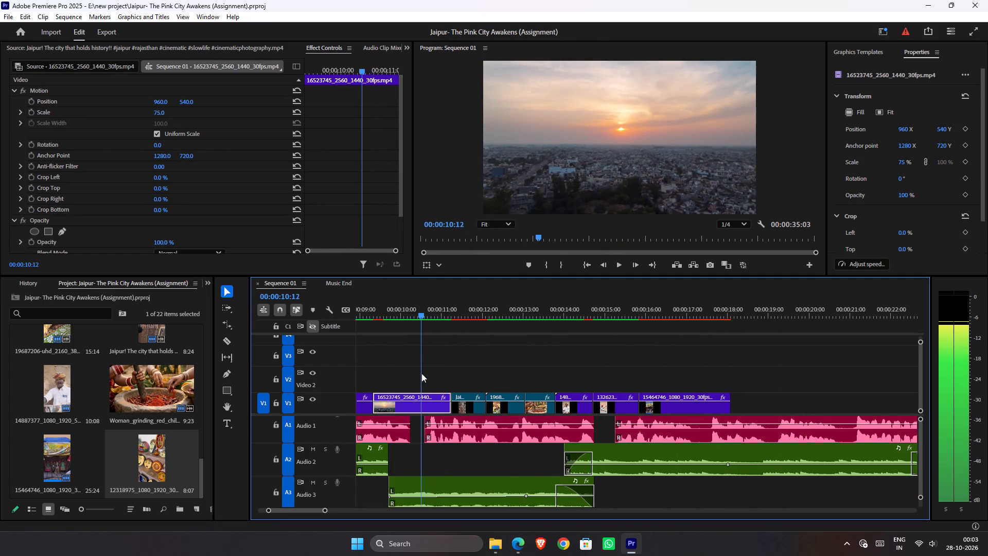
pyautogui.moveTo(421, 373); pyautogui.dragTo(473, 374)
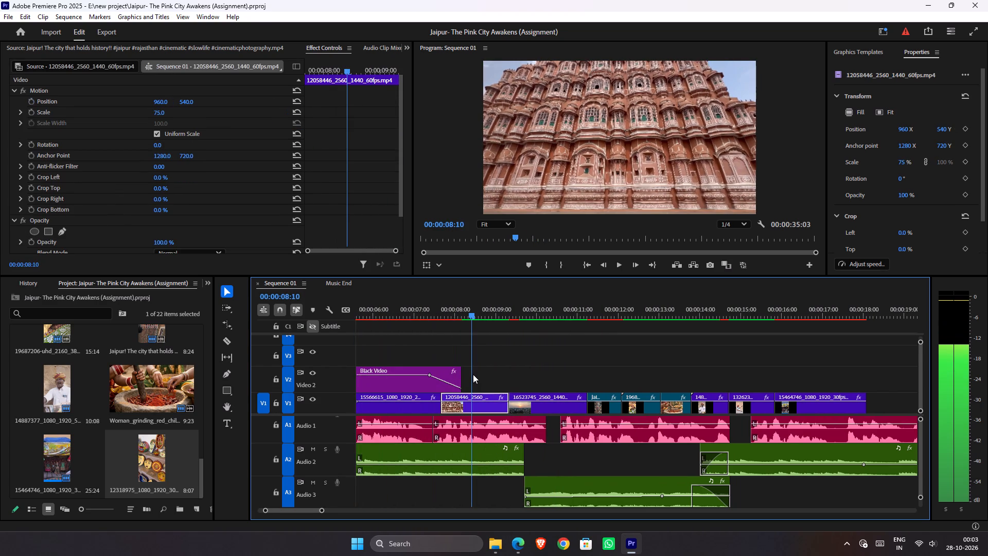
pyautogui.moveTo(473, 374); pyautogui.dragTo(317, 357)
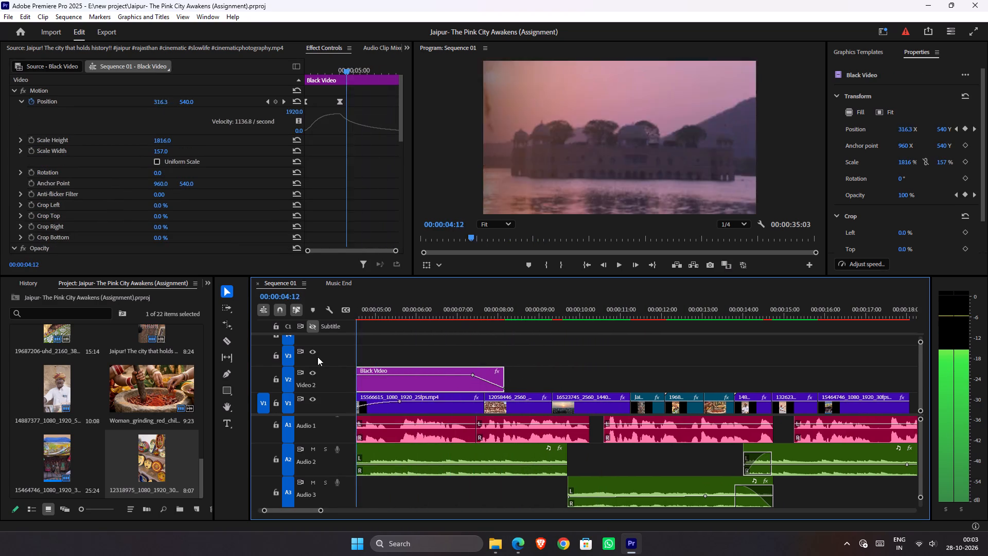
pyautogui.moveTo(317, 357); pyautogui.dragTo(706, 375)
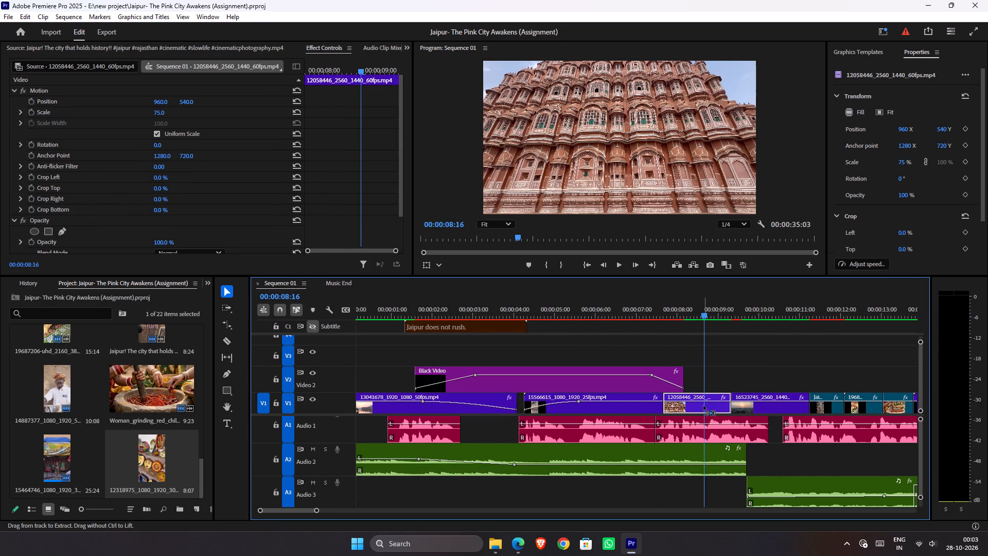
# Play Video 1 from the 12058446 palace clip to the sunset clip at 00:00:10:09.
pyautogui.hotkey('ctrl', 'd')
pyautogui.click(705, 408)
pyautogui.press('space')
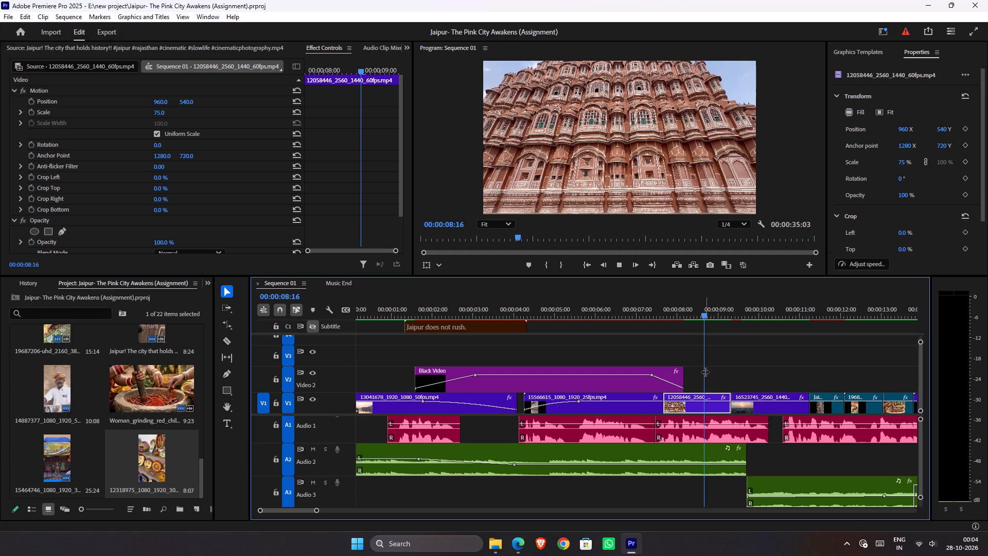
pyautogui.scroll(-5, 705, 370)
pyautogui.press('space')
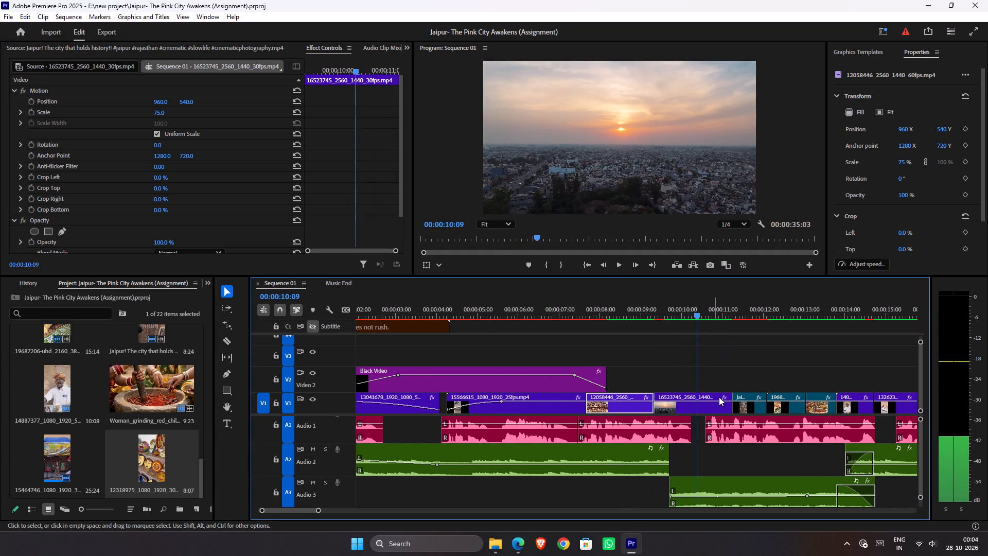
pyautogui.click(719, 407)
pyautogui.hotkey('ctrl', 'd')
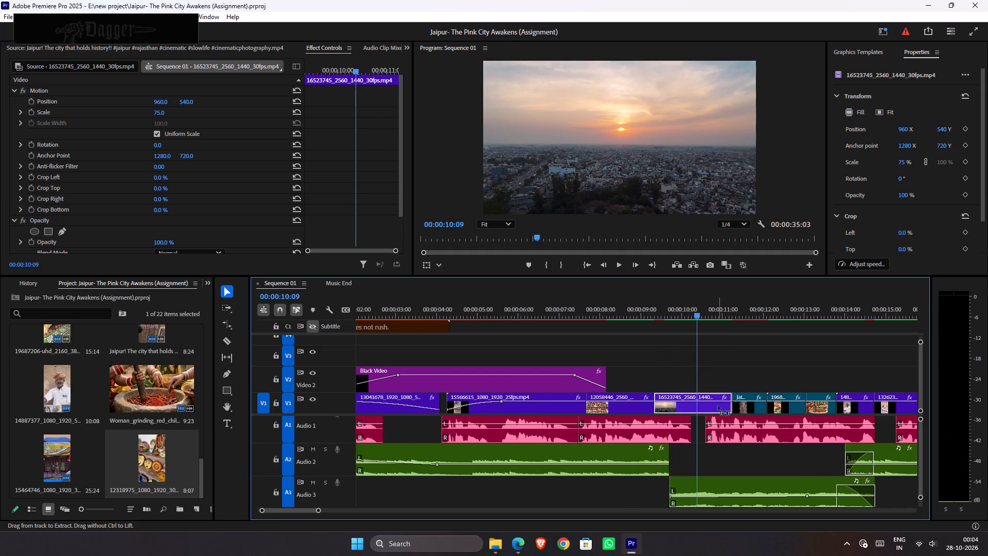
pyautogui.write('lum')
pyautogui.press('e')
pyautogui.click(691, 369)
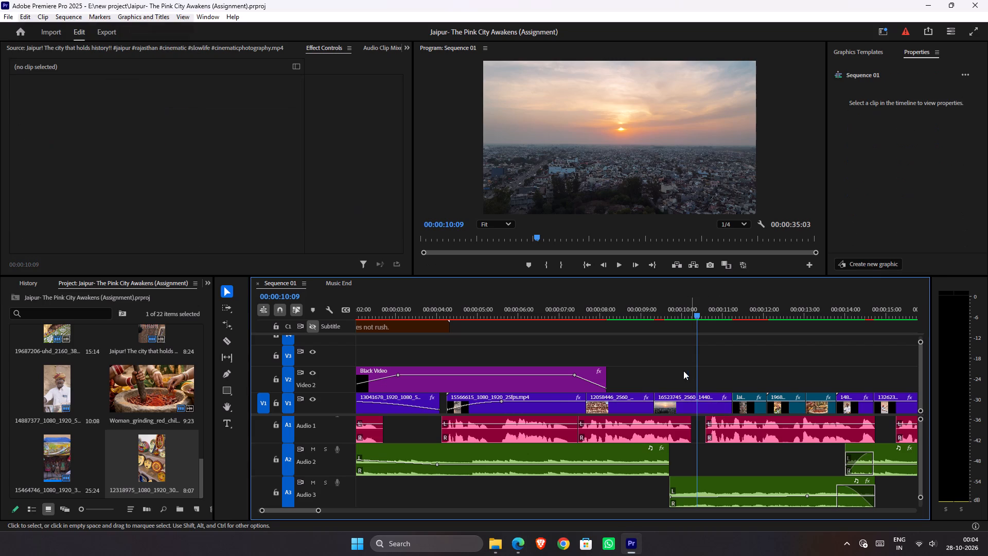
# Copy the Lumetri Color effect from the 15566615 clip onto the 16523745 sunset clip and save the project.
pyautogui.click(534, 407)
pyautogui.scroll(-7, 161, 246)
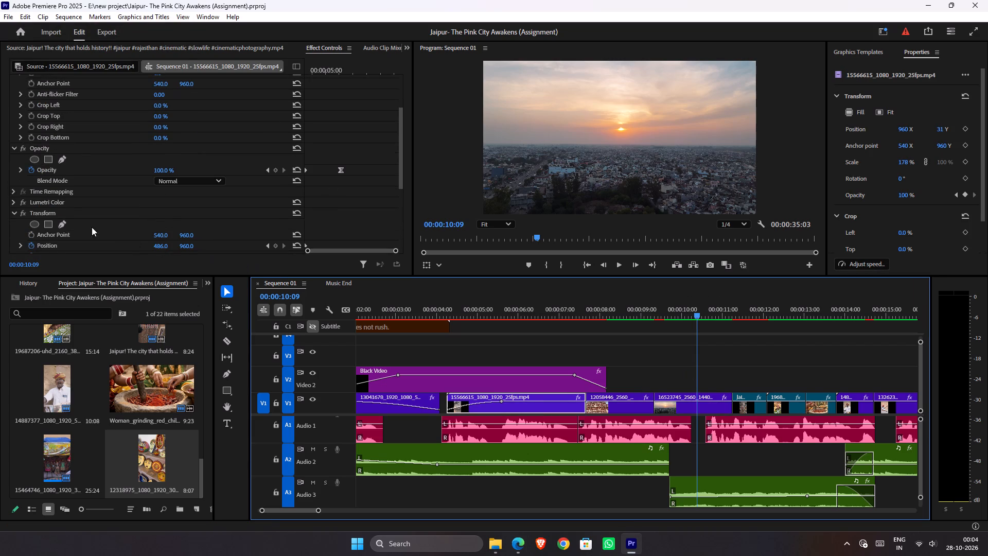
pyautogui.click(47, 199)
pyautogui.hotkey('ctrl', 'c')
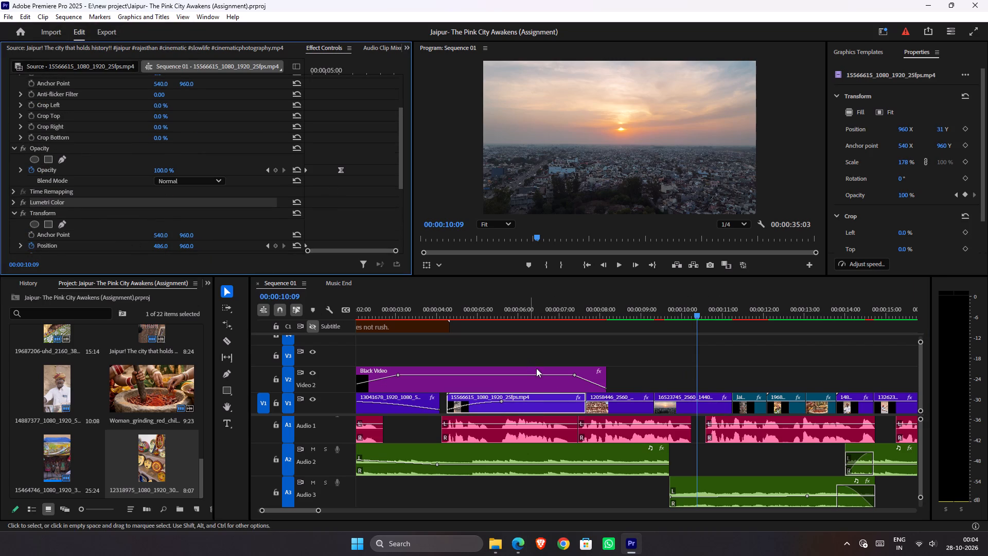
pyautogui.click(671, 406)
pyautogui.hotkey('ctrl', 'v')
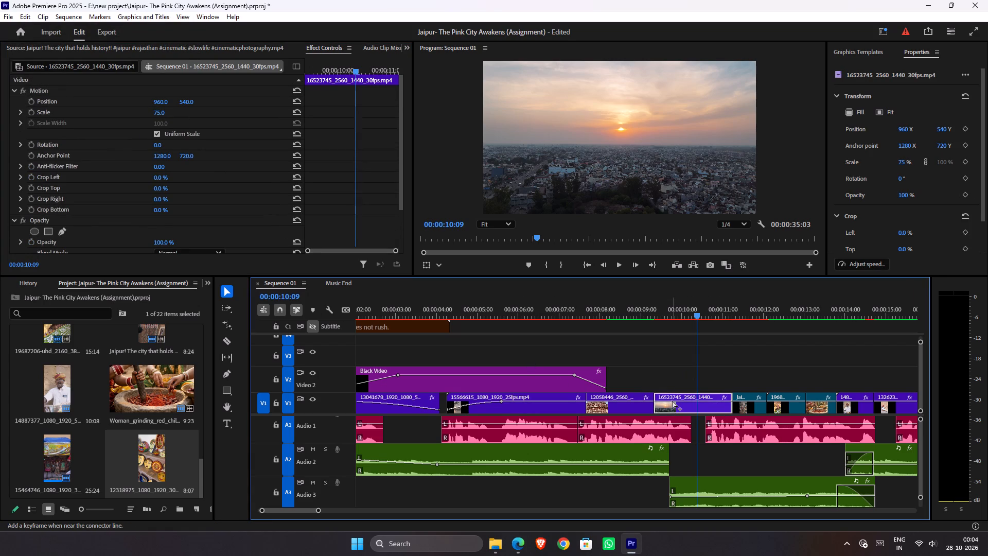
pyautogui.hotkey('ctrl', 's')
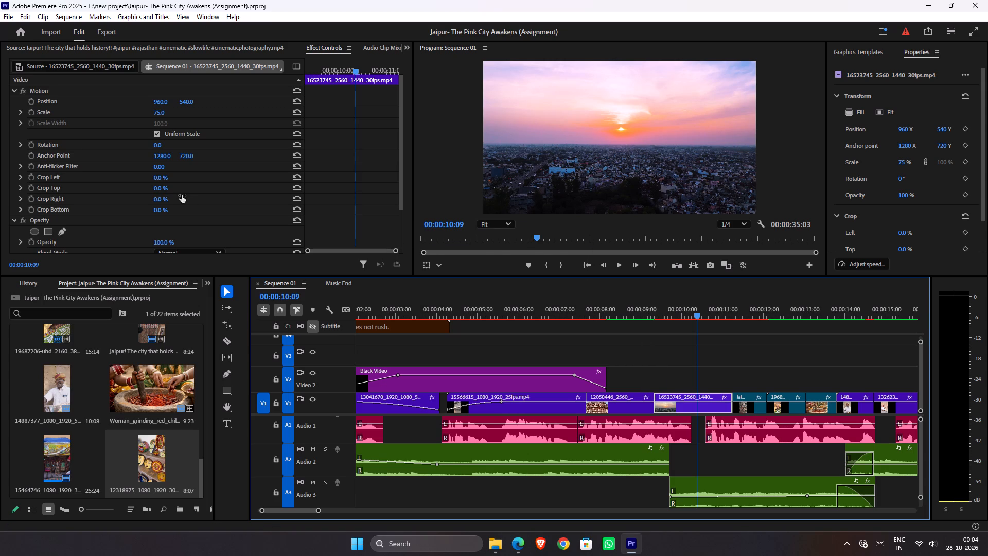
# In the sunset clip's Lumetri Creative adjustments, set Saturation to 100 and Vibrance to 8.
pyautogui.scroll(-9, 128, 224)
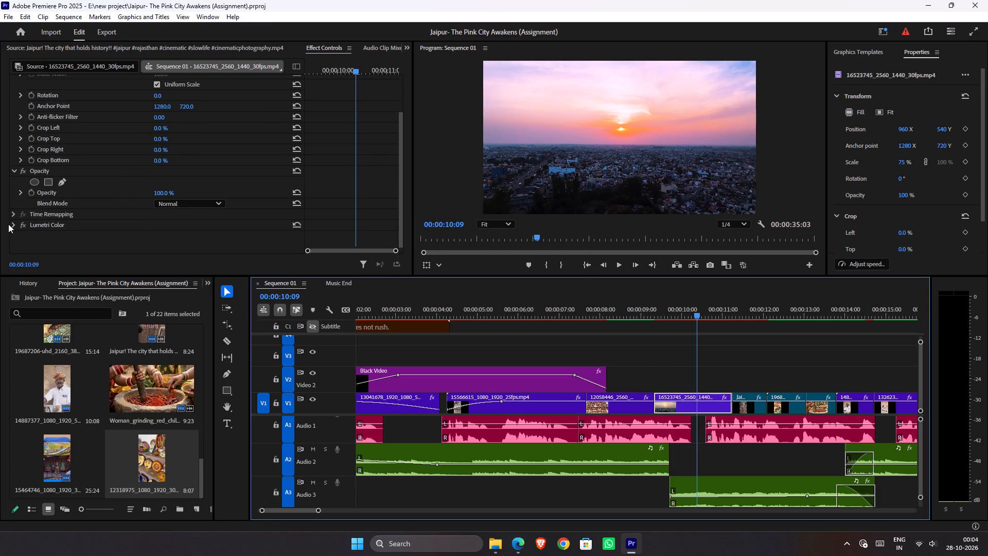
pyautogui.click(11, 227)
pyautogui.scroll(-8, 55, 221)
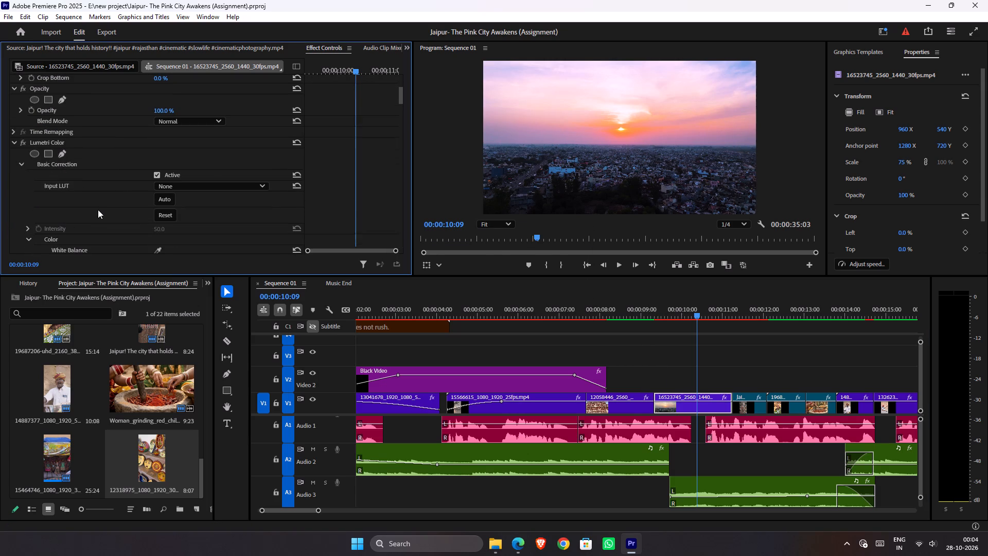
pyautogui.scroll(-7, 99, 208)
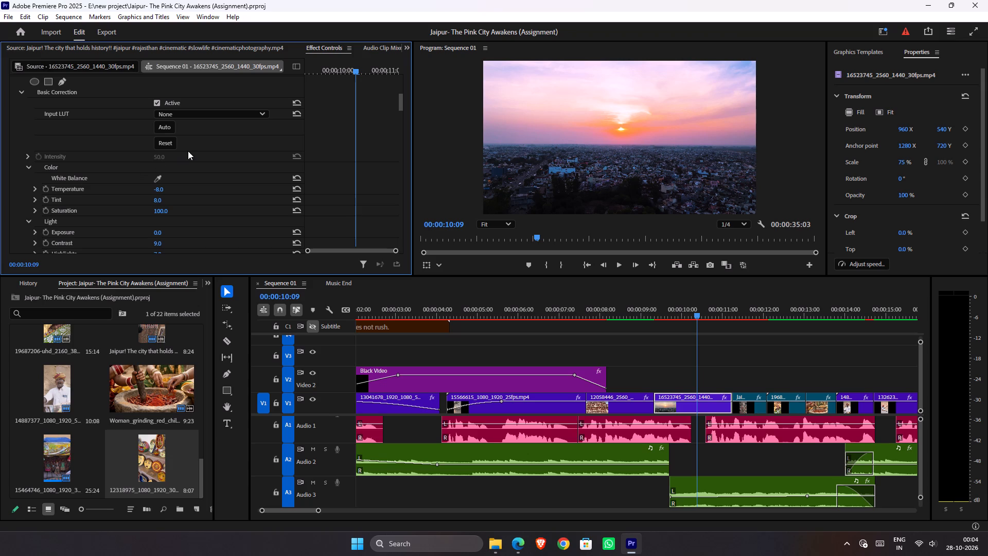
pyautogui.scroll(-1, 171, 155)
pyautogui.scroll(5, 171, 155)
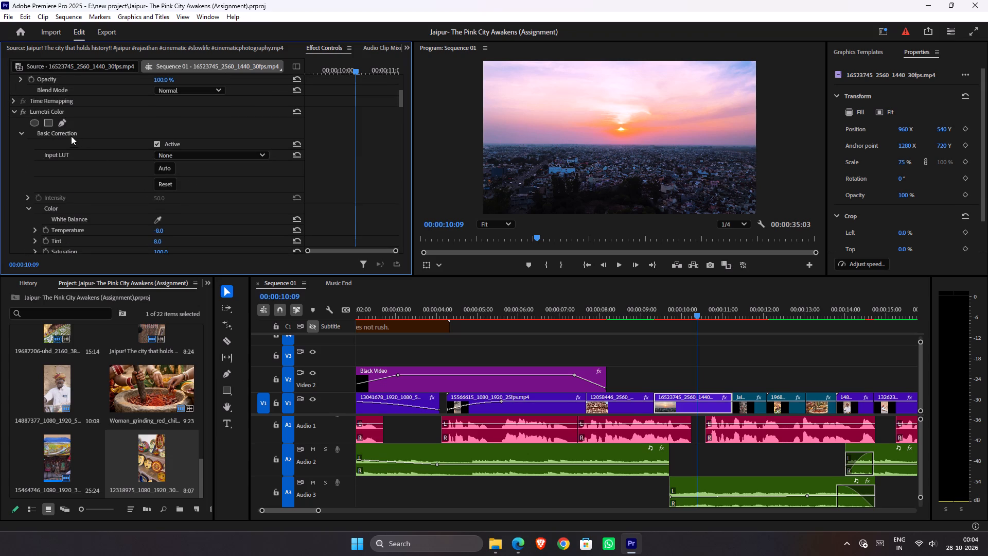
pyautogui.scroll(-2, 181, 164)
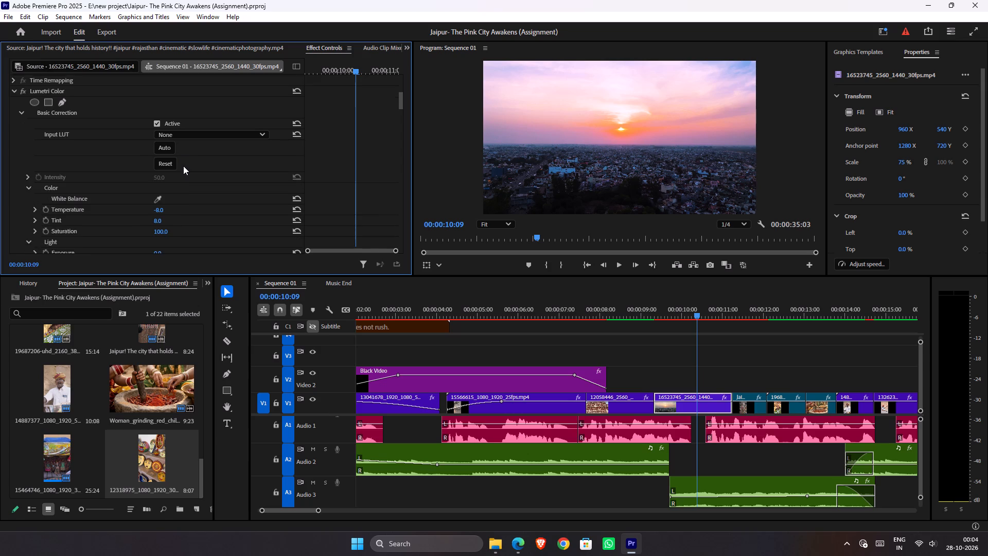
pyautogui.scroll(-18, 183, 166)
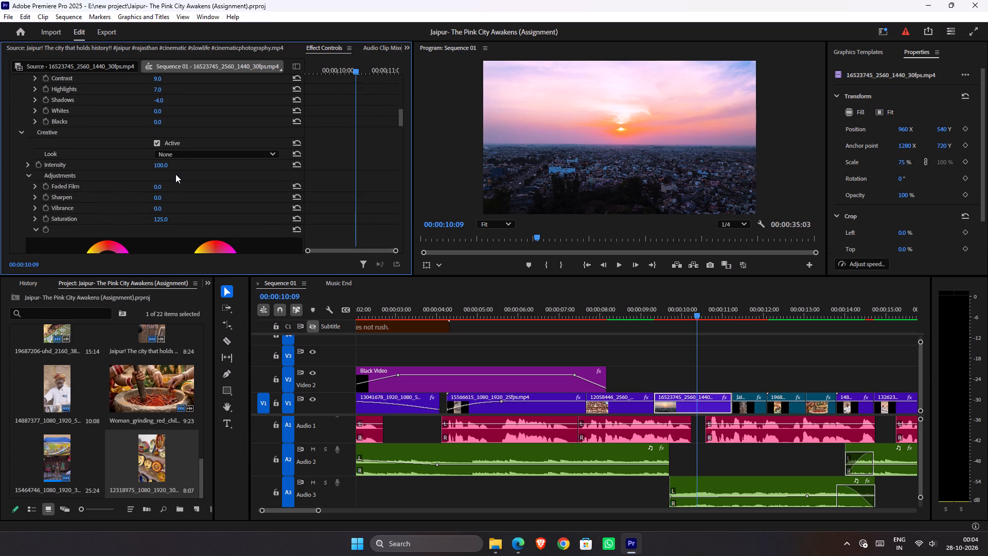
pyautogui.scroll(-2, 176, 177)
pyautogui.moveTo(164, 200); pyautogui.dragTo(141, 205)
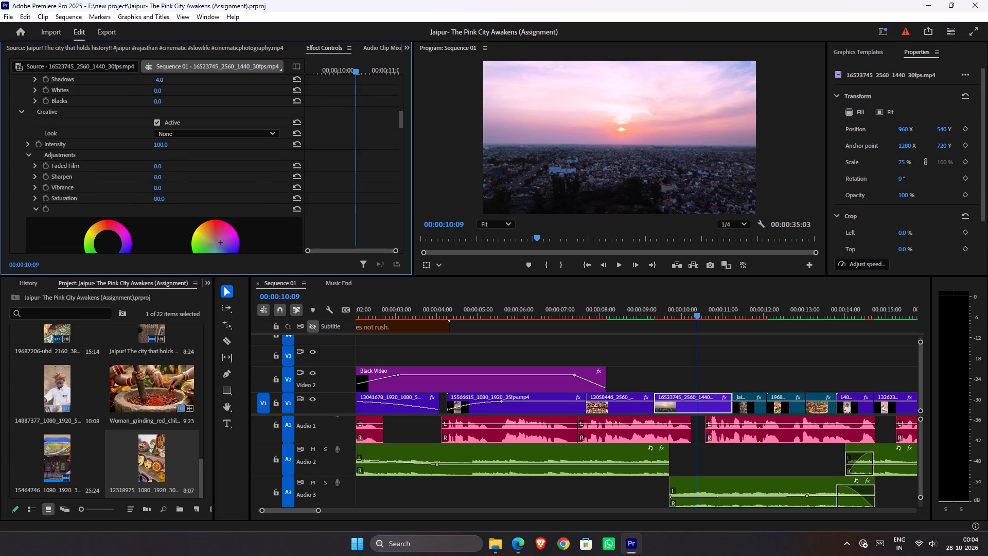
pyautogui.moveTo(141, 205); pyautogui.dragTo(128, 207)
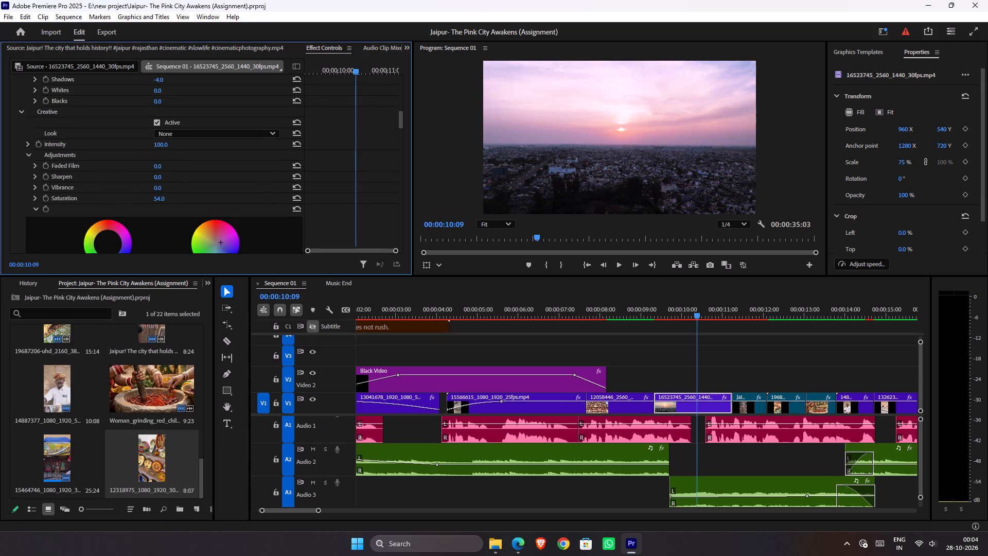
pyautogui.moveTo(128, 207); pyautogui.dragTo(150, 208)
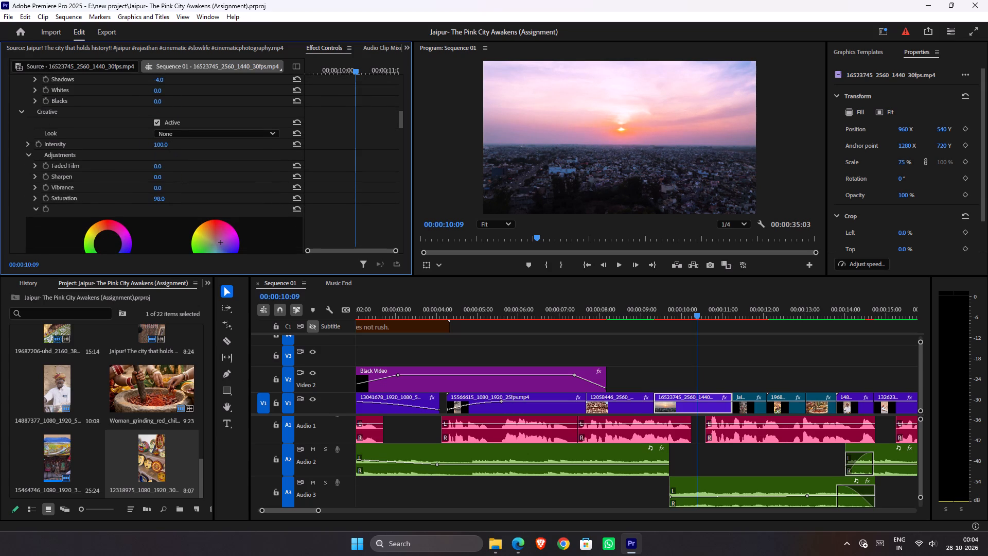
pyautogui.moveTo(150, 208); pyautogui.dragTo(151, 208)
pyautogui.moveTo(157, 188); pyautogui.dragTo(173, 187)
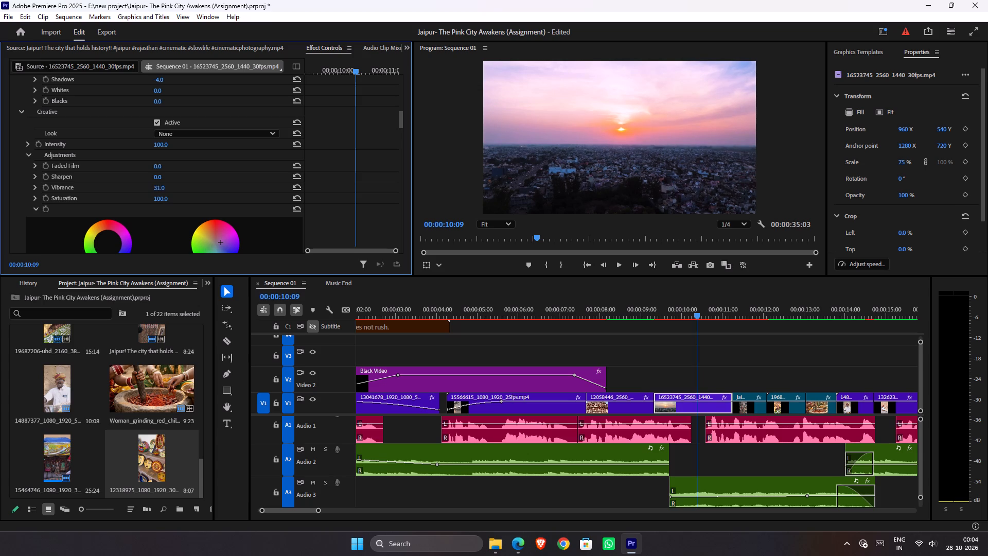
pyautogui.moveTo(173, 187); pyautogui.dragTo(165, 194)
pyautogui.moveTo(165, 194); pyautogui.dragTo(175, 194)
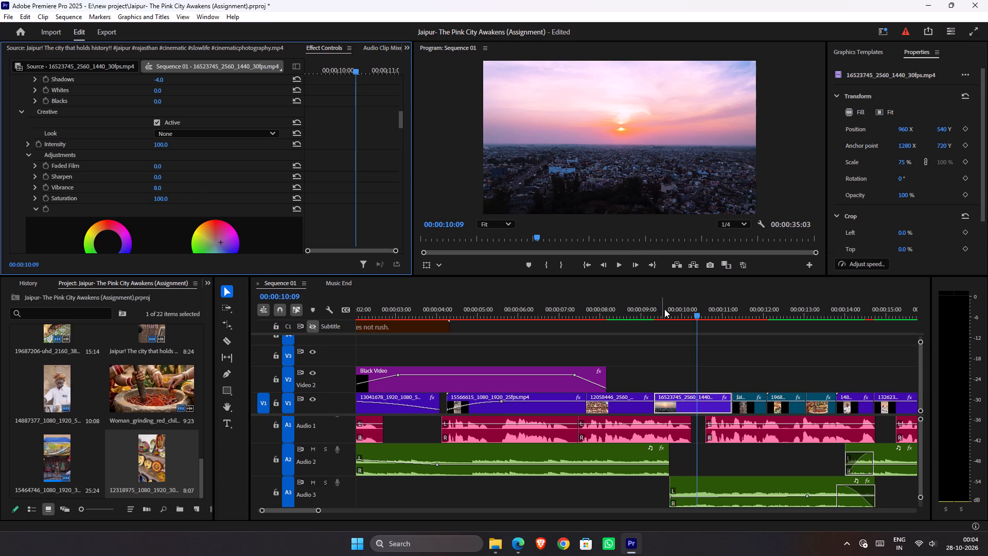
# Play back from 00:00:06:12 through the graded sunset clip, and stop on the textile street shot at 00:00:11:23.
pyautogui.moveTo(665, 309); pyautogui.dragTo(539, 318)
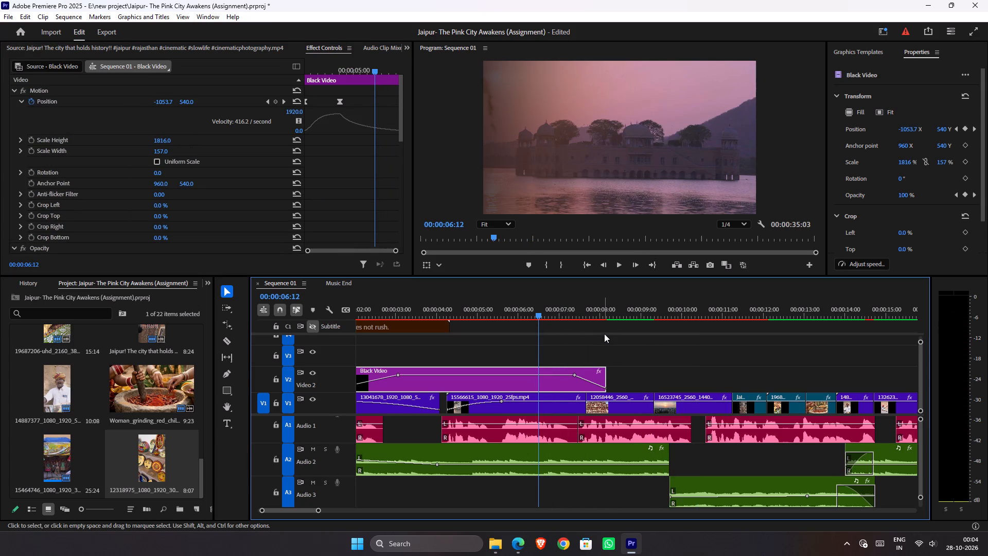
pyautogui.press('space')
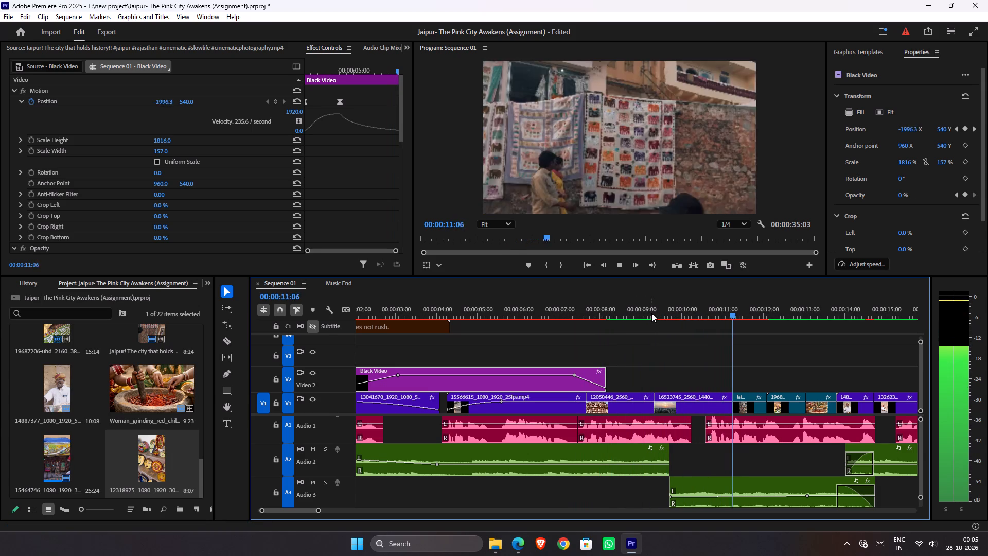
pyautogui.press('space')
pyautogui.moveTo(651, 313); pyautogui.dragTo(608, 312)
pyautogui.press('space')
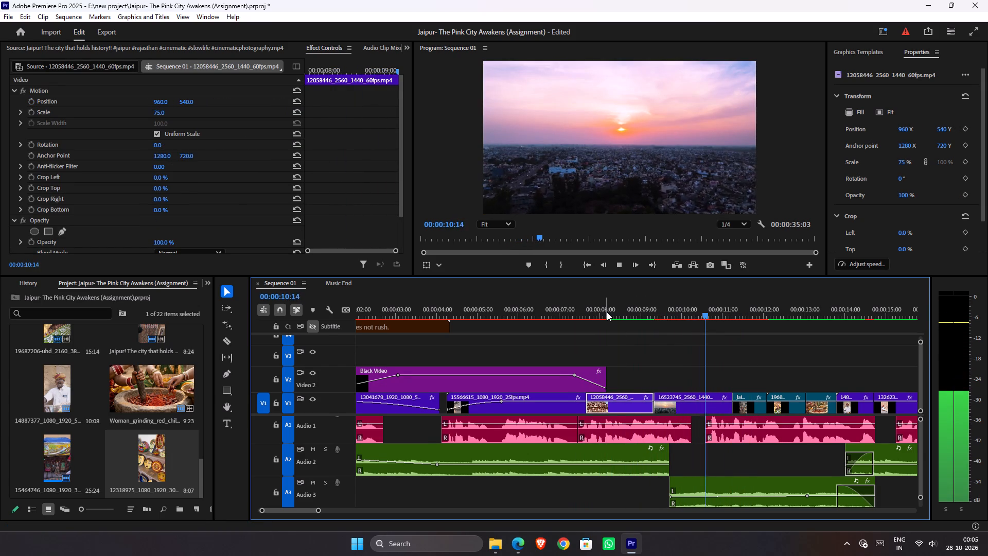
pyautogui.scroll(-7, 607, 312)
pyautogui.press('space')
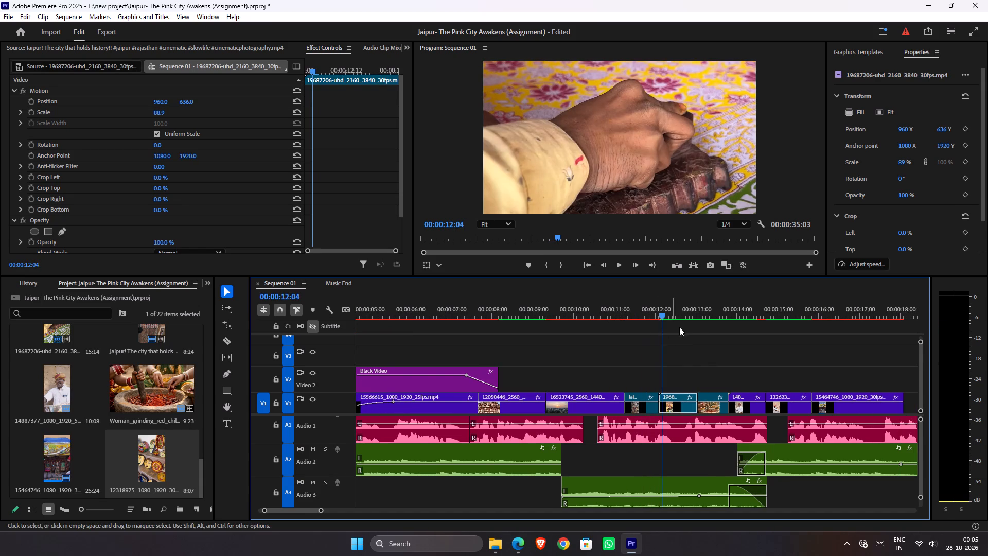
pyautogui.moveTo(650, 314); pyautogui.dragTo(606, 327)
pyautogui.press('space')
pyautogui.press('space')
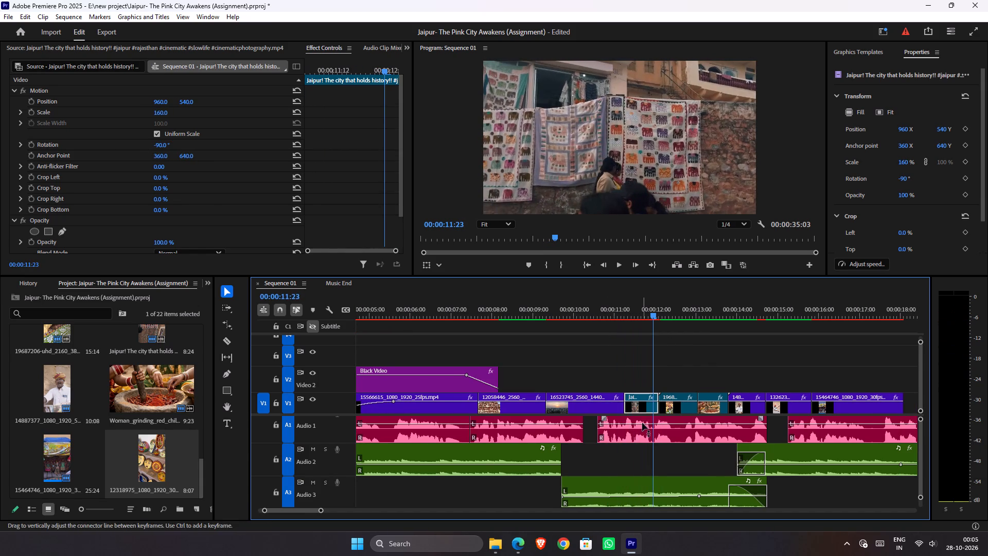
# Apply the Lumetri Color effect to the "Jaipur! The city that holds history!!" clip on Video 1.
pyautogui.click(641, 404)
pyautogui.hotkey('ctrl', 'd')
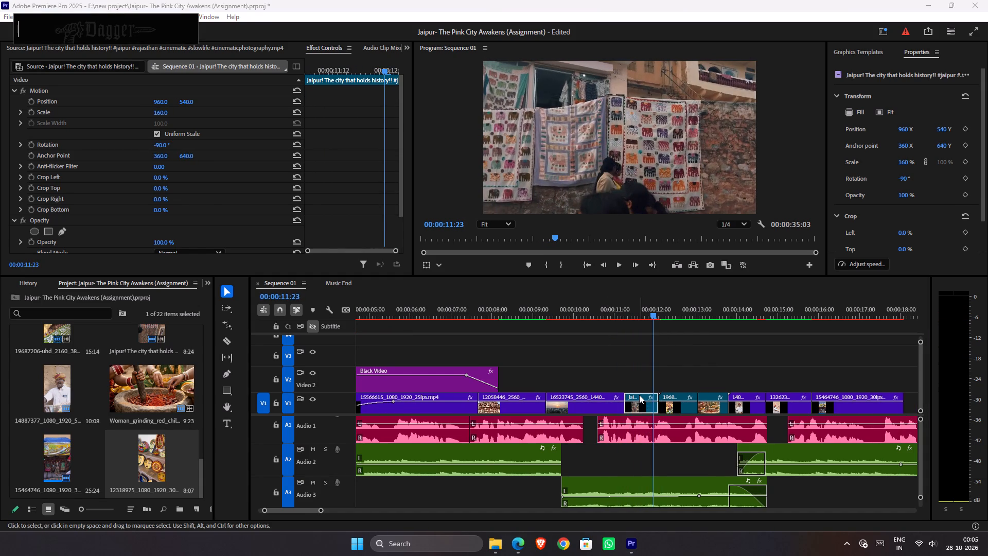
pyautogui.write('lum')
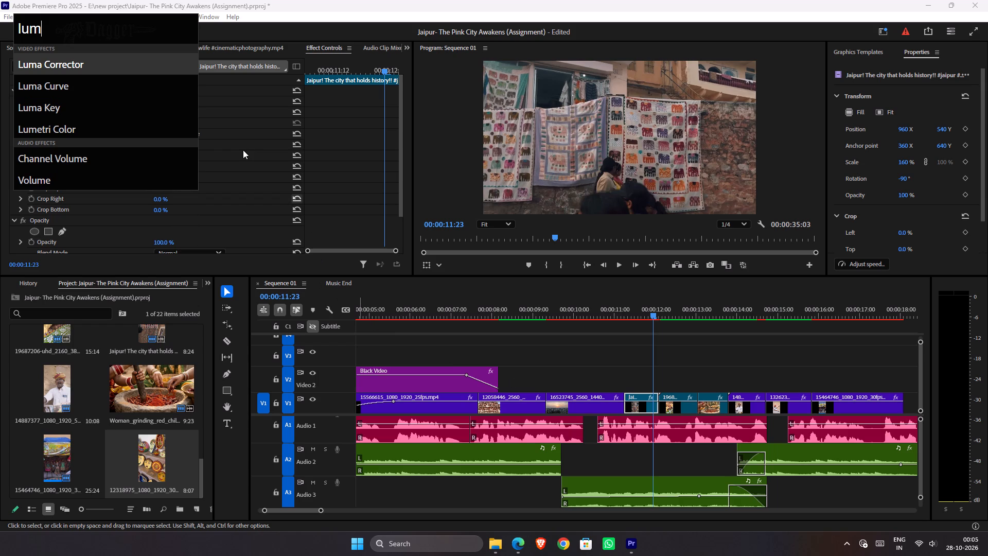
pyautogui.click(97, 129)
# Set the Lumetri Basic Correction Temperature of the Jaipur textile street clip to 43.
pyautogui.scroll(-4, 112, 233)
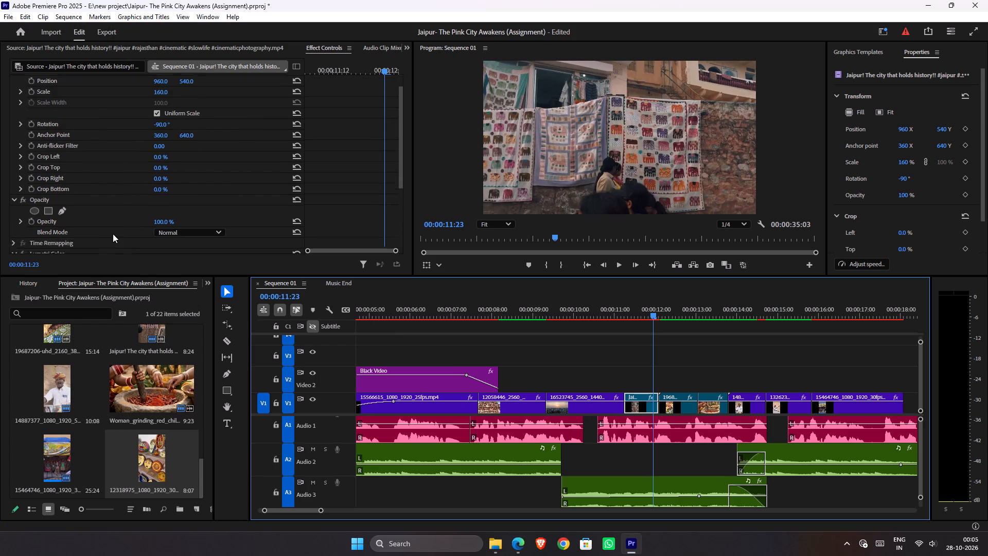
pyautogui.scroll(-12, 113, 234)
pyautogui.scroll(1, 119, 201)
pyautogui.scroll(-2, 110, 200)
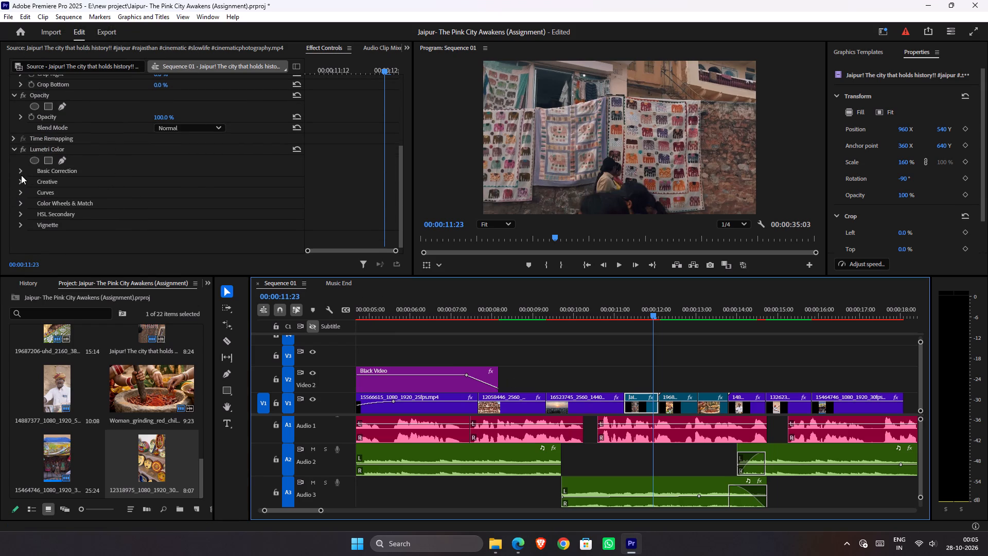
pyautogui.click(19, 173)
pyautogui.scroll(-7, 148, 199)
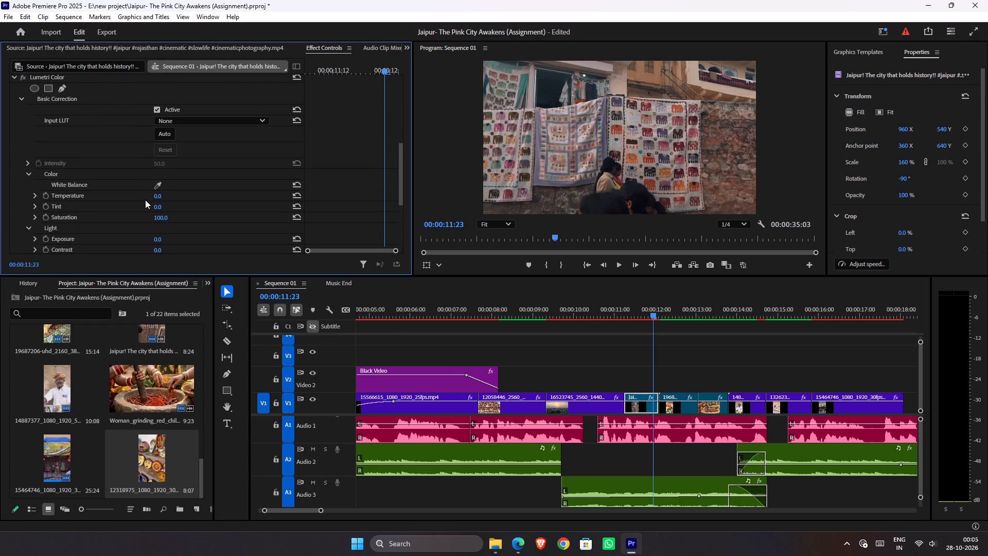
pyautogui.moveTo(161, 198); pyautogui.dragTo(166, 196)
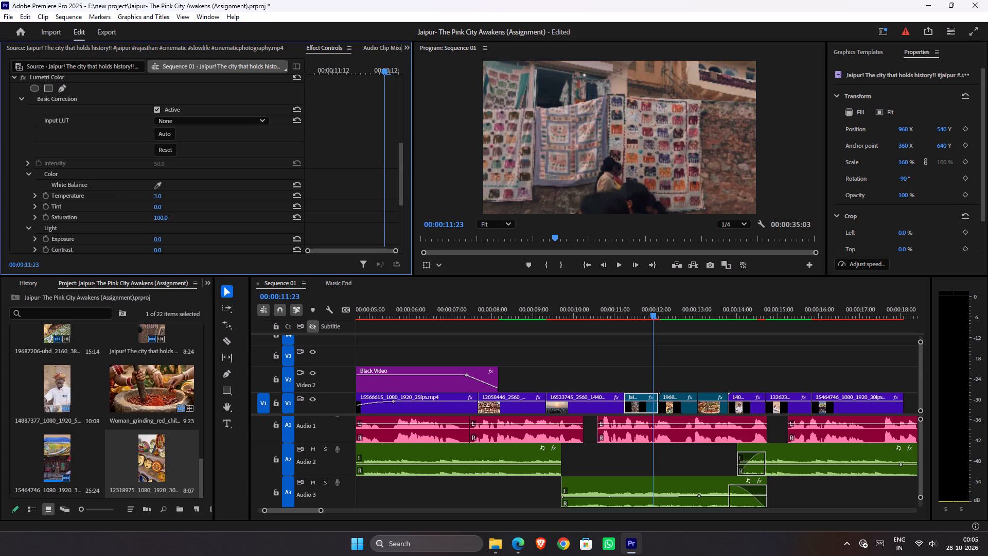
pyautogui.moveTo(166, 196); pyautogui.dragTo(185, 193)
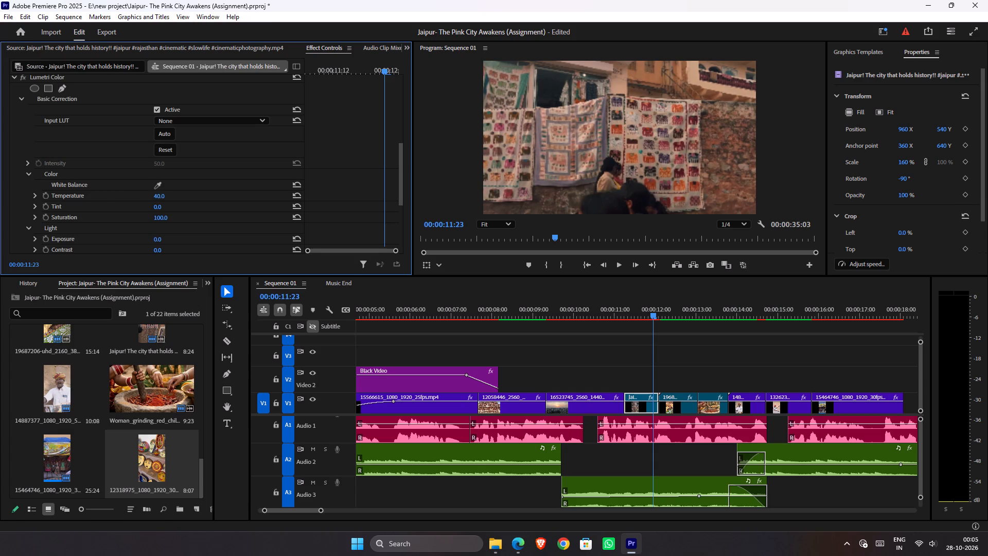
pyautogui.moveTo(185, 193); pyautogui.dragTo(165, 196)
pyautogui.moveTo(165, 196); pyautogui.dragTo(187, 196)
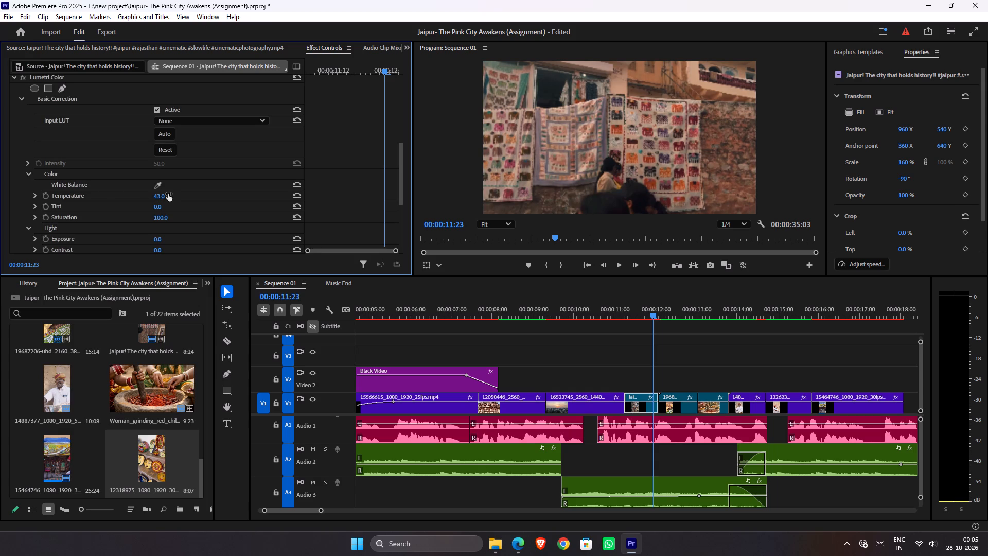
pyautogui.scroll(-9, 172, 192)
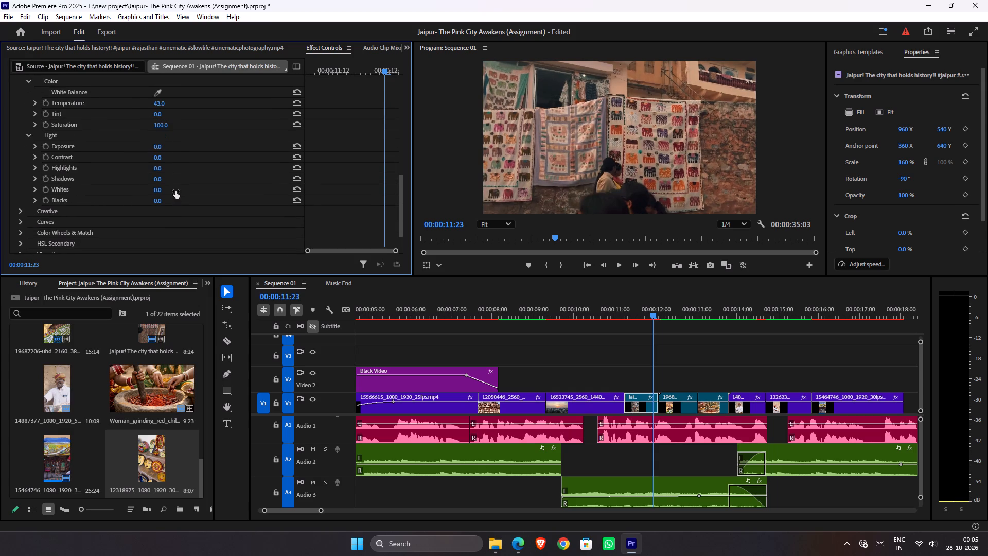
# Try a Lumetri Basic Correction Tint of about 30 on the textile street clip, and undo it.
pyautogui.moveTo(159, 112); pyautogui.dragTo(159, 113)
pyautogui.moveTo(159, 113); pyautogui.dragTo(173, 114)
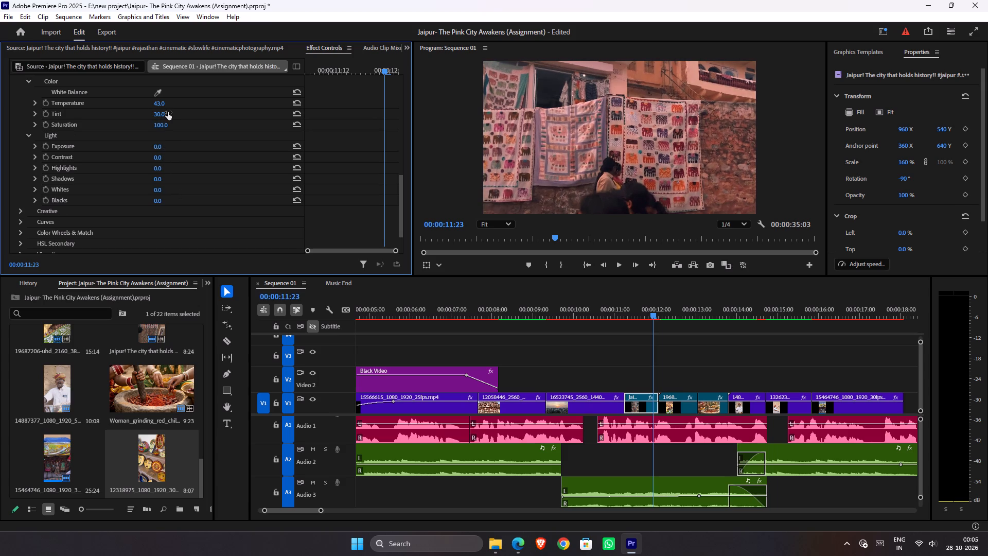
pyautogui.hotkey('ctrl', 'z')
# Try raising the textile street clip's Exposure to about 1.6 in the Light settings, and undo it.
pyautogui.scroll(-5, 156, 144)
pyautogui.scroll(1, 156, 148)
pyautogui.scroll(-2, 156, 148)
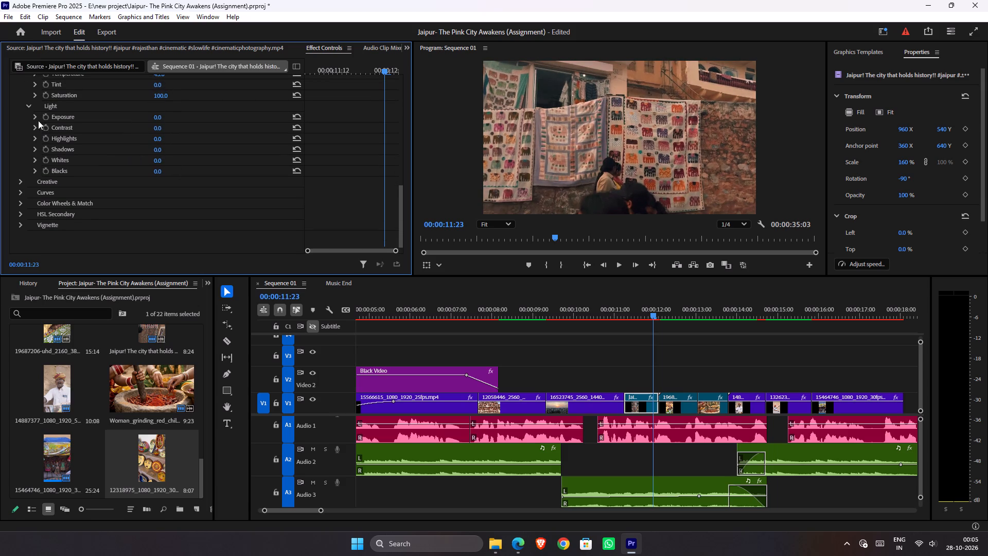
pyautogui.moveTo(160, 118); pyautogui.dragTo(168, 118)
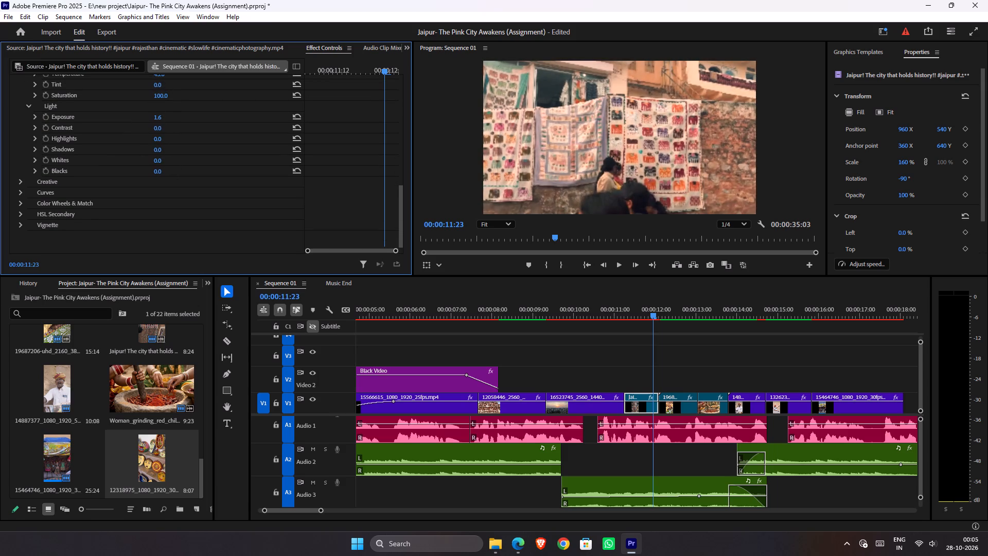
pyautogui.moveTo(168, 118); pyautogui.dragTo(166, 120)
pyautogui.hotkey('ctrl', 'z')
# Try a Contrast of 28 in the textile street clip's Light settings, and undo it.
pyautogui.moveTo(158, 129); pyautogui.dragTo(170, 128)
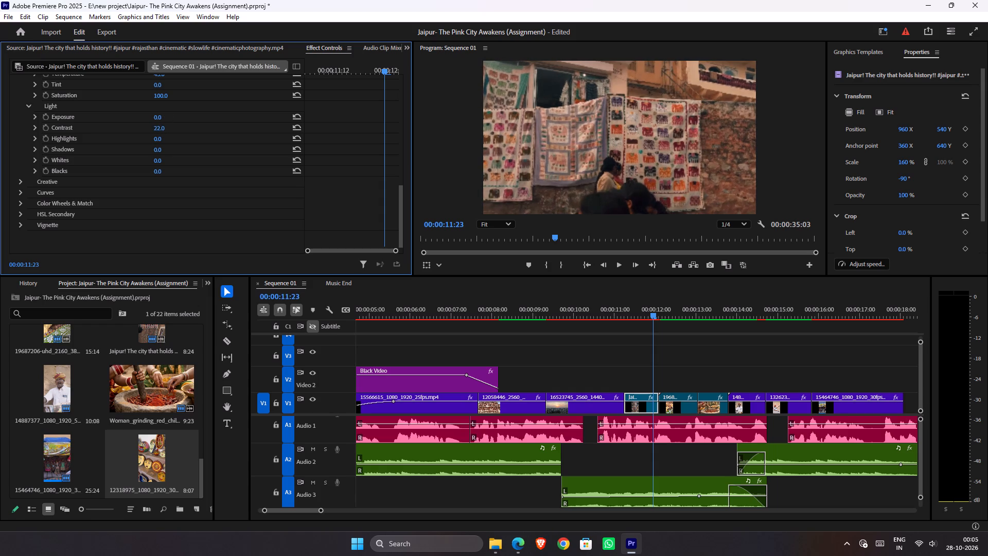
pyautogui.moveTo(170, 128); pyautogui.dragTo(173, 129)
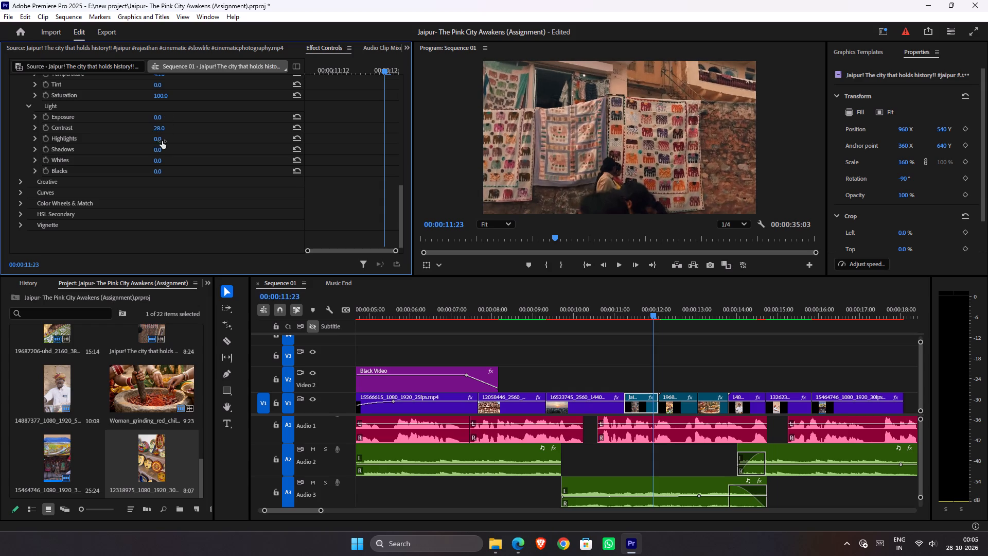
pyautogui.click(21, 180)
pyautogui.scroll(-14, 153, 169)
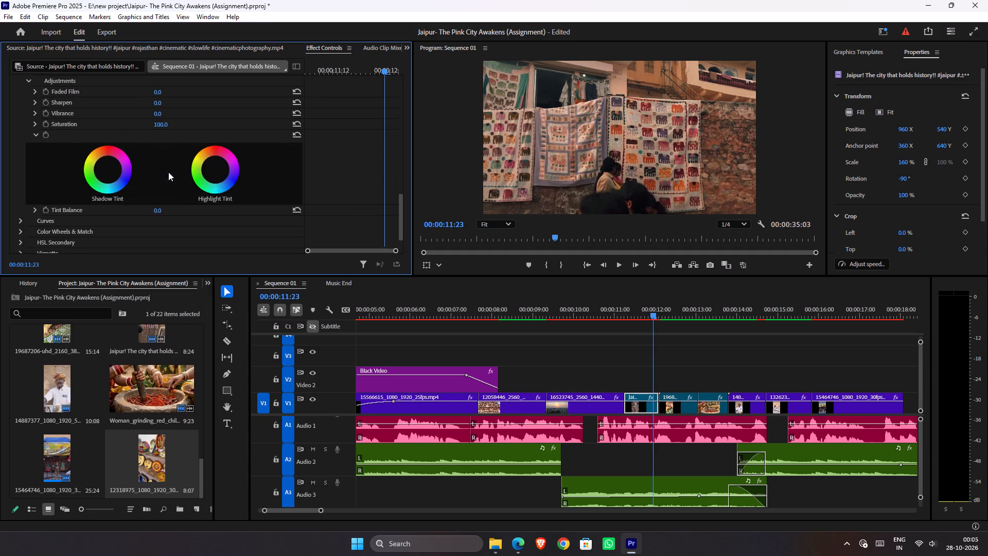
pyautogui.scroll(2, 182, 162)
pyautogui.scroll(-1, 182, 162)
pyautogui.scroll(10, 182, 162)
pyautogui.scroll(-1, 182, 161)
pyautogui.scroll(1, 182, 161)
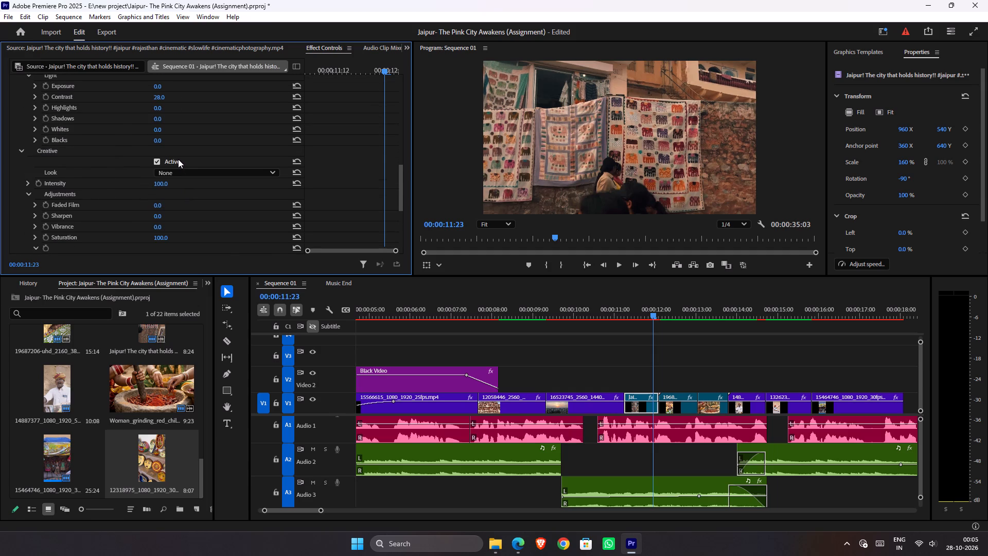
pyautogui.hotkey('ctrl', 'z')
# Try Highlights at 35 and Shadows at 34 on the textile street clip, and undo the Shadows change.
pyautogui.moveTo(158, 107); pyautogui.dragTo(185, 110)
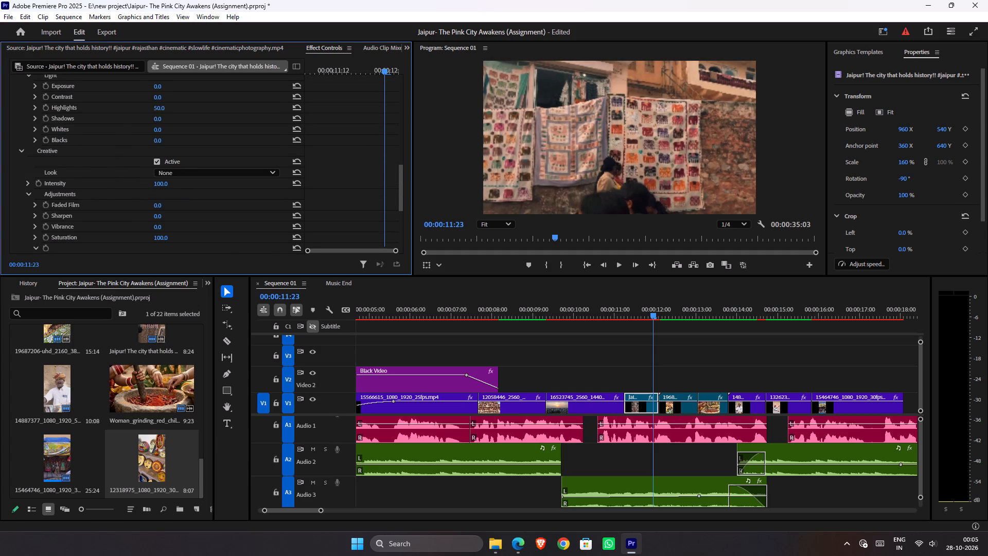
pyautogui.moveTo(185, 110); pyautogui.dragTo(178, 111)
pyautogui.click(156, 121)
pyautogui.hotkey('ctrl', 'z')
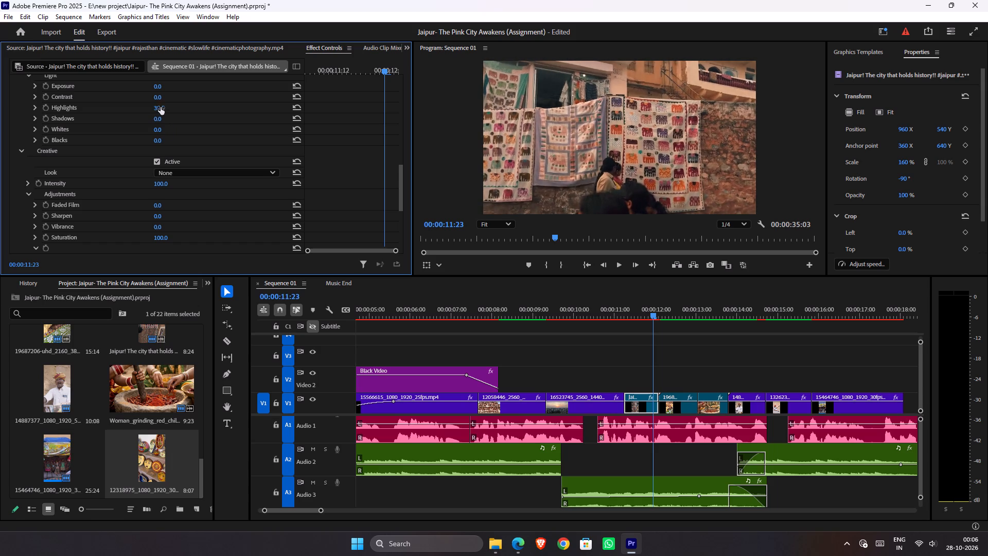
# Set the textile street clip's Lumetri Highlights to about -7.
pyautogui.moveTo(160, 107); pyautogui.dragTo(138, 106)
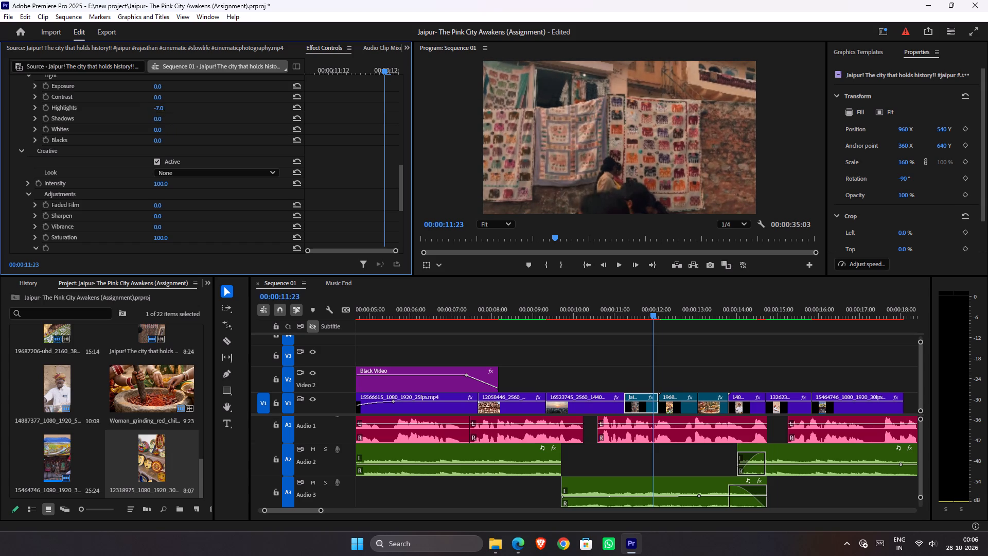
pyautogui.moveTo(138, 106); pyautogui.dragTo(138, 106)
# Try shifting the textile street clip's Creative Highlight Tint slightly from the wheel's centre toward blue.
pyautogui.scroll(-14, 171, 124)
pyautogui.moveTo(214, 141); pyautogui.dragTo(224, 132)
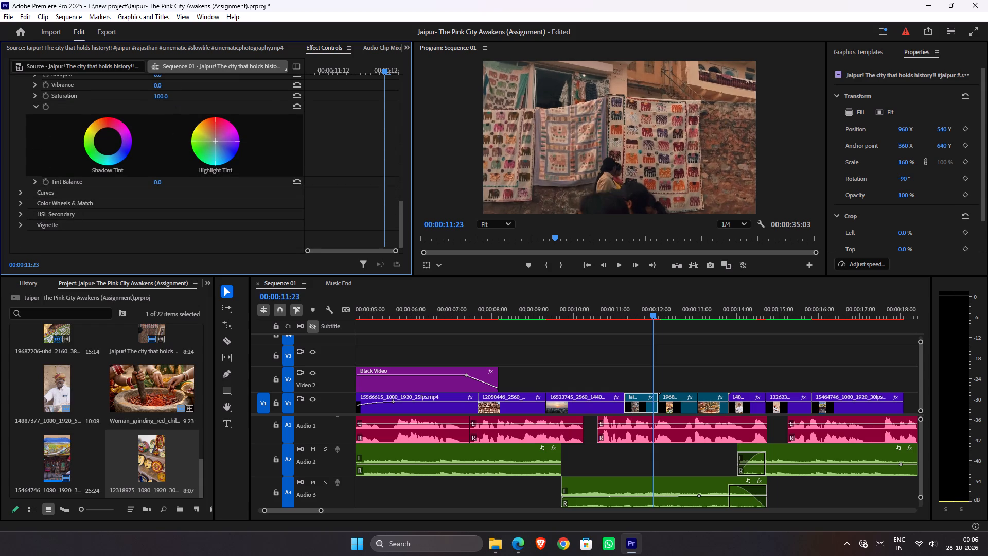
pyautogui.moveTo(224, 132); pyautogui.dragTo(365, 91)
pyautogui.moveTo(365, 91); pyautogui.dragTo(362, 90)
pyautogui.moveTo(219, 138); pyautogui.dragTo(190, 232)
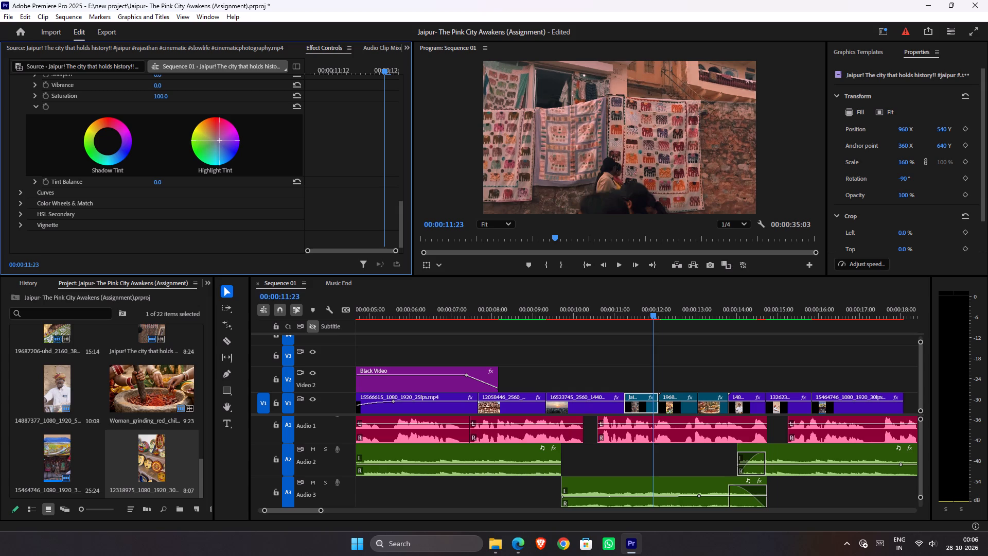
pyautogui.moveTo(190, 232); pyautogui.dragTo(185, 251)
# Test several Creative Shadow Tint hues on the textile street clip, and settle slightly off centre toward blue.
pyautogui.moveTo(108, 139); pyautogui.dragTo(0, 307)
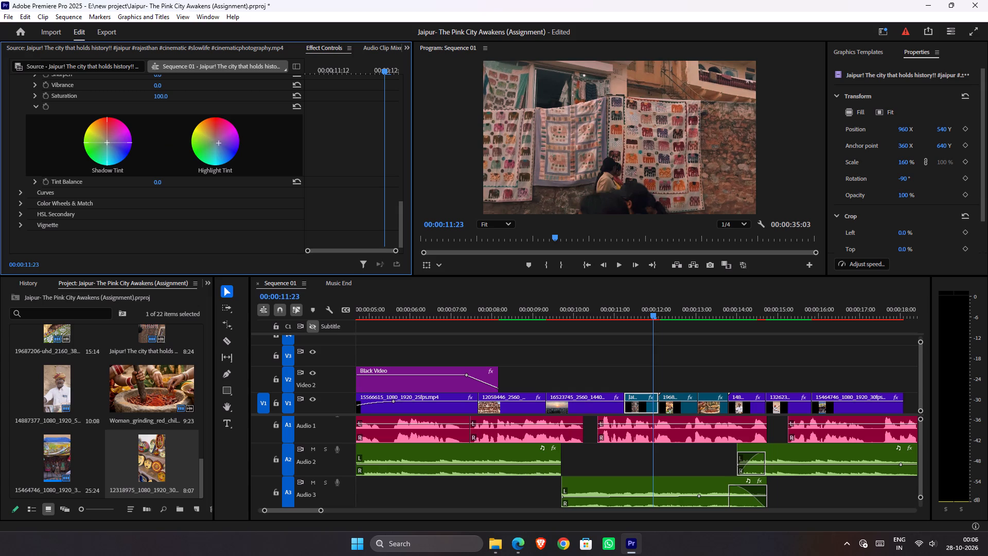
pyautogui.moveTo(0, 307); pyautogui.dragTo(20, 100)
pyautogui.click(104, 136)
pyautogui.click(114, 138)
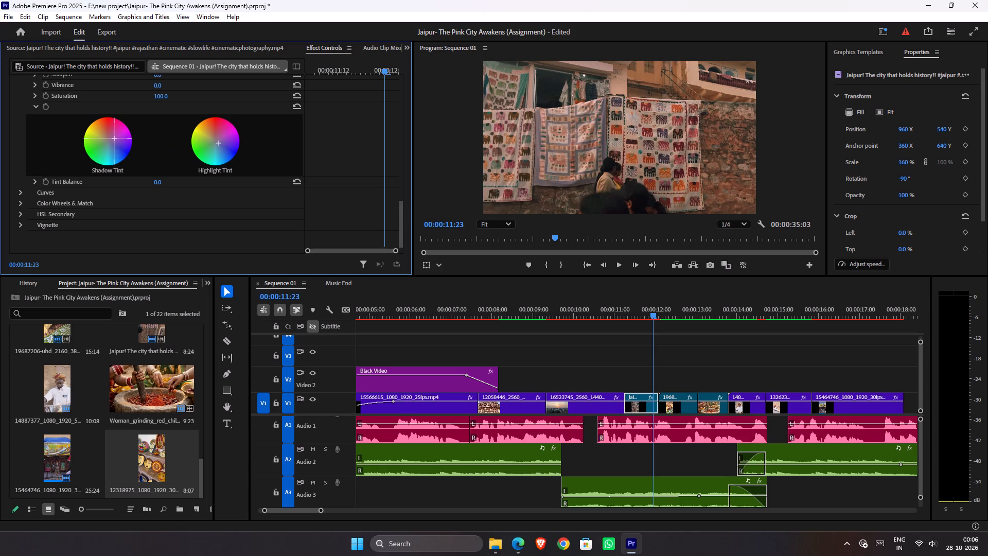
pyautogui.click(114, 130)
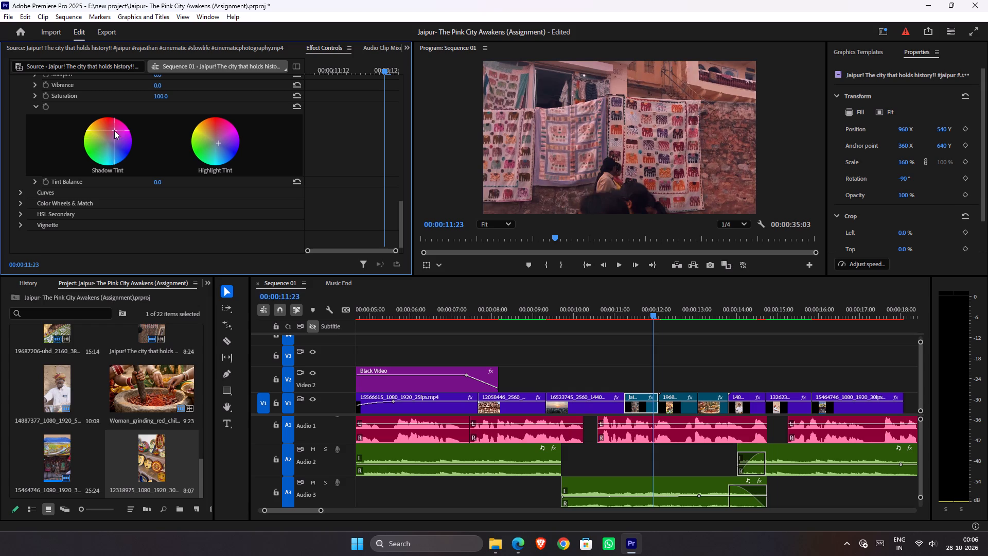
pyautogui.click(110, 135)
pyautogui.click(98, 134)
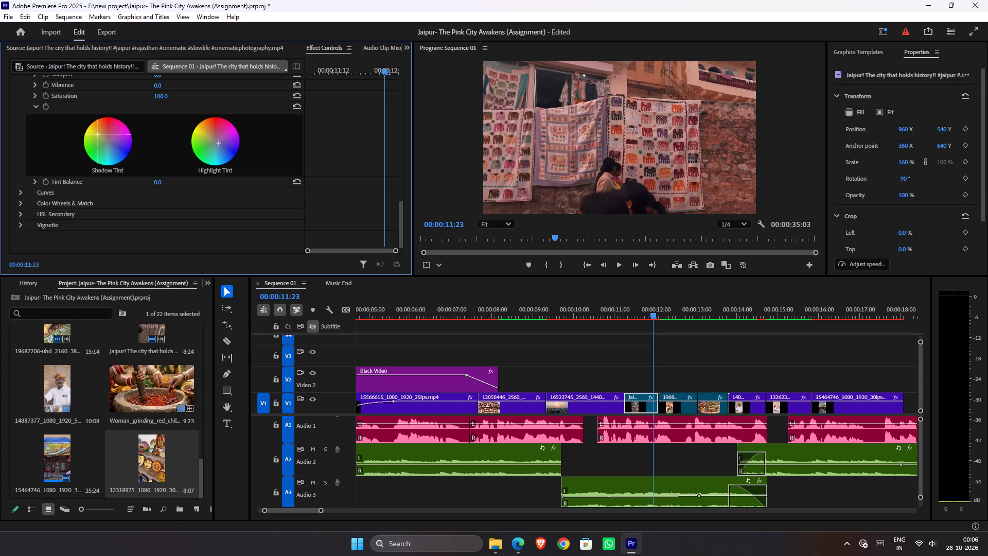
pyautogui.click(100, 137)
pyautogui.click(103, 141)
pyautogui.moveTo(102, 138); pyautogui.dragTo(123, 162)
pyautogui.click(111, 146)
# Shift the textile street clip's Creative Highlight Tint slightly off centre toward violet.
pyautogui.click(226, 140)
pyautogui.click(219, 140)
pyautogui.scroll(-1, 213, 140)
pyautogui.moveTo(225, 140); pyautogui.dragTo(217, 142)
pyautogui.moveTo(217, 142); pyautogui.dragTo(169, 164)
pyautogui.moveTo(169, 164); pyautogui.dragTo(151, 169)
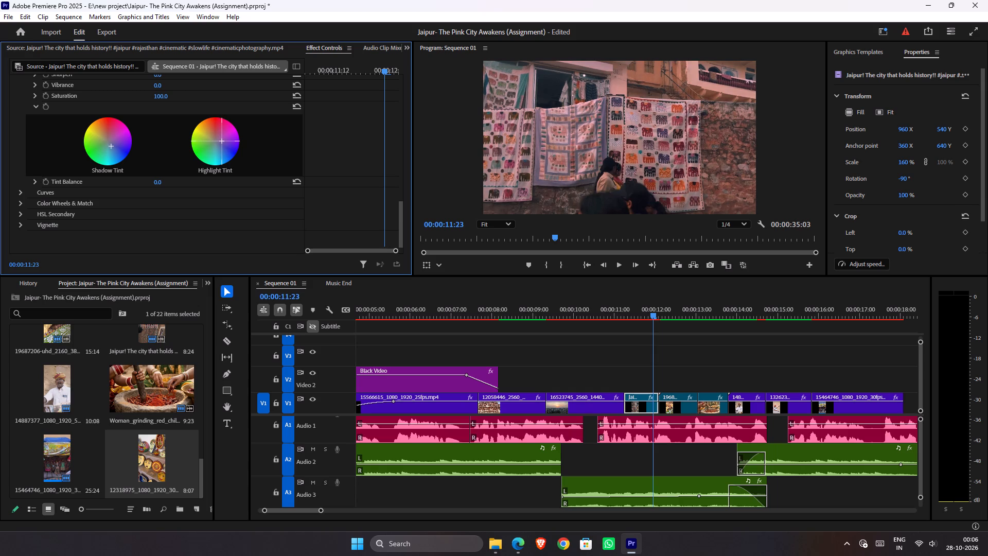
pyautogui.moveTo(151, 169); pyautogui.dragTo(148, 168)
# Shape the textile street clip's white RGB curve into a gentle S, with a lowered shadow point and a raised highlight point.
pyautogui.scroll(-11, 221, 129)
pyautogui.click(22, 193)
pyautogui.scroll(-12, 114, 217)
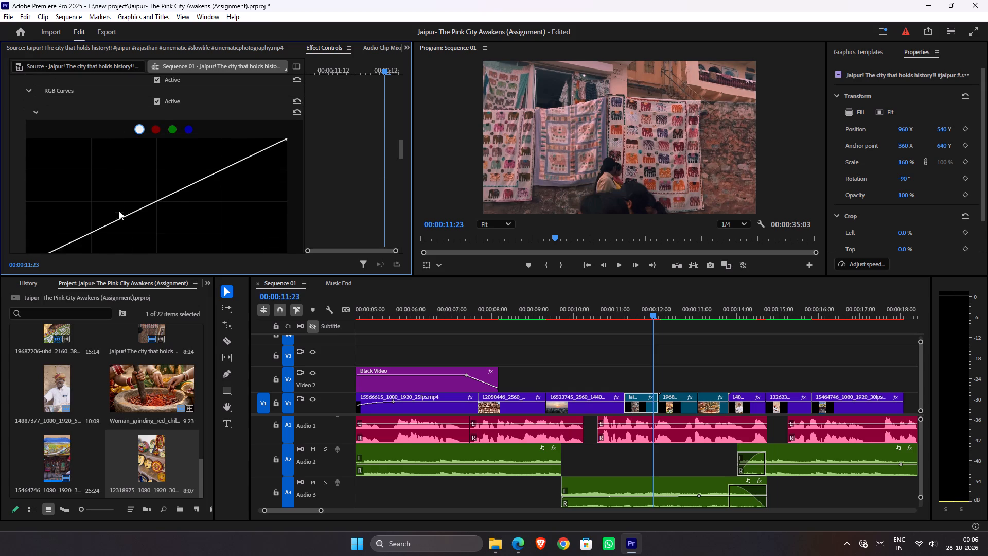
pyautogui.scroll(-1, 119, 211)
pyautogui.click(88, 223)
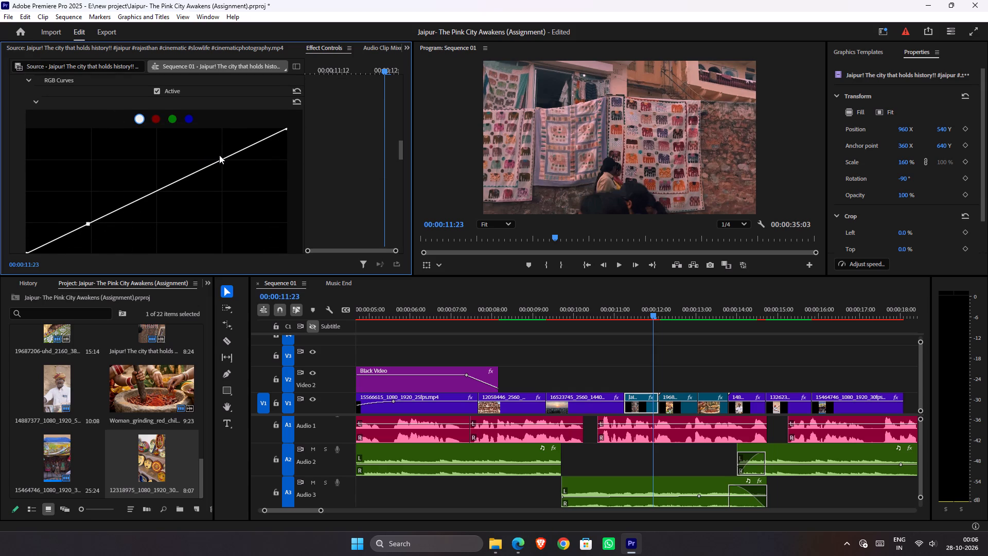
pyautogui.click(223, 157)
pyautogui.click(224, 157)
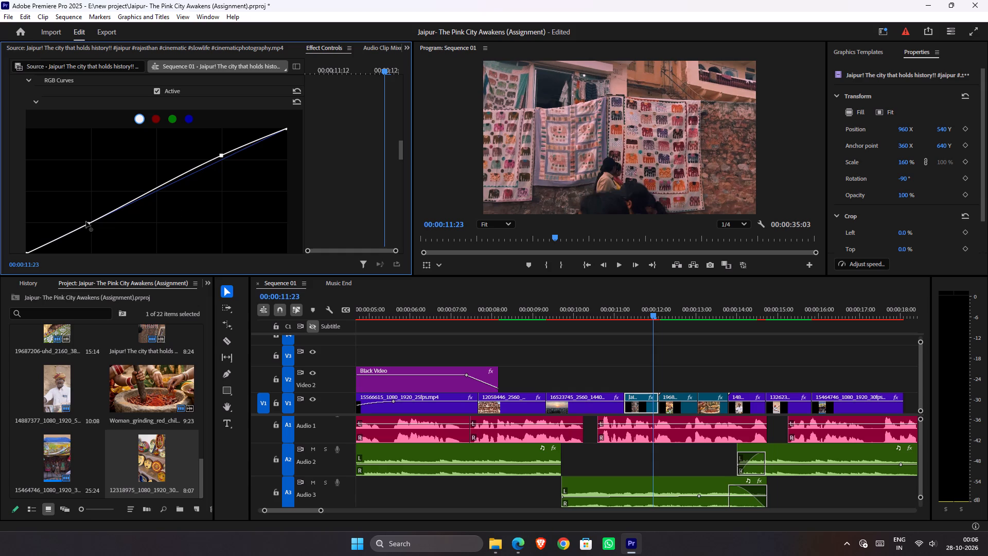
pyautogui.moveTo(86, 224); pyautogui.dragTo(82, 230)
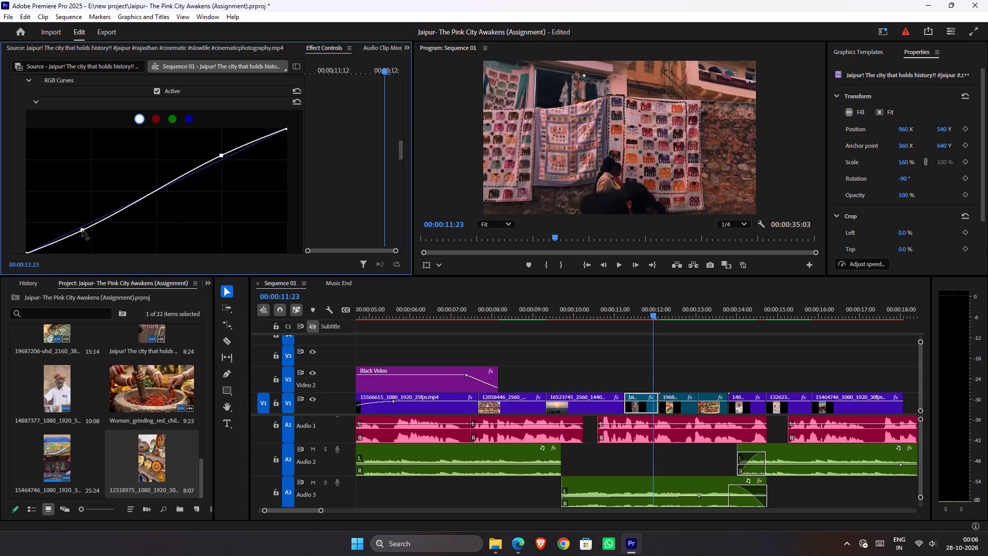
pyautogui.moveTo(82, 230); pyautogui.dragTo(81, 231)
pyautogui.moveTo(81, 231); pyautogui.dragTo(81, 233)
pyautogui.click(222, 155)
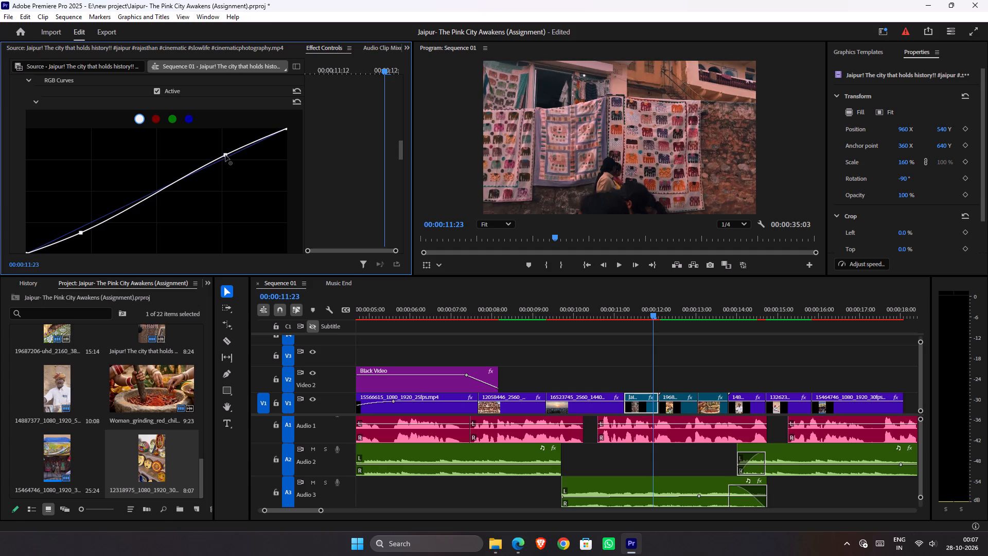
# Lower the highlight point of the textile street clip's white RGB curve to slightly below the diagonal.
pyautogui.scroll(-1, 225, 155)
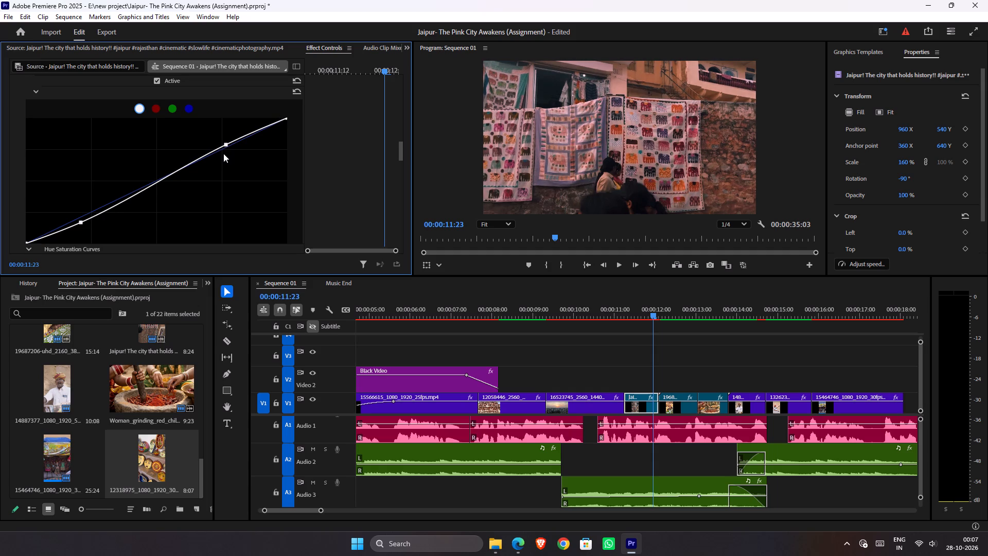
pyautogui.click(226, 145)
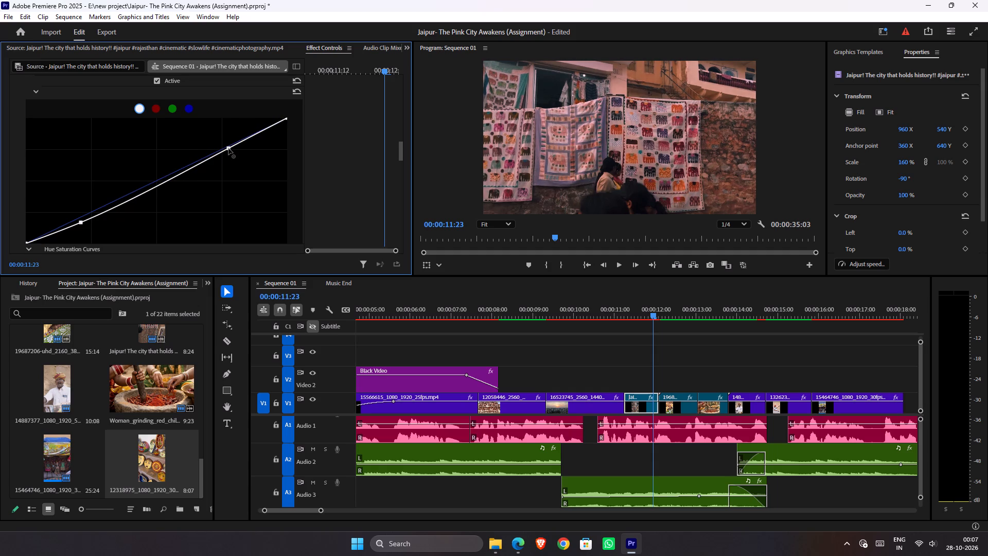
# Raise the textile street clip's Shadows in the Light settings to about 22.
pyautogui.scroll(-1, 228, 150)
pyautogui.scroll(8, 228, 151)
pyautogui.scroll(-1, 217, 149)
pyautogui.scroll(2, 217, 149)
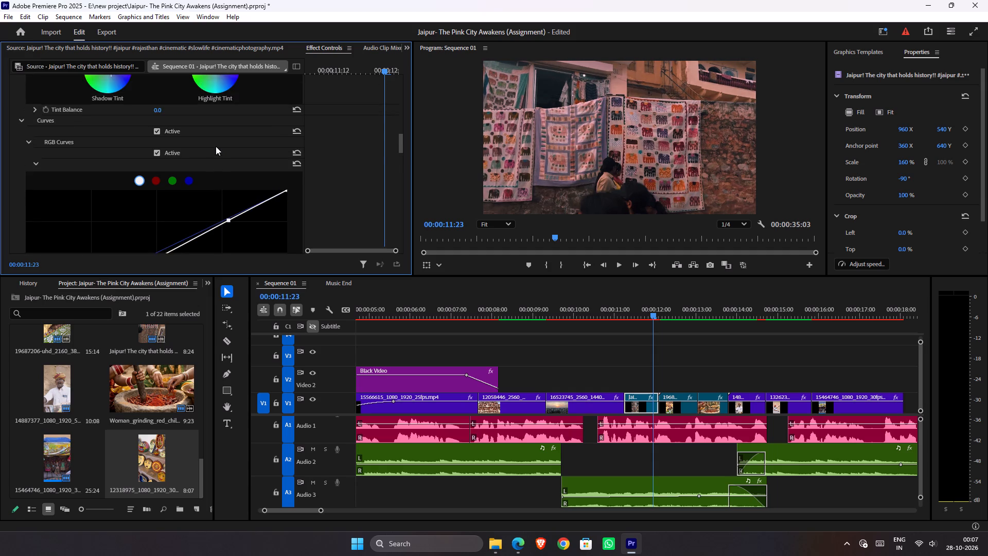
pyautogui.scroll(11, 216, 146)
pyautogui.scroll(-1, 217, 145)
pyautogui.scroll(1, 217, 145)
pyautogui.scroll(-1, 217, 145)
pyautogui.scroll(7, 207, 143)
pyautogui.scroll(-1, 196, 158)
pyautogui.scroll(1, 196, 158)
pyautogui.scroll(-1, 196, 158)
pyautogui.scroll(2, 197, 157)
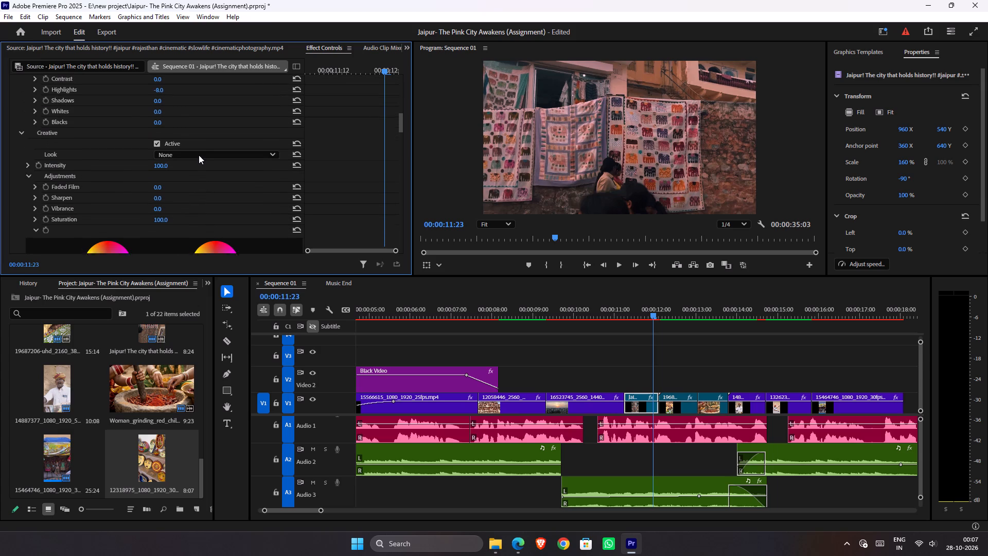
pyautogui.scroll(5, 199, 155)
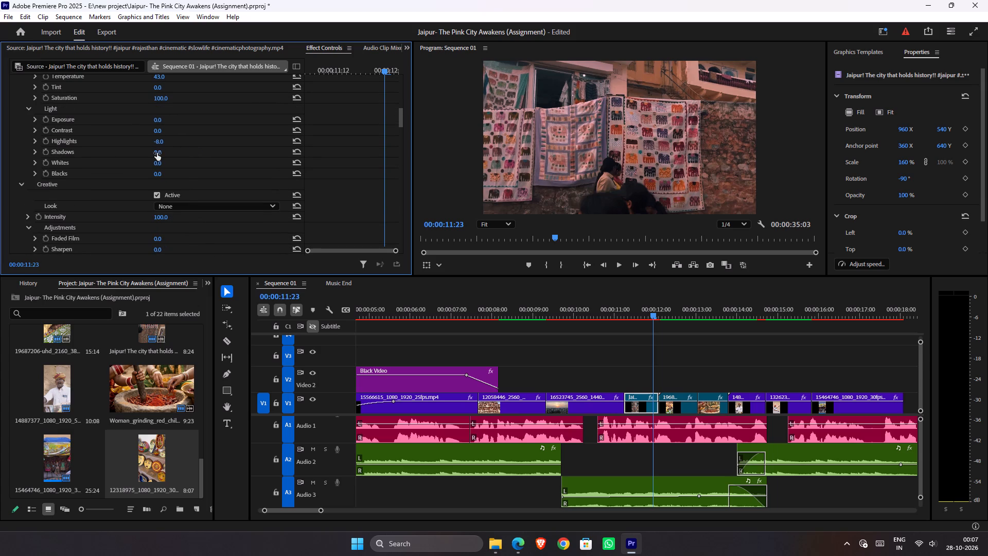
pyautogui.moveTo(157, 153); pyautogui.dragTo(178, 153)
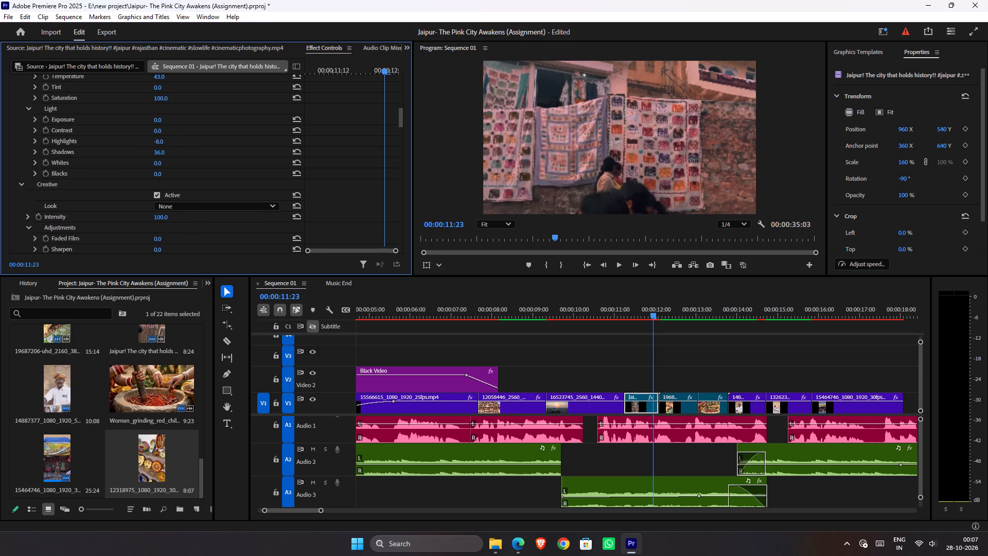
pyautogui.moveTo(178, 153); pyautogui.dragTo(171, 155)
pyautogui.moveTo(171, 155); pyautogui.dragTo(170, 155)
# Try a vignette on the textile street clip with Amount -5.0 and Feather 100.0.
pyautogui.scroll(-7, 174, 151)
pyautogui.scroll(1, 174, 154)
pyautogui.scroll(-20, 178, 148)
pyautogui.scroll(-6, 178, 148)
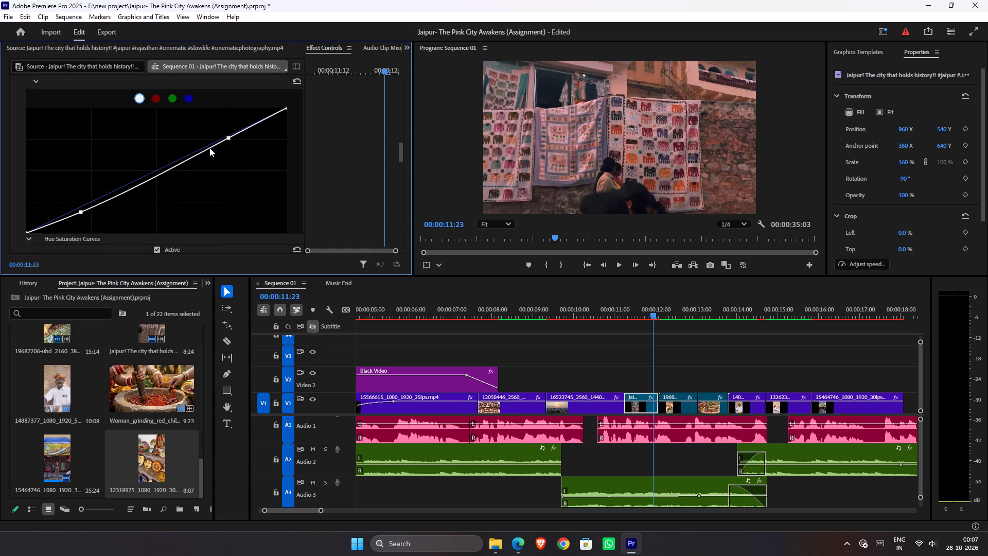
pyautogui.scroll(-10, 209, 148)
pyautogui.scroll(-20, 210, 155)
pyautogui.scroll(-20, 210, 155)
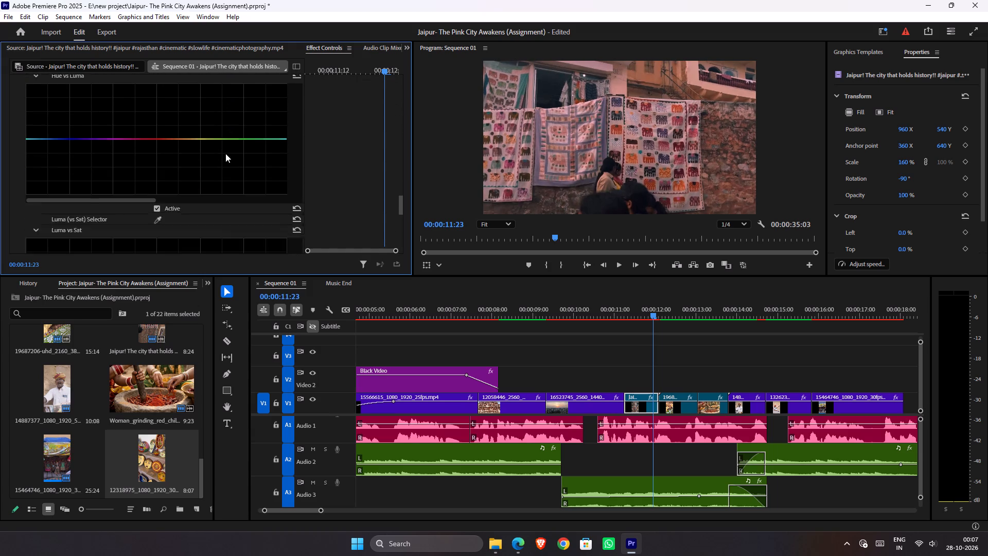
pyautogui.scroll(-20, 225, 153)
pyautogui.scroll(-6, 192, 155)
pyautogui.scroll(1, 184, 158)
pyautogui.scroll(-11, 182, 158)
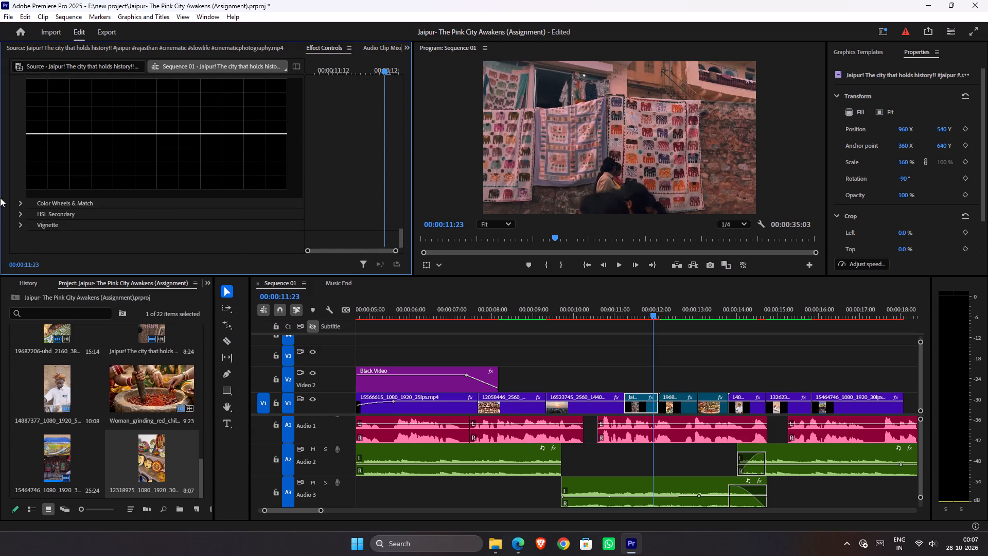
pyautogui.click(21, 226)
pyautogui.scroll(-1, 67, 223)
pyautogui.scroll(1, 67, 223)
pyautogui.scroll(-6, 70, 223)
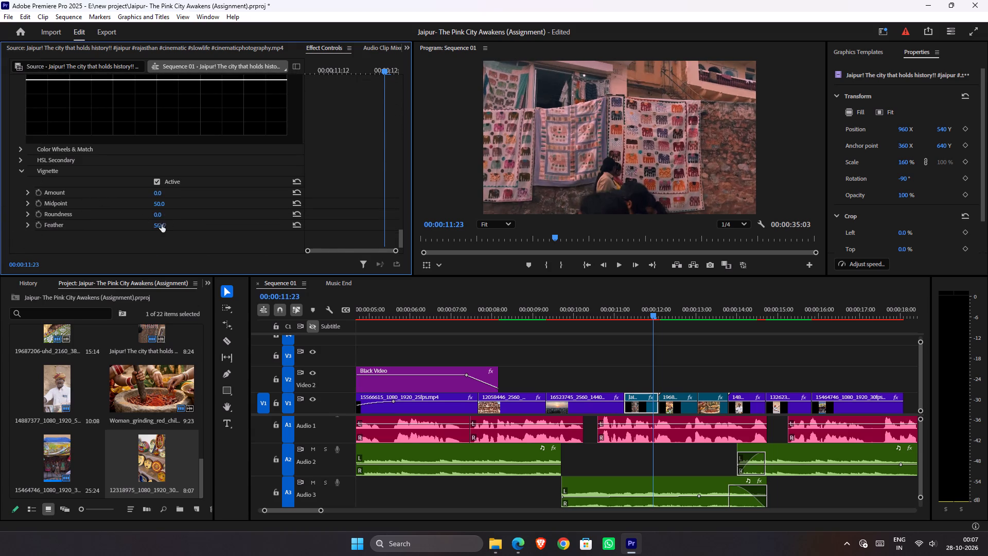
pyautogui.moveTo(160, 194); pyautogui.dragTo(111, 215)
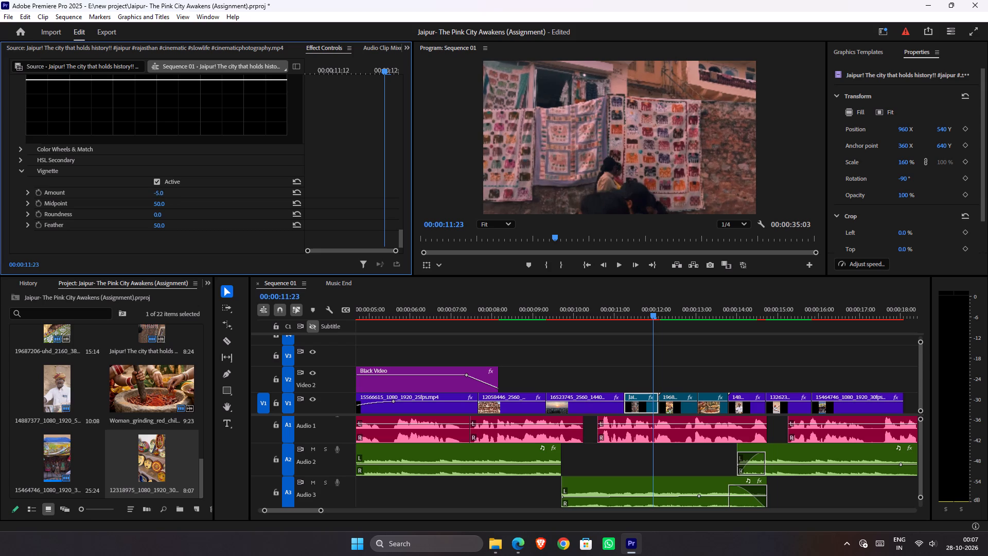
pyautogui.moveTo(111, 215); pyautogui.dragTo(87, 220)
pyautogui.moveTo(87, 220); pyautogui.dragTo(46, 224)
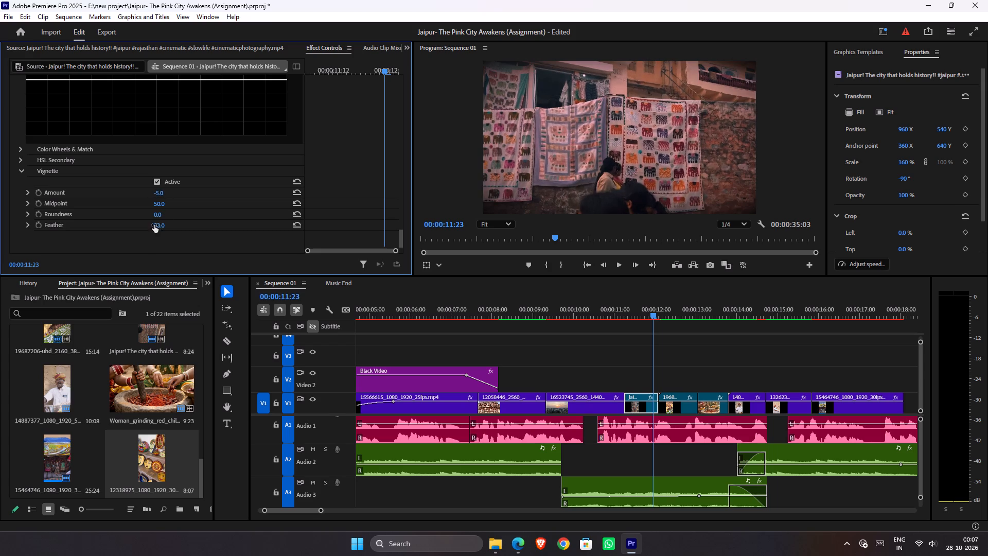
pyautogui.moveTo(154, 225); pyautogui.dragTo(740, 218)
# Save the project.
pyautogui.hotkey('ctrl', 's')
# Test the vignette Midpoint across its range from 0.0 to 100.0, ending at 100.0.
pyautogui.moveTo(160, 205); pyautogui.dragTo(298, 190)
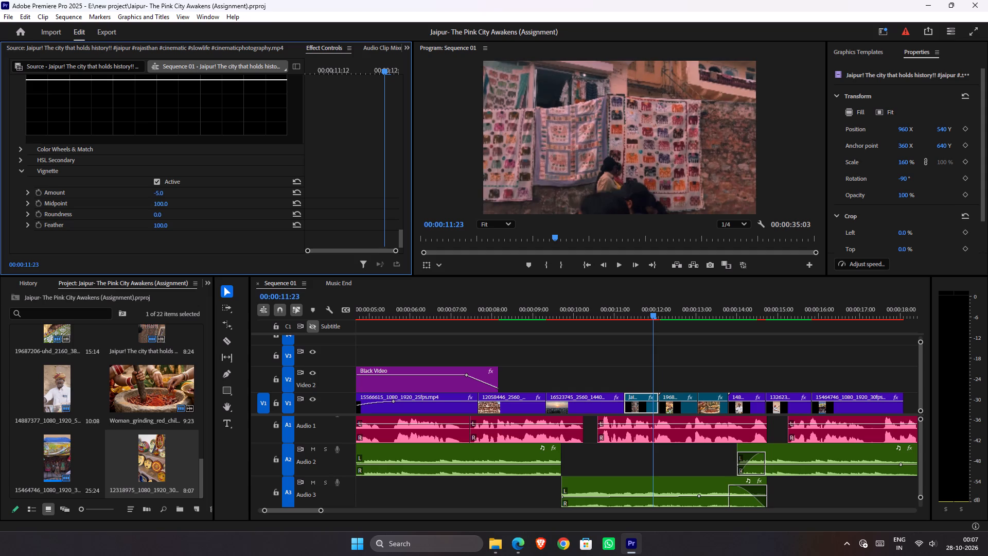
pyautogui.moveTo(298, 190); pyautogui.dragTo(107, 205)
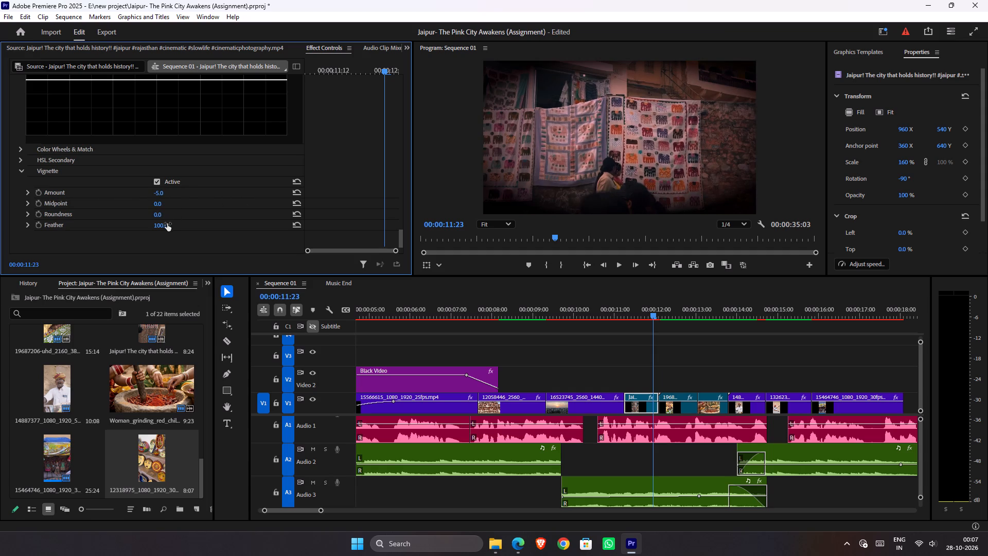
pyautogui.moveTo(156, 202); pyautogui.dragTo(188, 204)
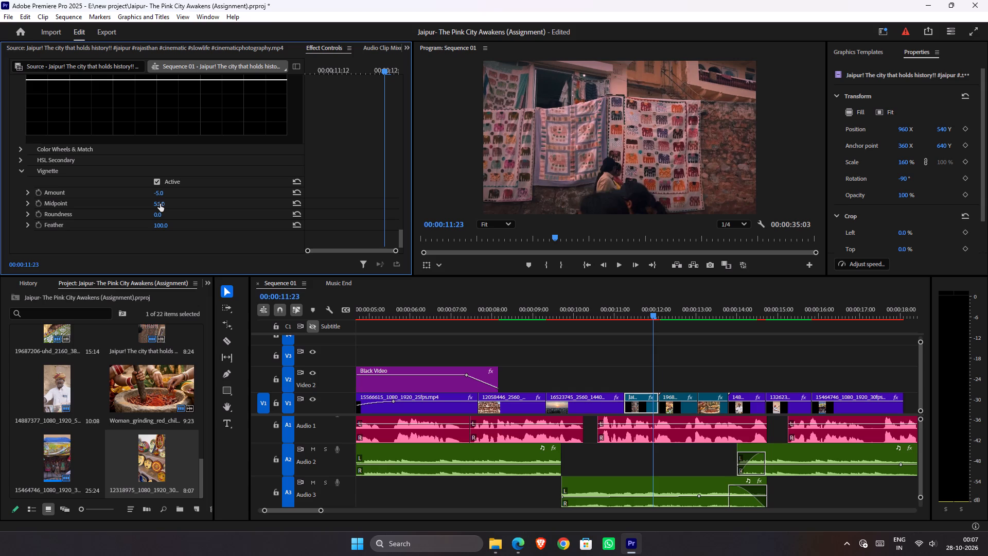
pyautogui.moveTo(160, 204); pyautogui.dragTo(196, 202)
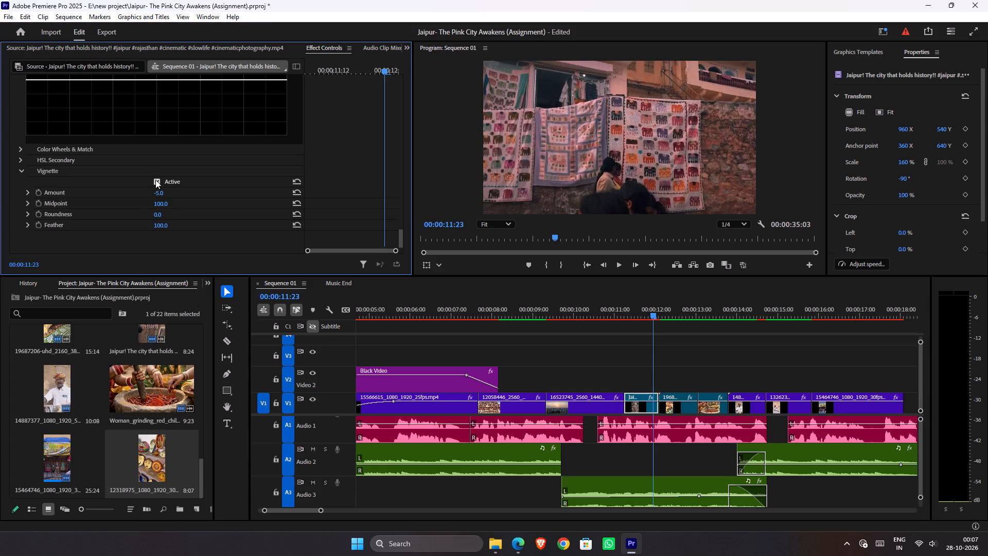
# Switch the vignette off and on to compare the textile street clip with and without it.
pyautogui.click(155, 180)
pyautogui.click(155, 180)
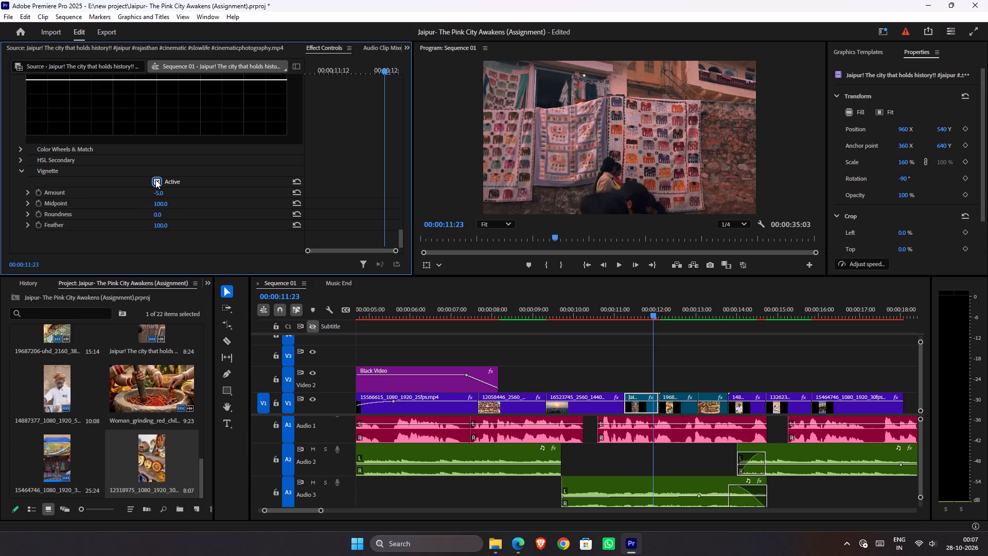
pyautogui.click(155, 180)
pyautogui.click(155, 180)
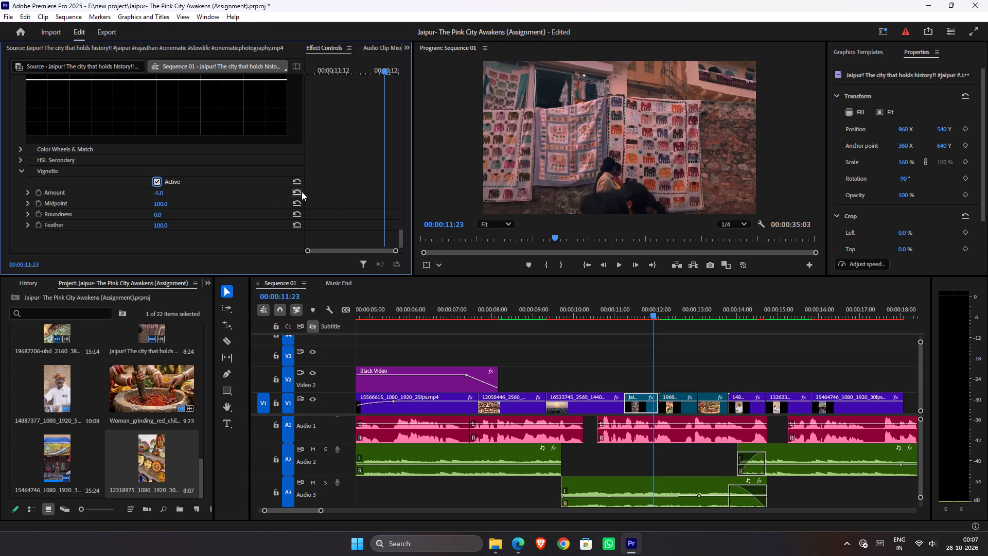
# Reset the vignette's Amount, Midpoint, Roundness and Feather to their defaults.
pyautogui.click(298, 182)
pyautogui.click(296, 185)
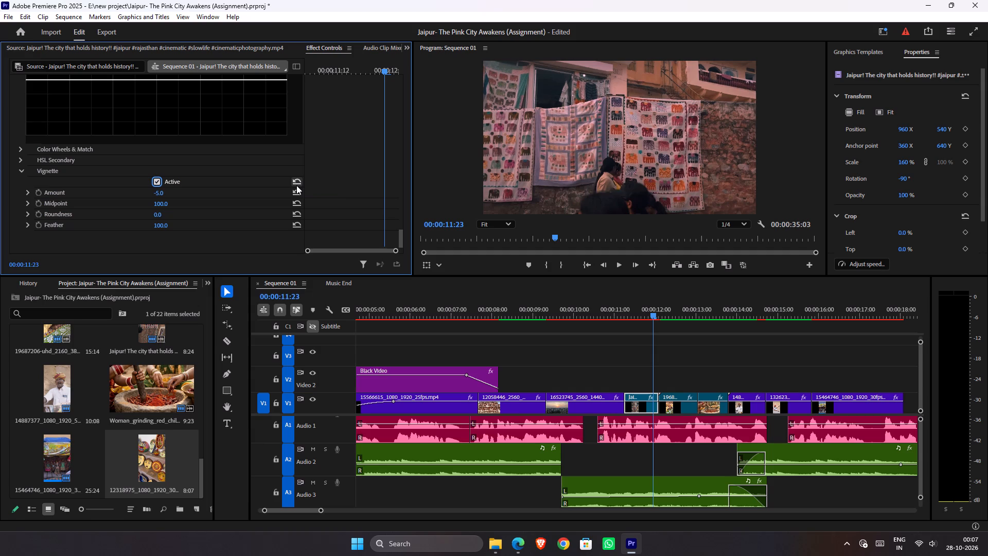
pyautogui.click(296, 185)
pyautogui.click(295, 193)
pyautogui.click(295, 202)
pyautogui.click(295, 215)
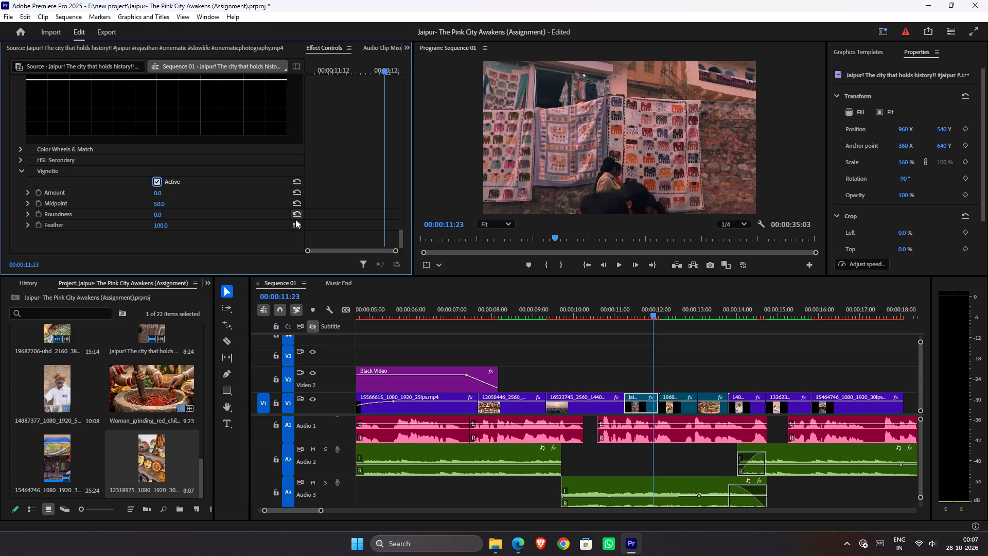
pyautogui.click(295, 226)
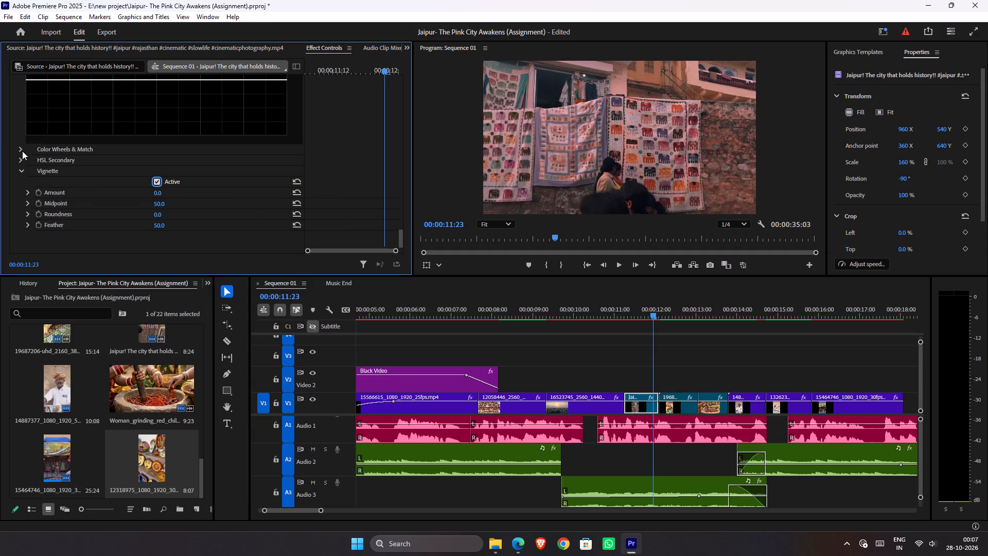
# Raise the Midtones level slightly in the textile street clip's Color Wheels & Match settings.
pyautogui.click(21, 148)
pyautogui.scroll(-7, 203, 165)
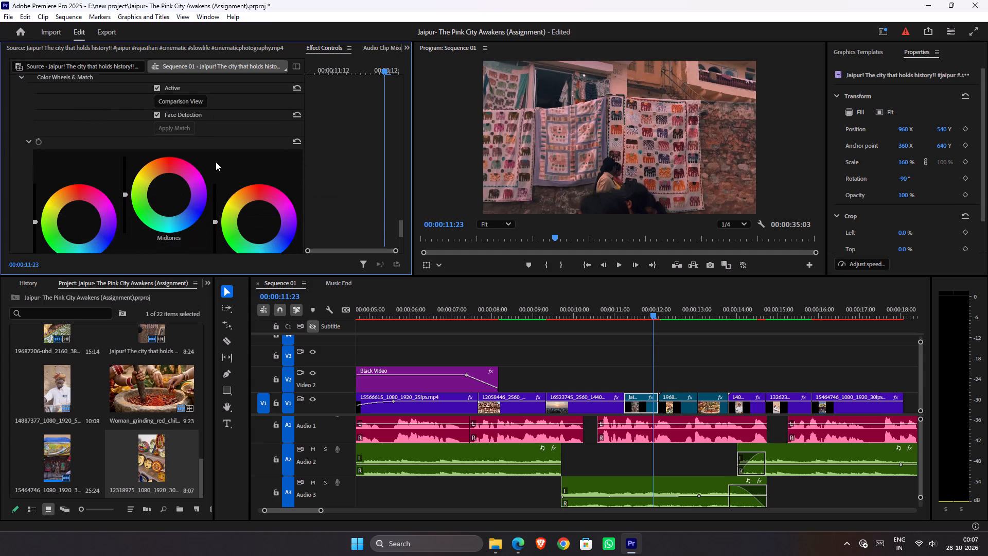
pyautogui.scroll(-3, 216, 162)
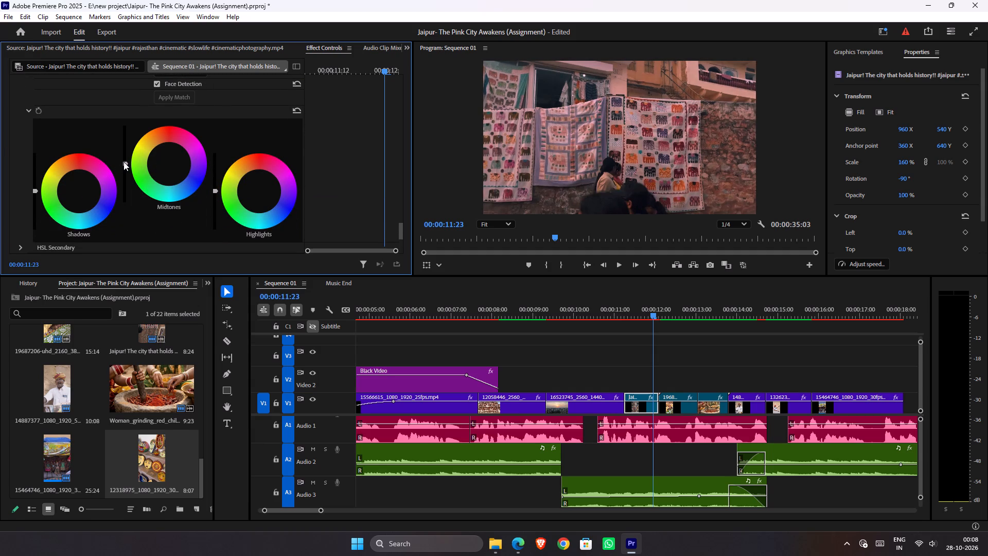
pyautogui.moveTo(124, 162); pyautogui.dragTo(139, 84)
pyautogui.moveTo(139, 84); pyautogui.dragTo(148, 169)
pyautogui.moveTo(148, 169); pyautogui.dragTo(154, 142)
pyautogui.moveTo(154, 142); pyautogui.dragTo(154, 143)
# Shift the textile street clip's Highlights color wheel slightly off centre toward magenta.
pyautogui.moveTo(266, 189); pyautogui.dragTo(300, 179)
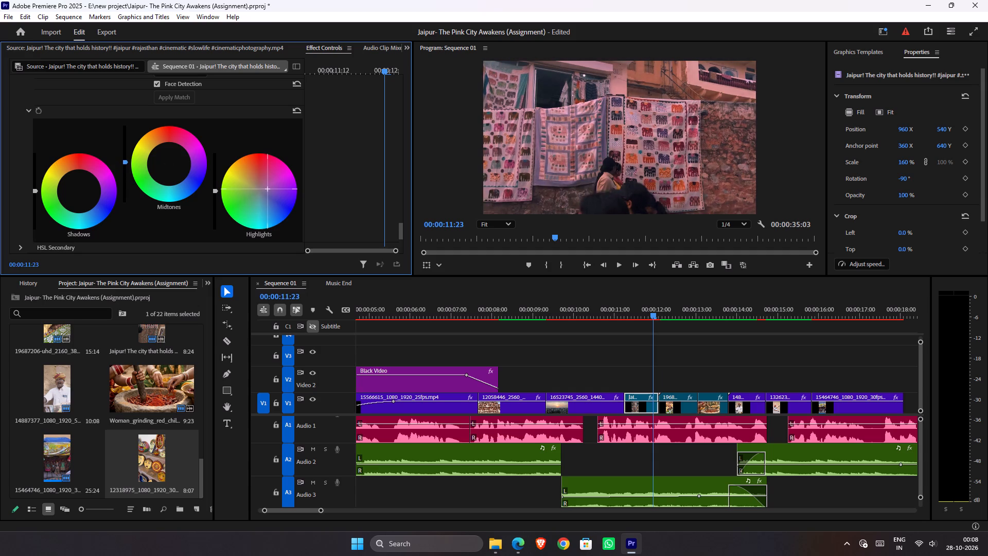
pyautogui.moveTo(300, 179); pyautogui.dragTo(291, 173)
# Shift the textile street clip's Shadows color wheel very slightly off centre toward the warm red-yellow hues.
pyautogui.moveTo(80, 187); pyautogui.dragTo(0, 137)
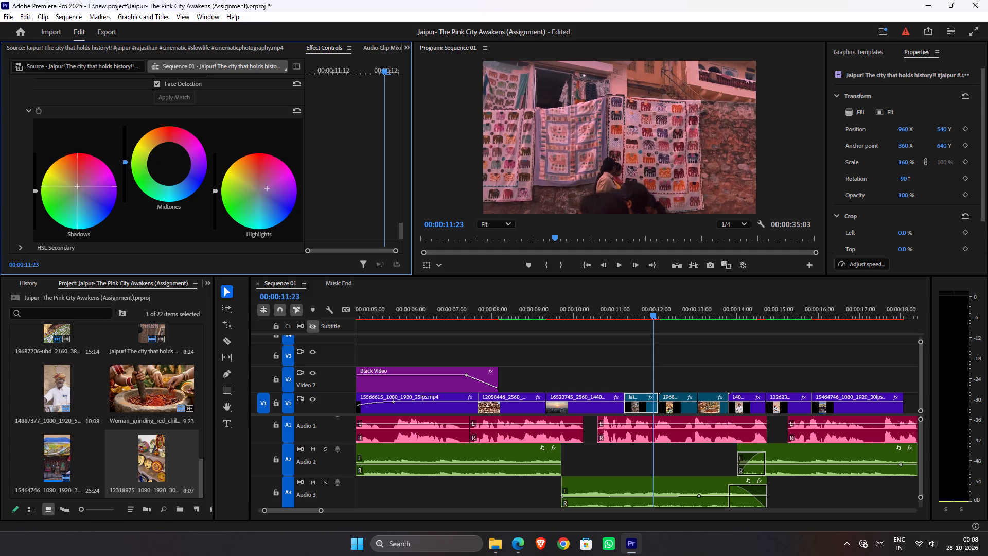
pyautogui.moveTo(0, 137); pyautogui.dragTo(2, 131)
pyautogui.moveTo(2, 131); pyautogui.dragTo(0, 99)
pyautogui.moveTo(74, 183); pyautogui.dragTo(46, 289)
pyautogui.moveTo(46, 289); pyautogui.dragTo(47, 313)
pyautogui.moveTo(74, 191); pyautogui.dragTo(75, 195)
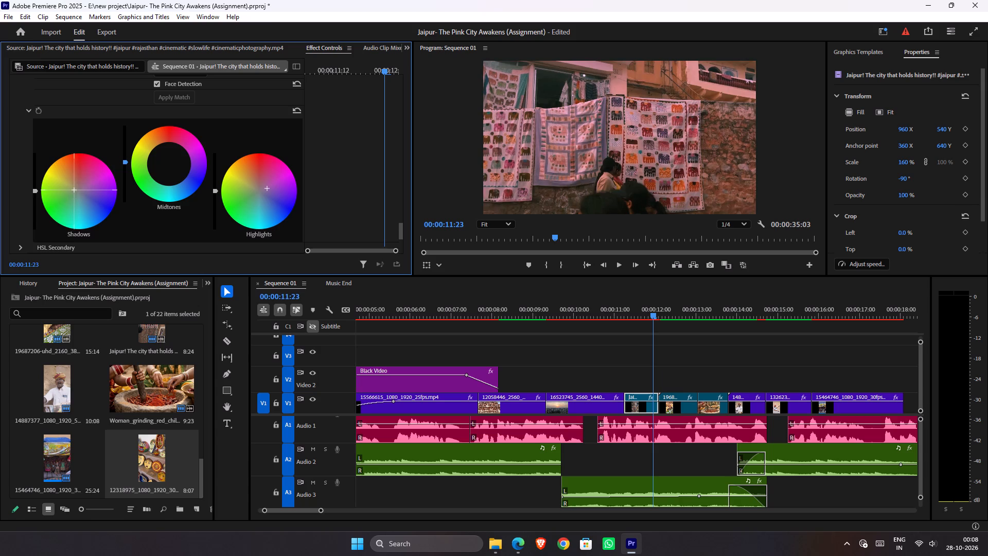
pyautogui.moveTo(75, 195); pyautogui.dragTo(92, 226)
pyautogui.click(82, 190)
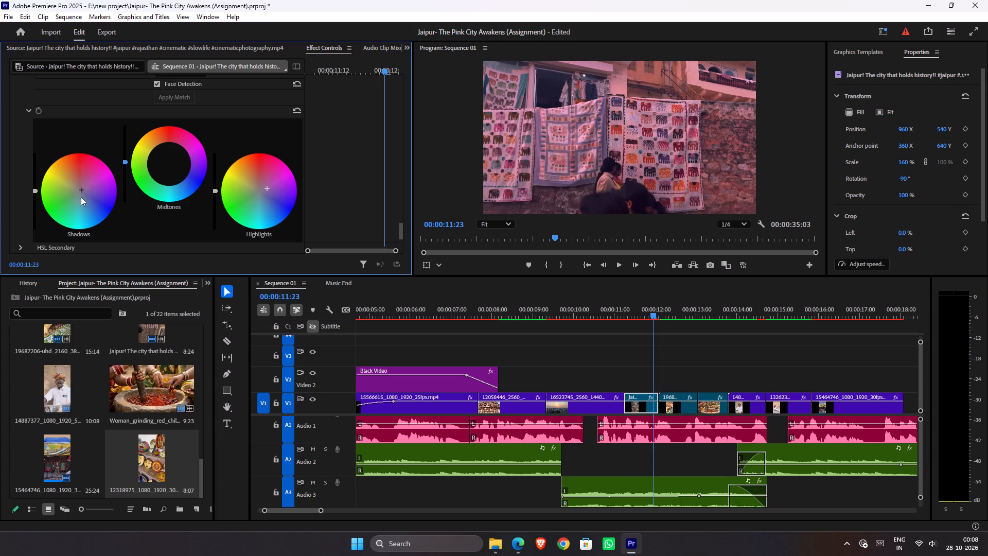
pyautogui.click(81, 197)
pyautogui.click(77, 188)
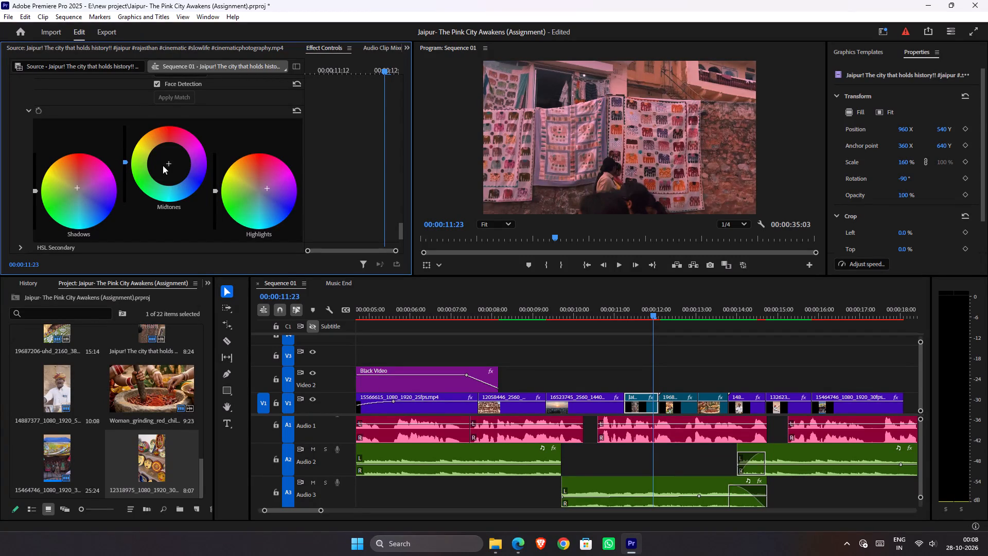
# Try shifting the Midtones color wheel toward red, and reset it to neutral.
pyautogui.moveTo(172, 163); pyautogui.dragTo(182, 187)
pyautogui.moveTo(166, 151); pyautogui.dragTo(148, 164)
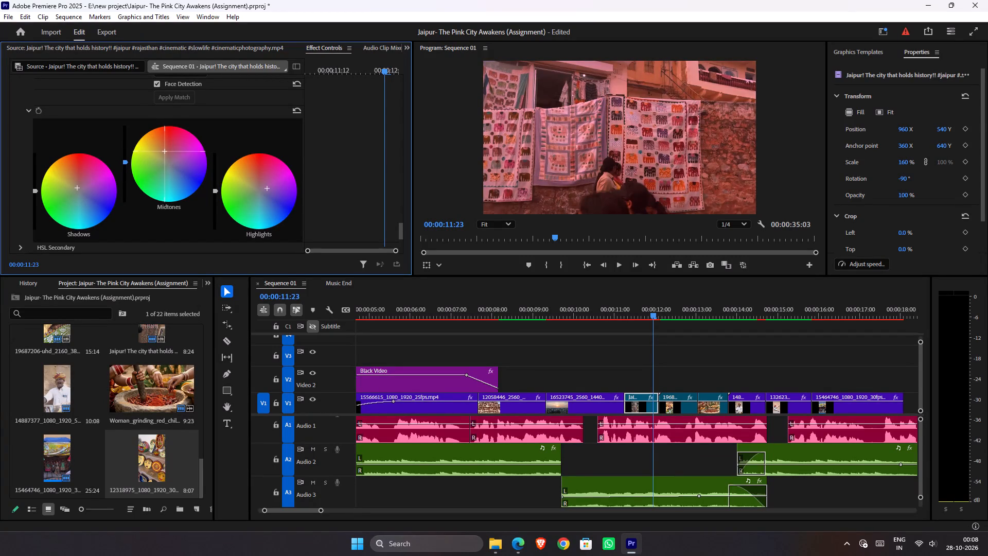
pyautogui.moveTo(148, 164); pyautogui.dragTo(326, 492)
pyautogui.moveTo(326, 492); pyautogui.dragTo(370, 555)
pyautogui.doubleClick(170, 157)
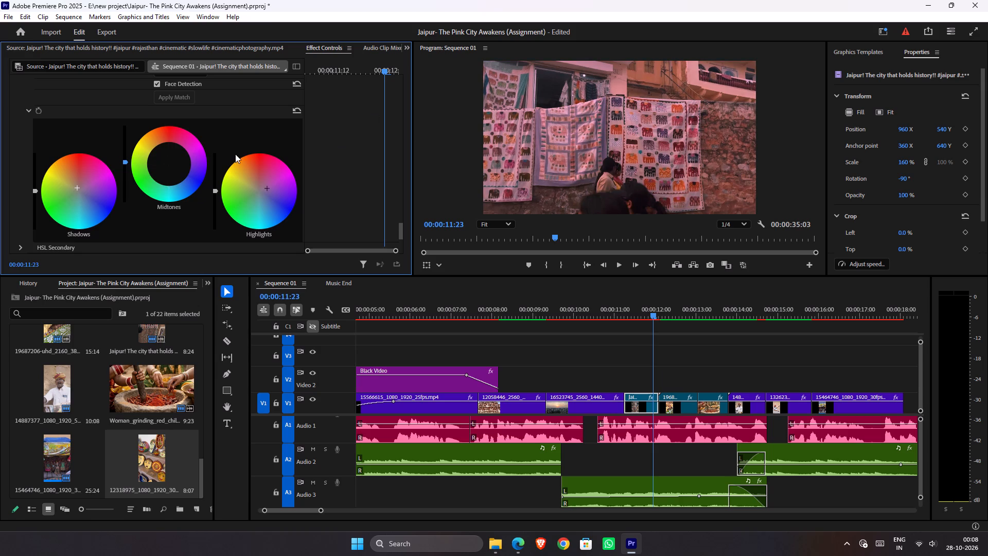
# Lower the Midtones level slightly in the textile street clip's Color Wheels & Match settings.
pyautogui.moveTo(127, 162); pyautogui.dragTo(130, 190)
pyautogui.moveTo(130, 190); pyautogui.dragTo(130, 191)
# Switch the Lumetri Color effect off and on to compare the textile street clip with and without its grade.
pyautogui.moveTo(401, 226); pyautogui.dragTo(408, 109)
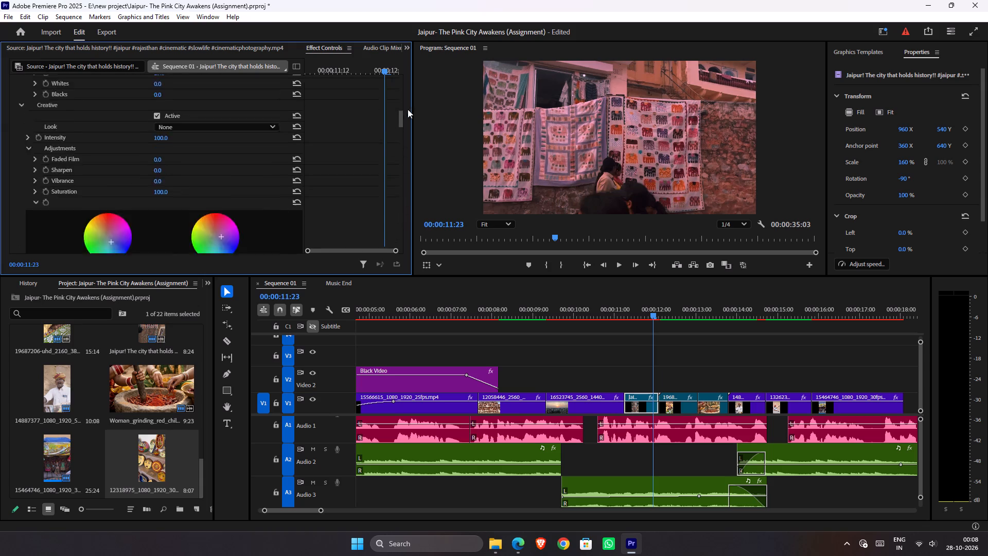
pyautogui.moveTo(408, 109); pyautogui.dragTo(413, 92)
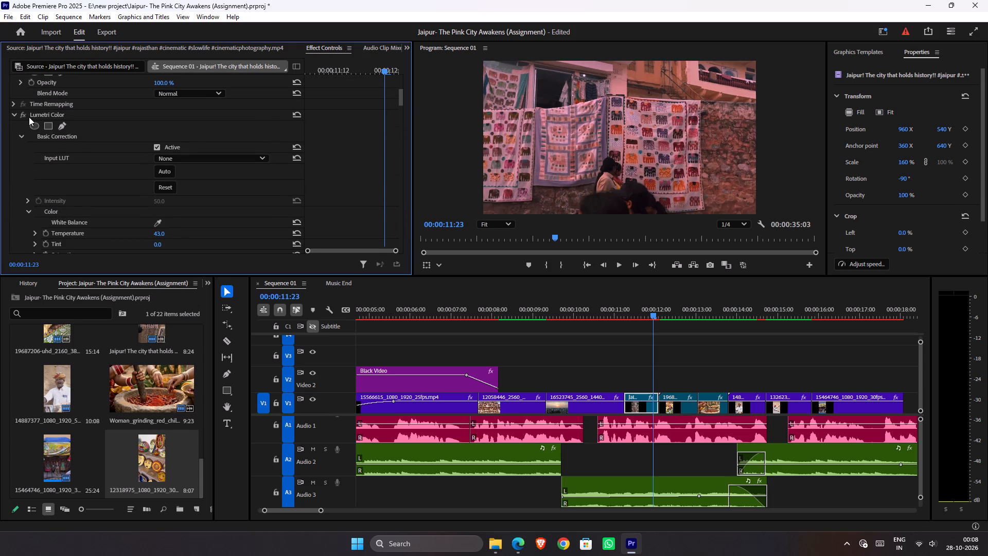
pyautogui.click(25, 116)
pyautogui.click(25, 116)
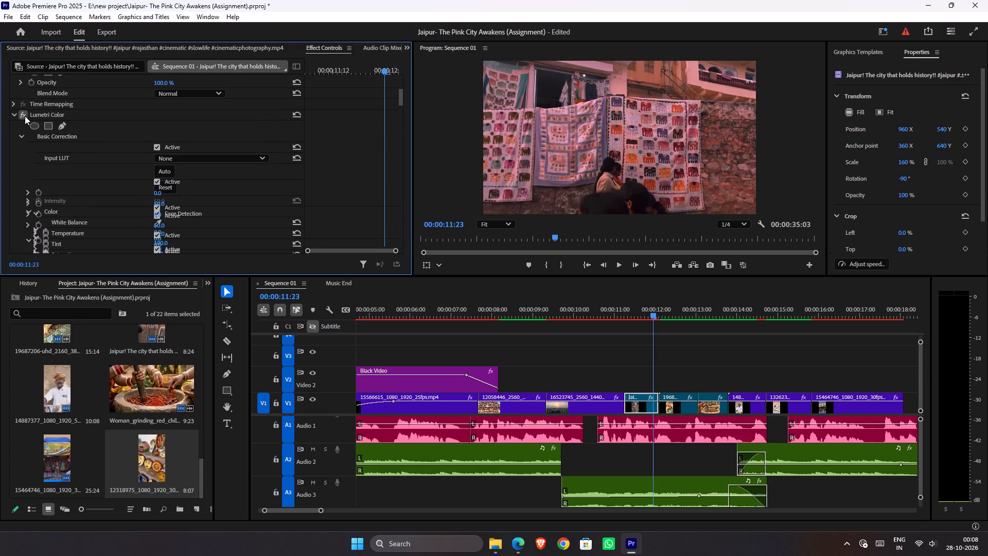
pyautogui.click(25, 116)
pyautogui.click(25, 116)
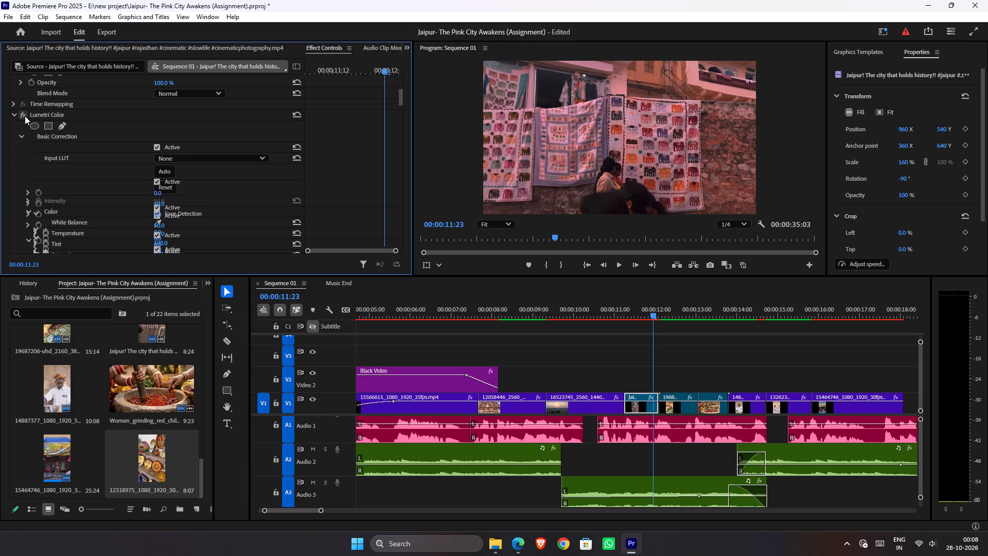
pyautogui.click(25, 116)
pyautogui.click(25, 116)
pyautogui.click(25, 116)
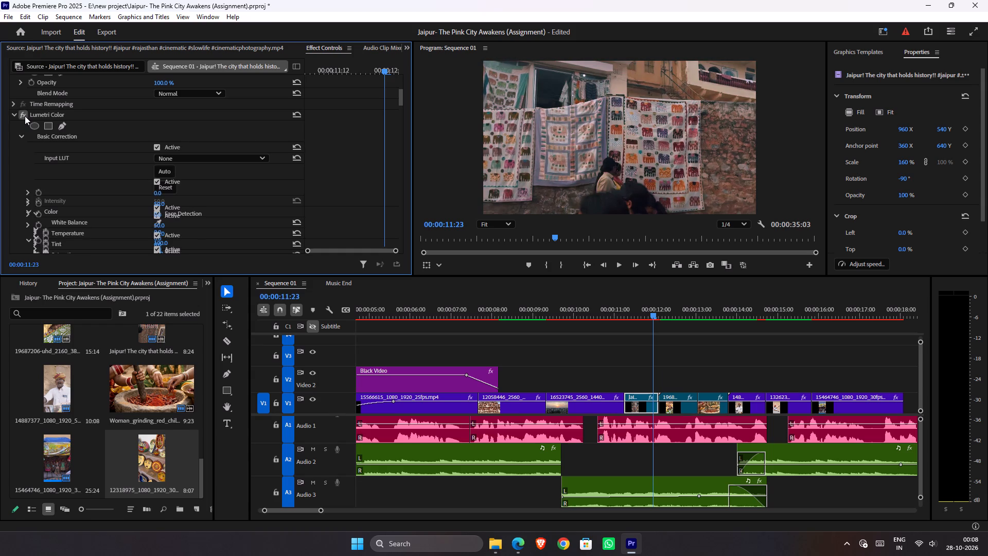
pyautogui.click(25, 116)
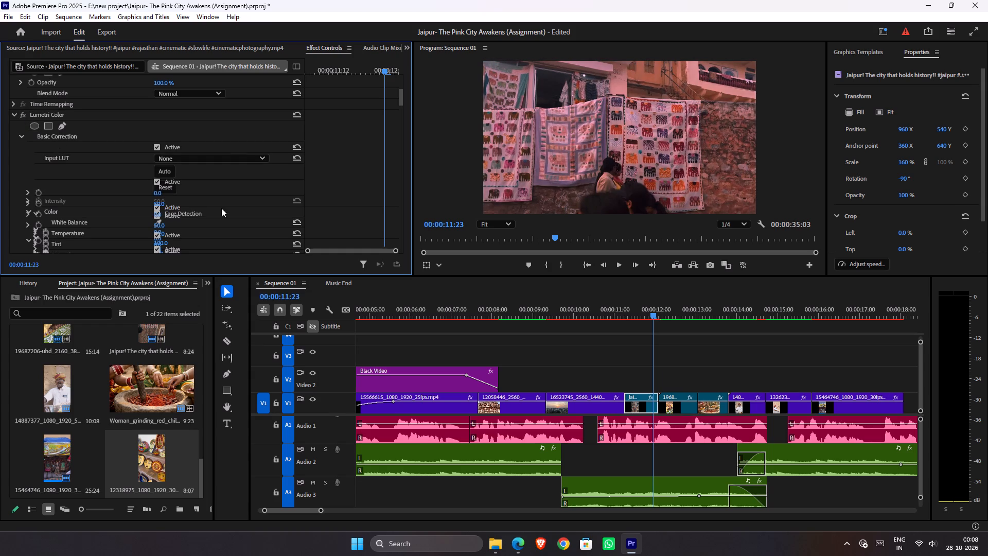
# Move the Highlight Tint closer to centre in the textile street clip's Creative adjustments, keeping a slight offset toward magenta-blue.
pyautogui.click(237, 206)
pyautogui.scroll(-7, 239, 206)
pyautogui.scroll(1, 239, 206)
pyautogui.scroll(-7, 239, 206)
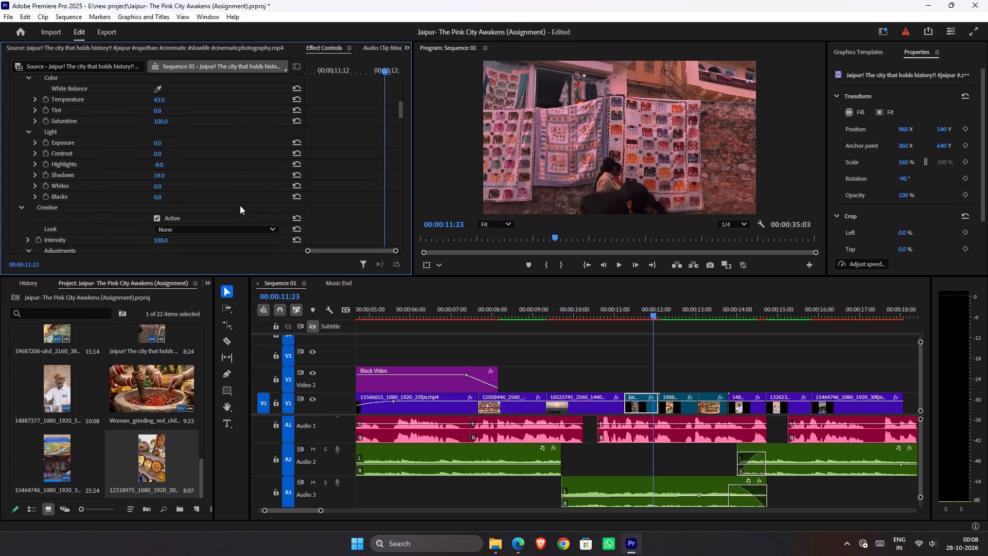
pyautogui.scroll(-15, 240, 205)
pyautogui.moveTo(223, 185); pyautogui.dragTo(219, 185)
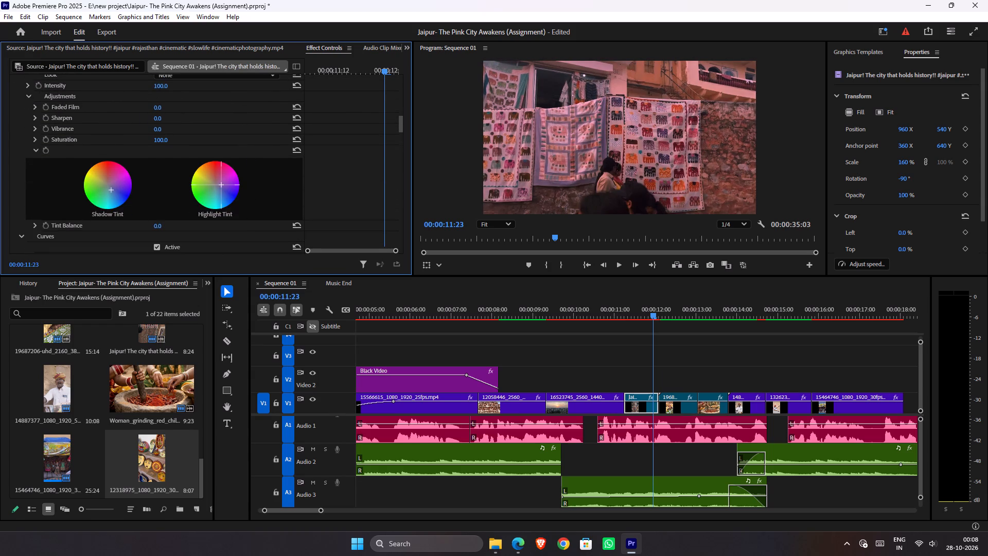
pyautogui.moveTo(219, 185); pyautogui.dragTo(125, 186)
pyautogui.moveTo(211, 184); pyautogui.dragTo(328, 188)
pyautogui.moveTo(328, 188); pyautogui.dragTo(441, 197)
pyautogui.moveTo(215, 185); pyautogui.dragTo(243, 187)
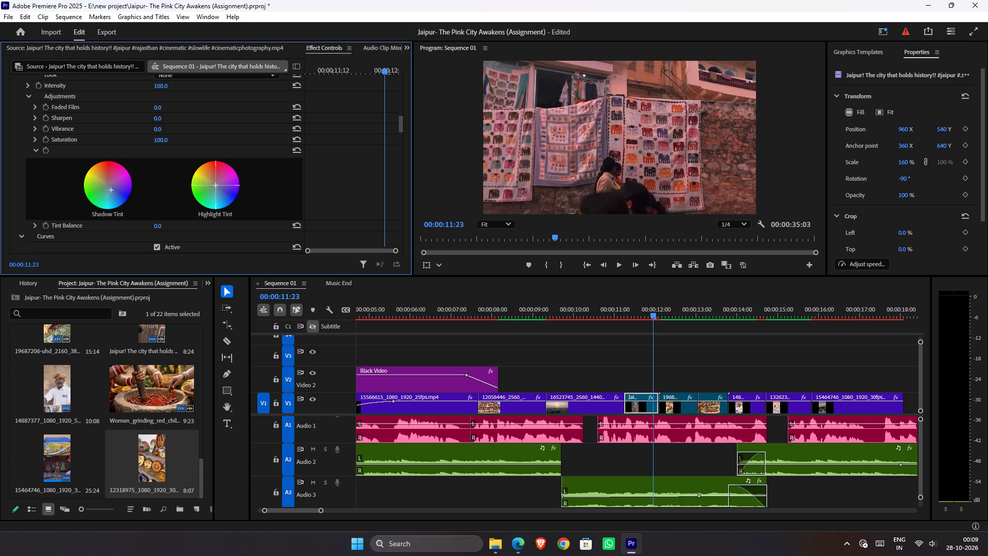
pyautogui.moveTo(243, 187); pyautogui.dragTo(314, 185)
# Switch Lumetri Color off and on again to check the textile street clip's grade with the adjusted highlight tint.
pyautogui.scroll(12, 155, 185)
pyautogui.scroll(-1, 40, 120)
pyautogui.scroll(1, 40, 120)
pyautogui.scroll(-1, 40, 120)
pyautogui.scroll(17, 40, 120)
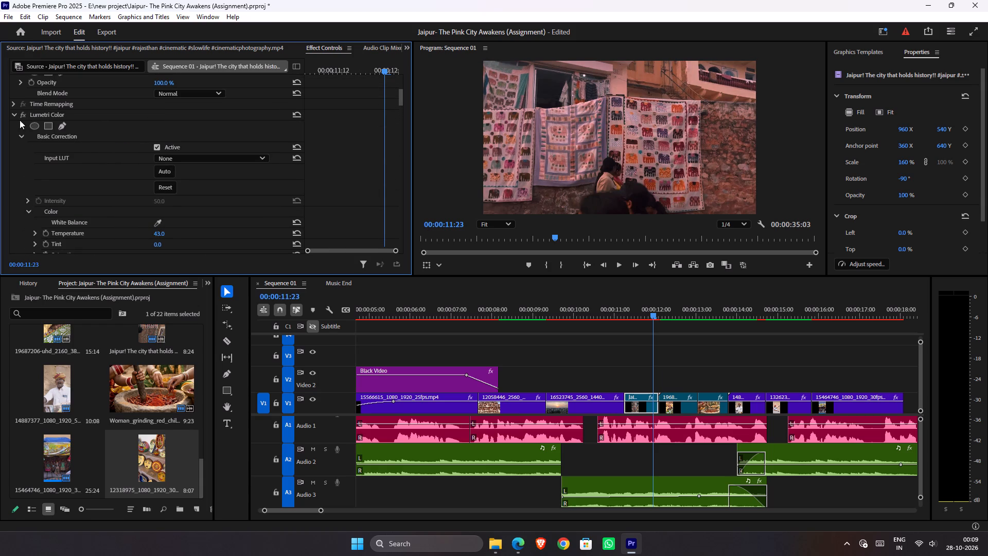
pyautogui.click(23, 116)
pyautogui.click(23, 116)
pyautogui.doubleClick(23, 116)
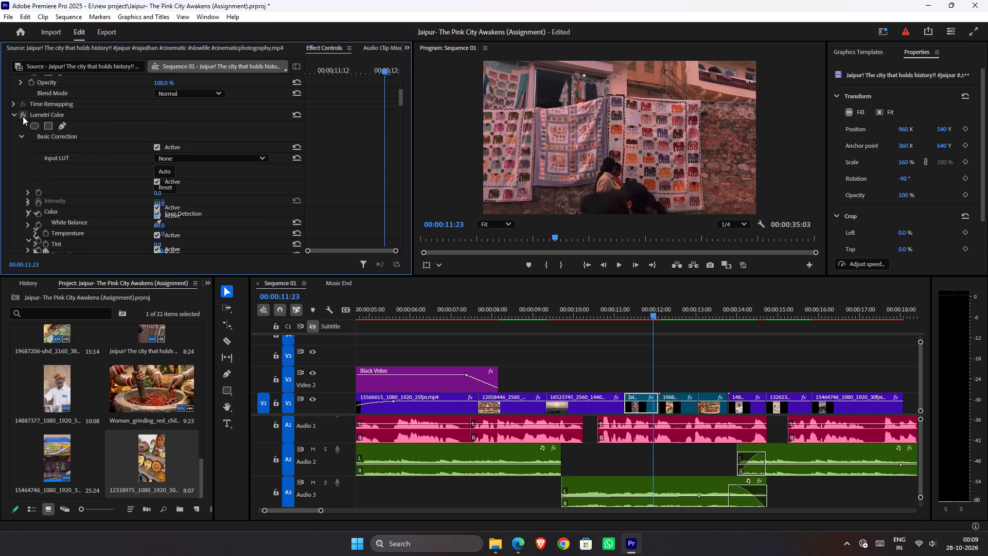
pyautogui.doubleClick(23, 116)
# Save the project.
pyautogui.scroll(-11, 127, 138)
pyautogui.scroll(1, 144, 161)
pyautogui.scroll(-4, 144, 162)
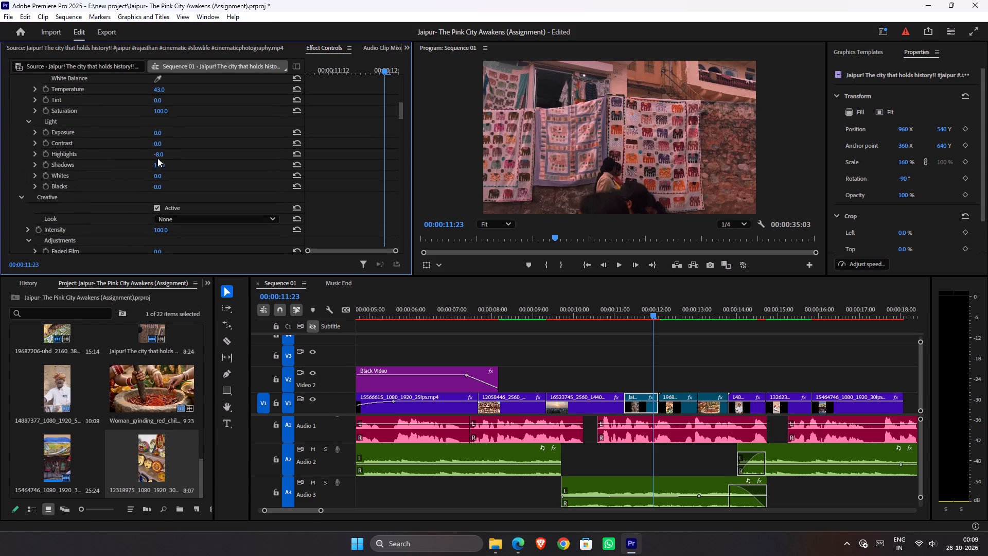
pyautogui.hotkey('ctrl', 's')
# Review the textile street clip's Lumetri Creative, RGB Curves and Hue Saturation Curves settings.
pyautogui.scroll(-14, 167, 143)
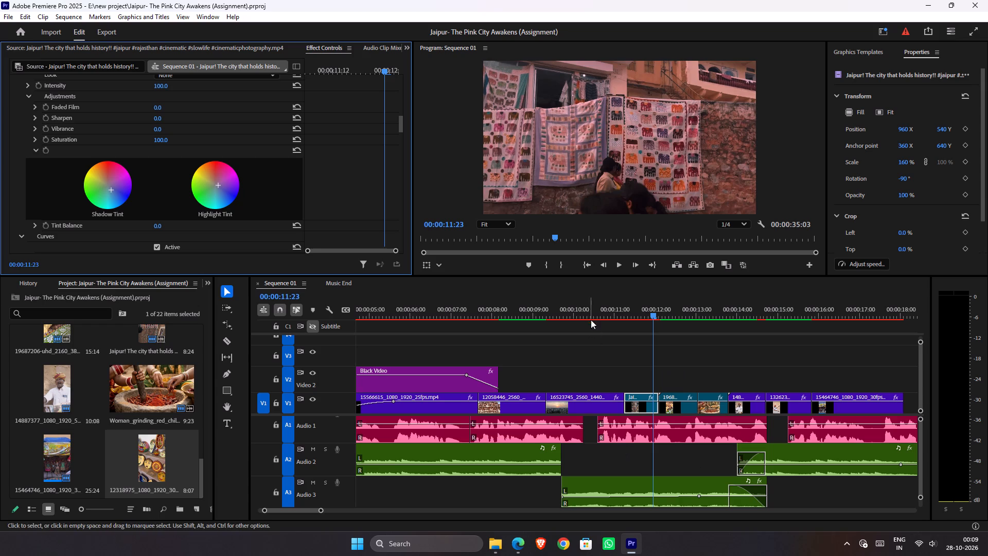
pyautogui.scroll(-4, 121, 175)
pyautogui.scroll(8, 121, 175)
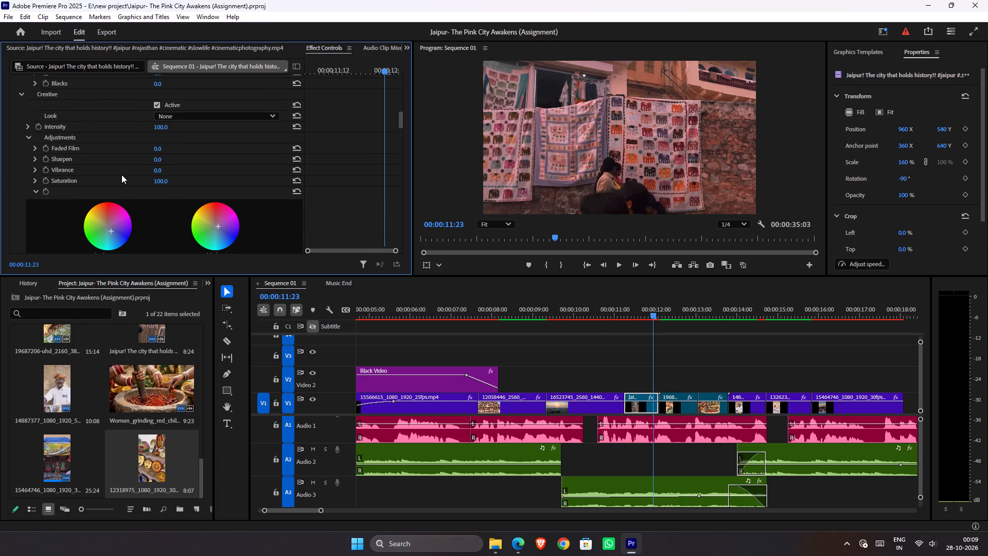
pyautogui.scroll(-8, 123, 175)
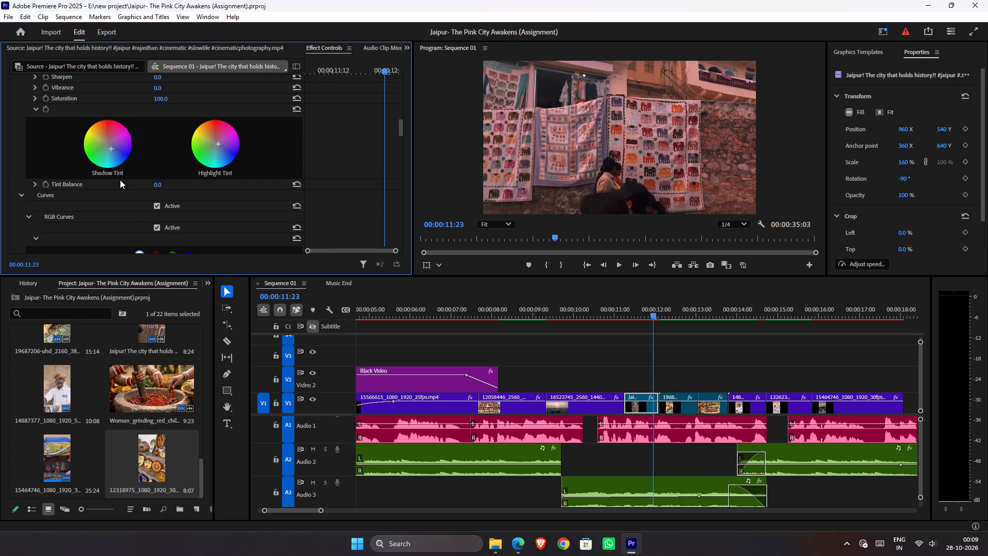
pyautogui.scroll(-14, 112, 185)
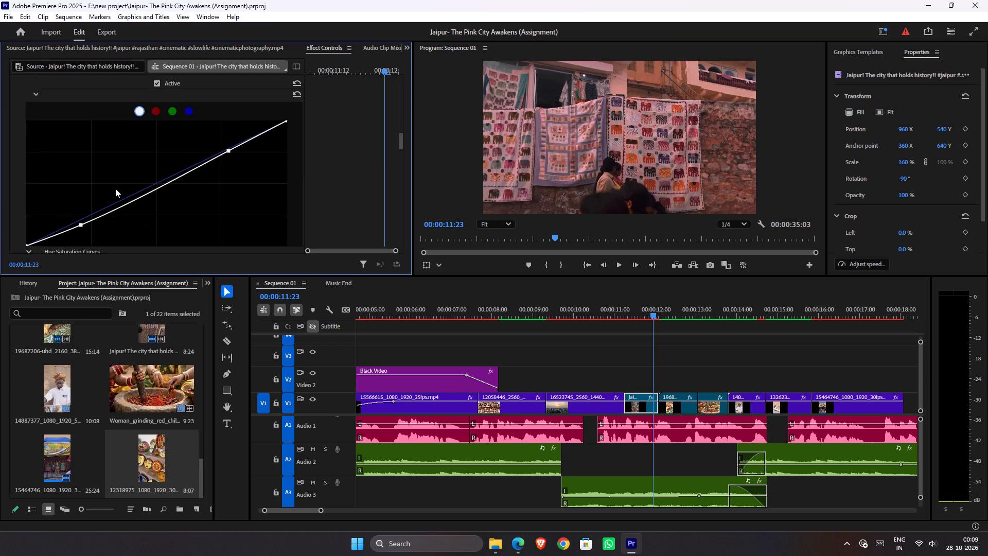
pyautogui.scroll(-7, 120, 210)
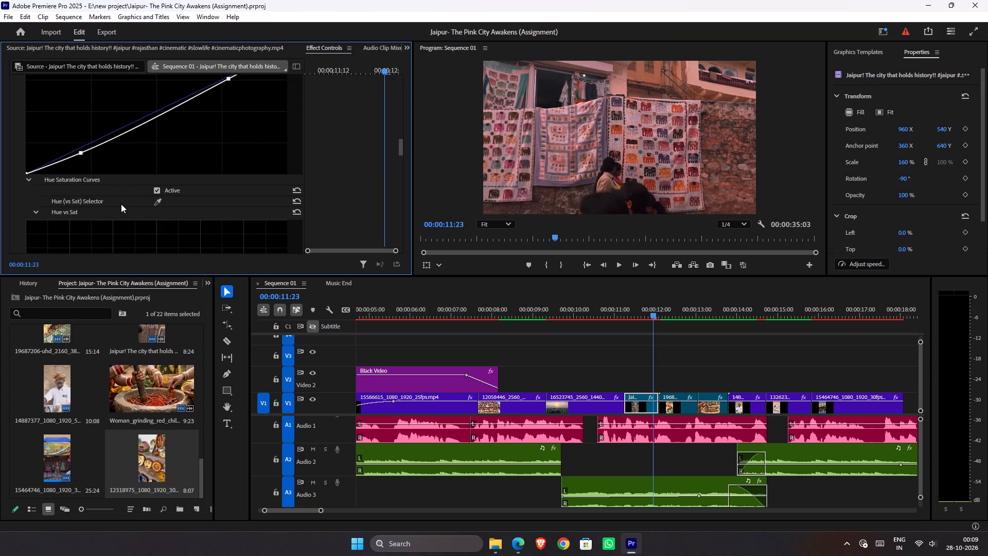
pyautogui.scroll(-8, 121, 193)
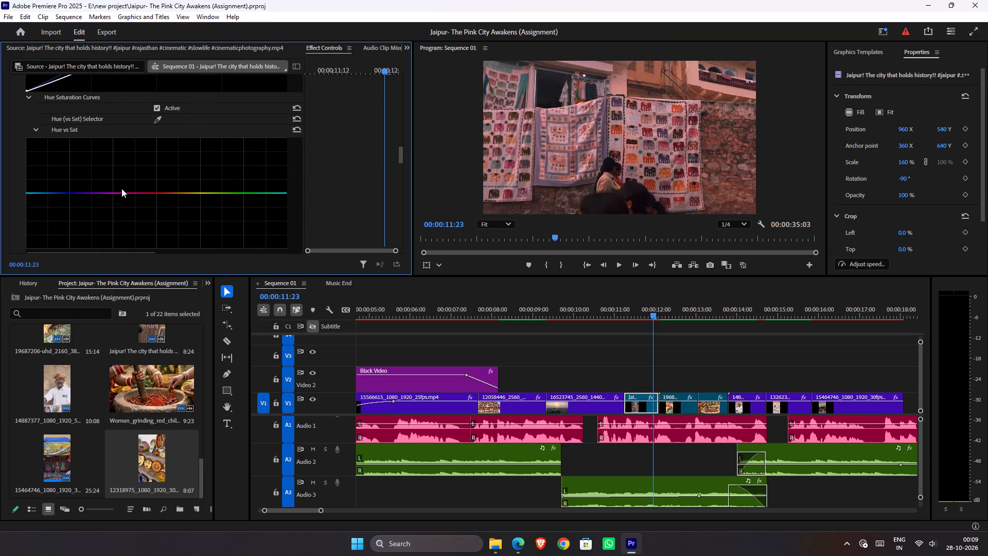
pyautogui.scroll(10, 227, 165)
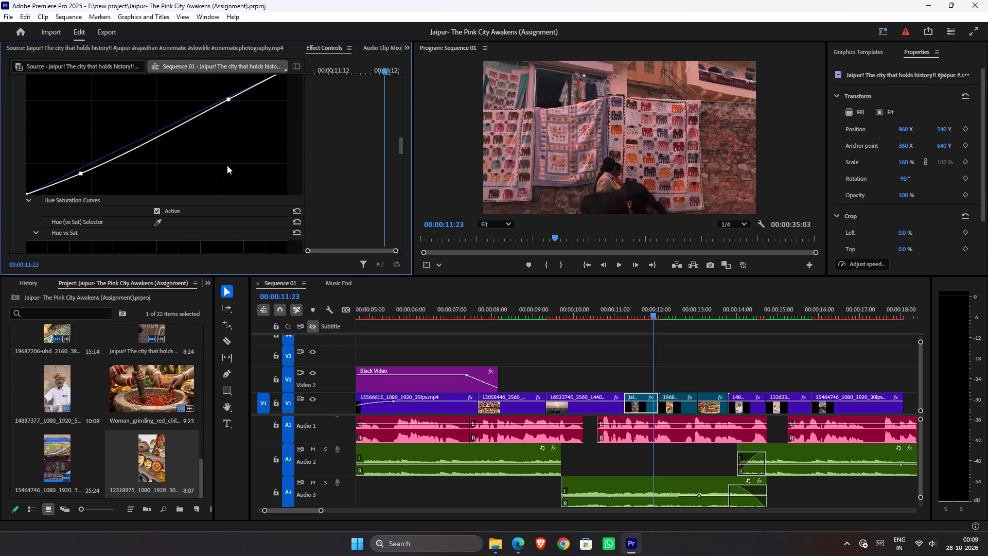
# Search the Dagger launcher for "lumetr" and choose the Lumetri result for the textile street clip.
pyautogui.hotkey('ctrl', 'd')
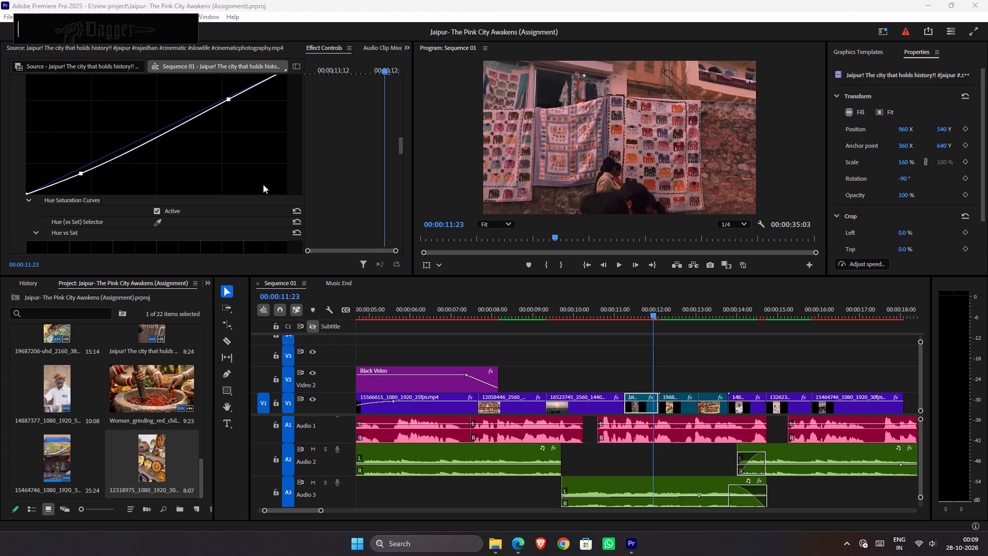
pyautogui.write('lum')
pyautogui.write('etr')
pyautogui.click(128, 63)
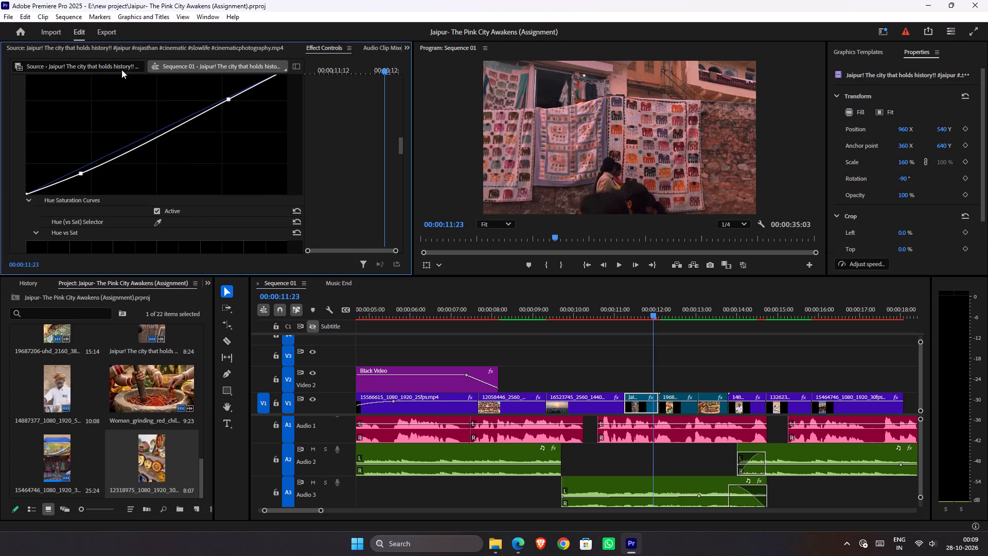
# Set the Basic Correction temperature of the textile street clip's newly added Lumetri Color effect to 60.
pyautogui.scroll(-6, 123, 125)
pyautogui.scroll(1, 125, 134)
pyautogui.scroll(-6, 126, 138)
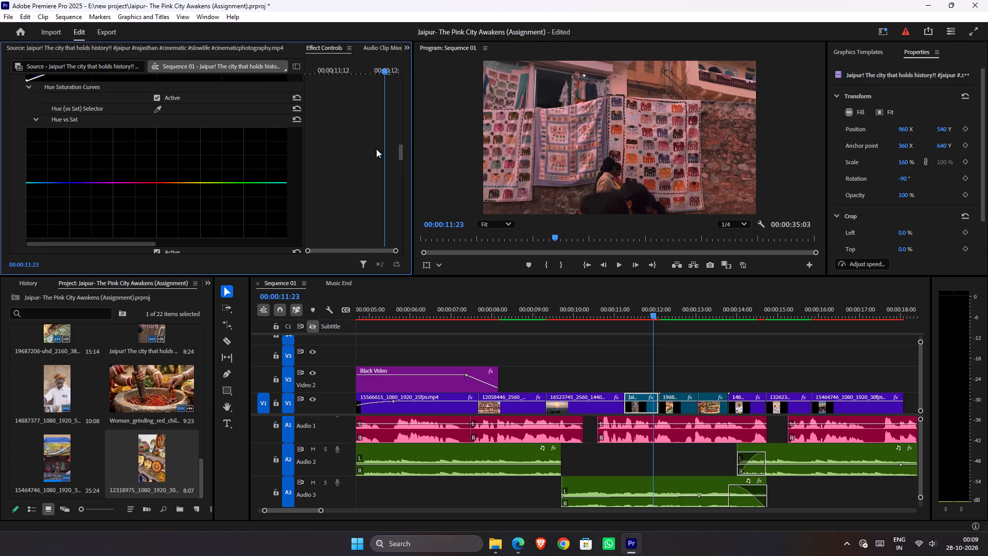
pyautogui.moveTo(401, 154); pyautogui.dragTo(394, 244)
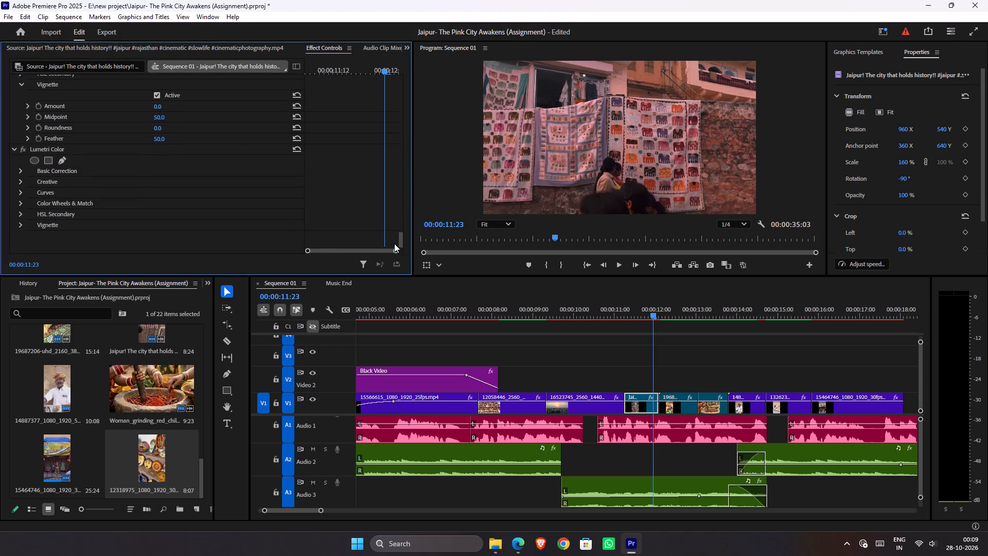
pyautogui.moveTo(394, 244); pyautogui.dragTo(395, 246)
pyautogui.click(19, 169)
pyautogui.click(19, 170)
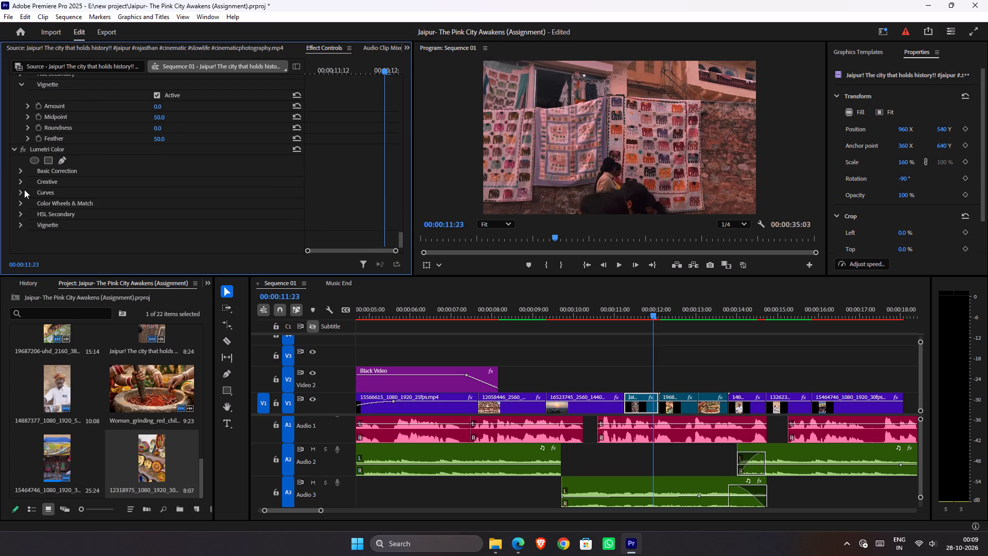
pyautogui.click(22, 180)
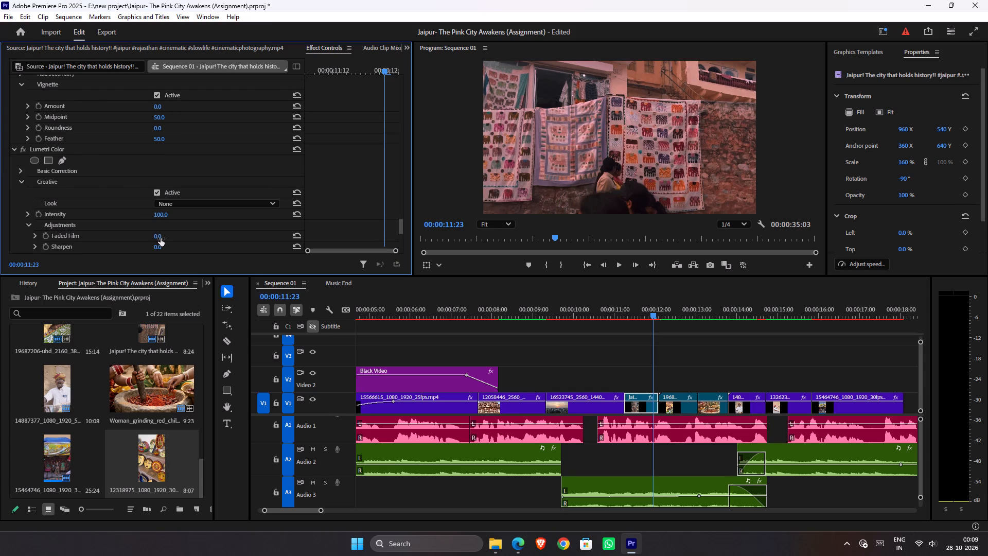
pyautogui.scroll(-3, 165, 228)
pyautogui.click(21, 141)
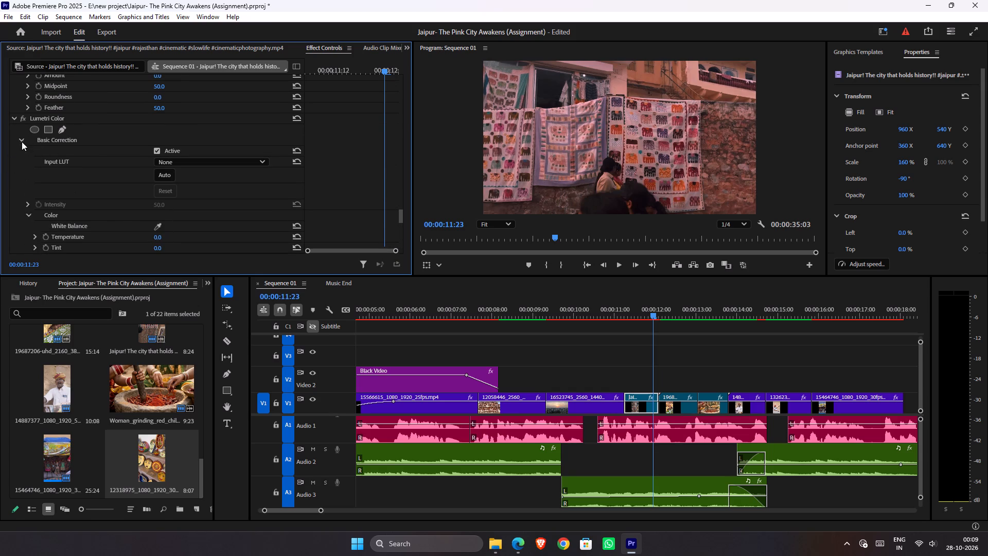
pyautogui.moveTo(161, 239); pyautogui.dragTo(193, 238)
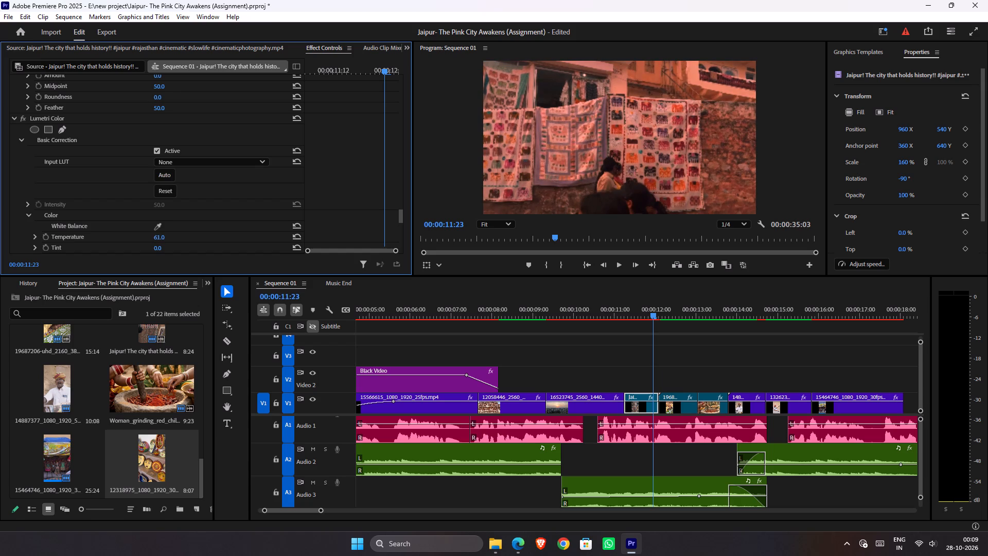
pyautogui.moveTo(193, 238); pyautogui.dragTo(192, 238)
# Set the exposure of that same Lumetri Color effect to 2.4.
pyautogui.scroll(-4, 169, 230)
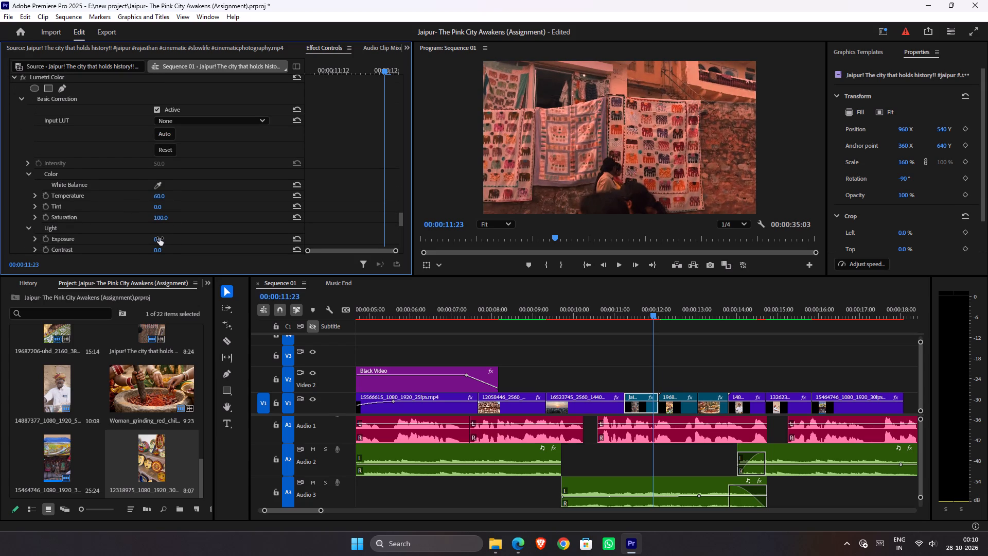
pyautogui.moveTo(158, 238); pyautogui.dragTo(172, 235)
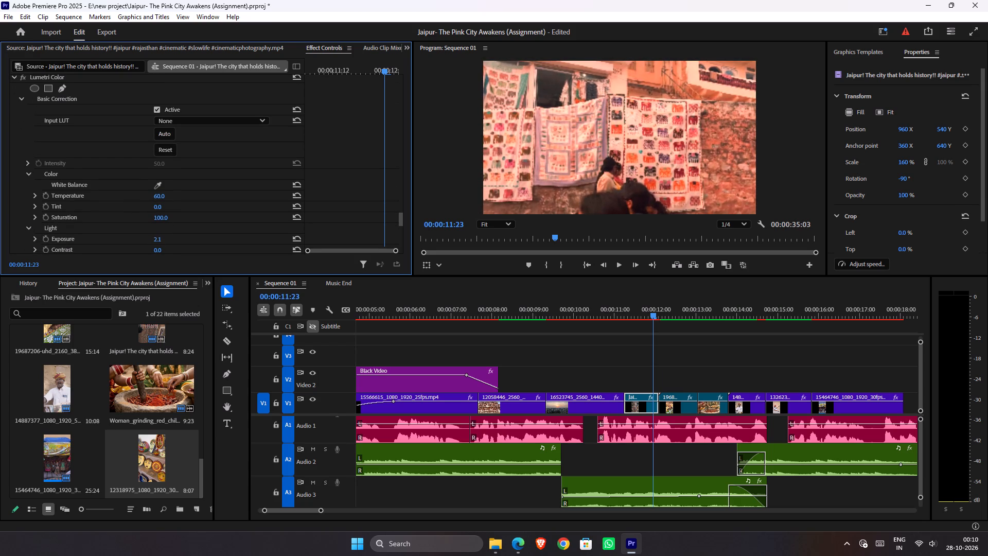
pyautogui.moveTo(172, 235); pyautogui.dragTo(174, 235)
# Add an ellipse mask to this Lumetri Color effect, place it over the frame's upper-left corner and stretch it downward.
pyautogui.scroll(3, 168, 182)
pyautogui.scroll(-1, 167, 181)
pyautogui.scroll(1, 167, 181)
pyautogui.scroll(-1, 167, 181)
pyautogui.scroll(2, 166, 181)
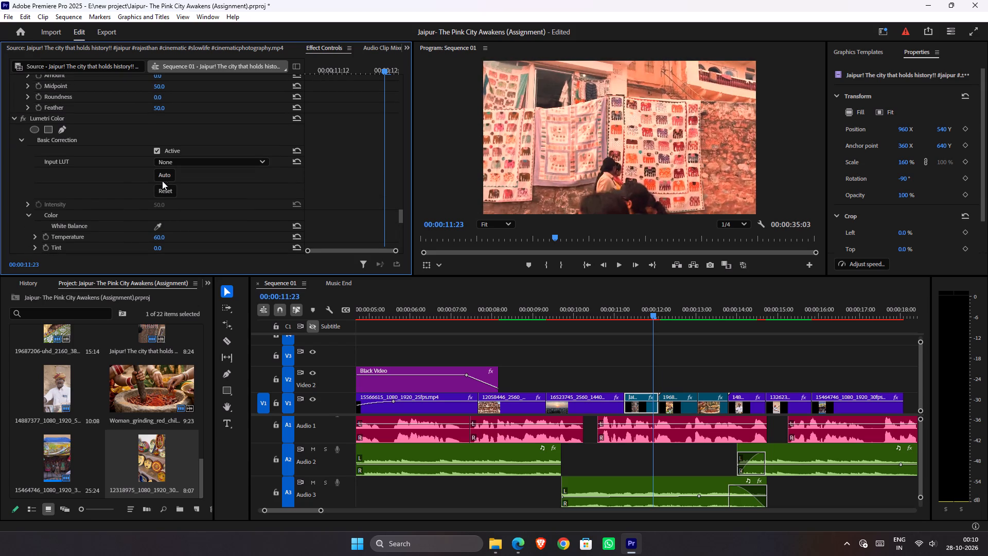
pyautogui.click(34, 130)
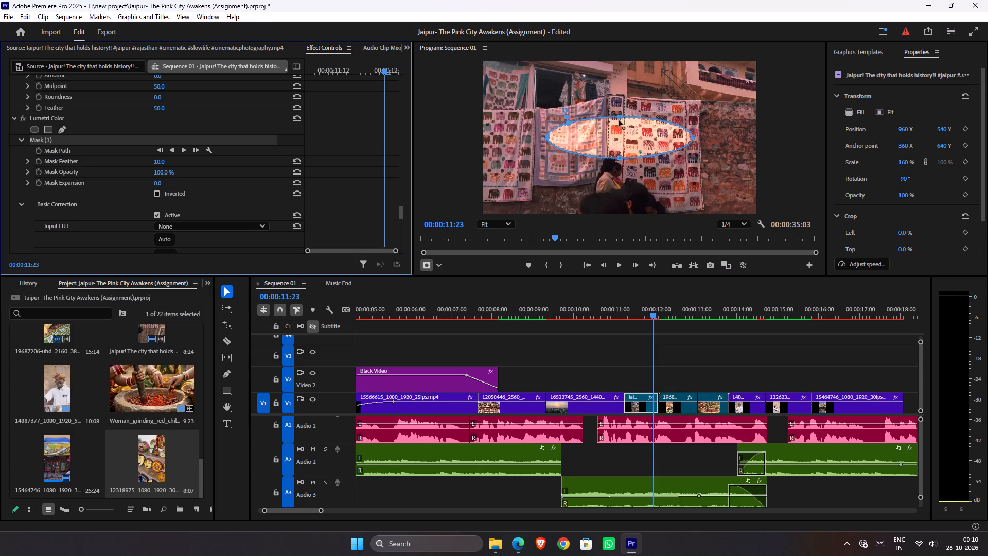
pyautogui.moveTo(621, 123); pyautogui.dragTo(620, 123)
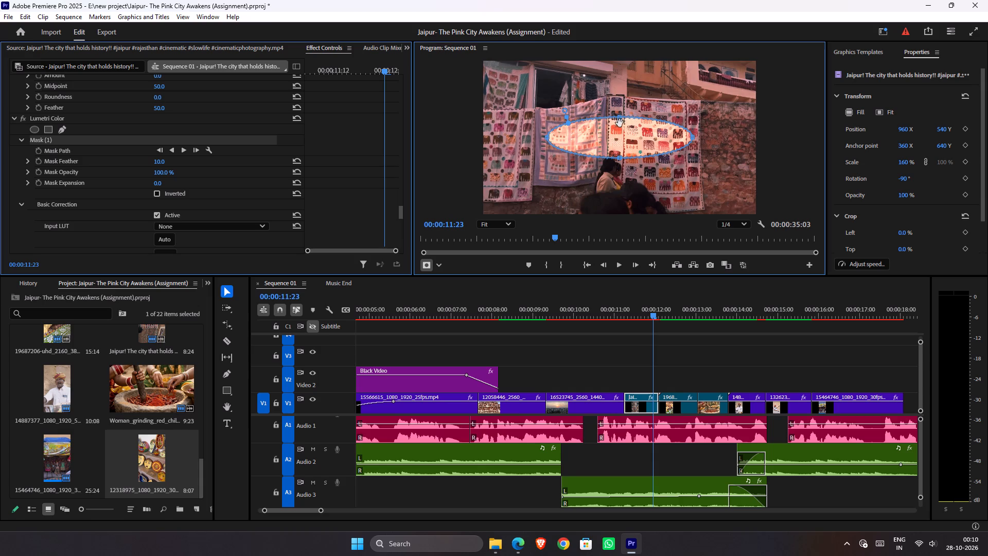
pyautogui.moveTo(620, 123); pyautogui.dragTo(493, 55)
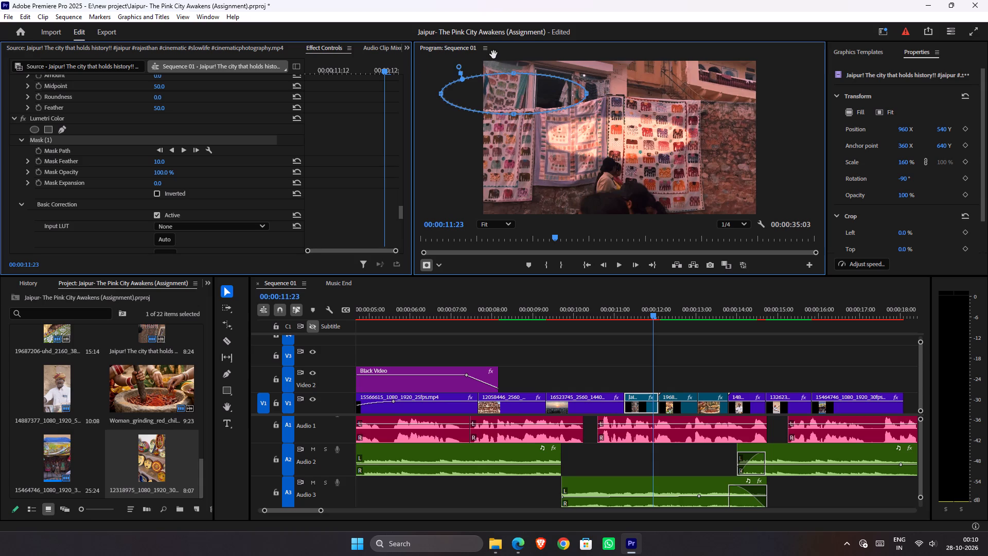
pyautogui.moveTo(493, 55); pyautogui.dragTo(493, 65)
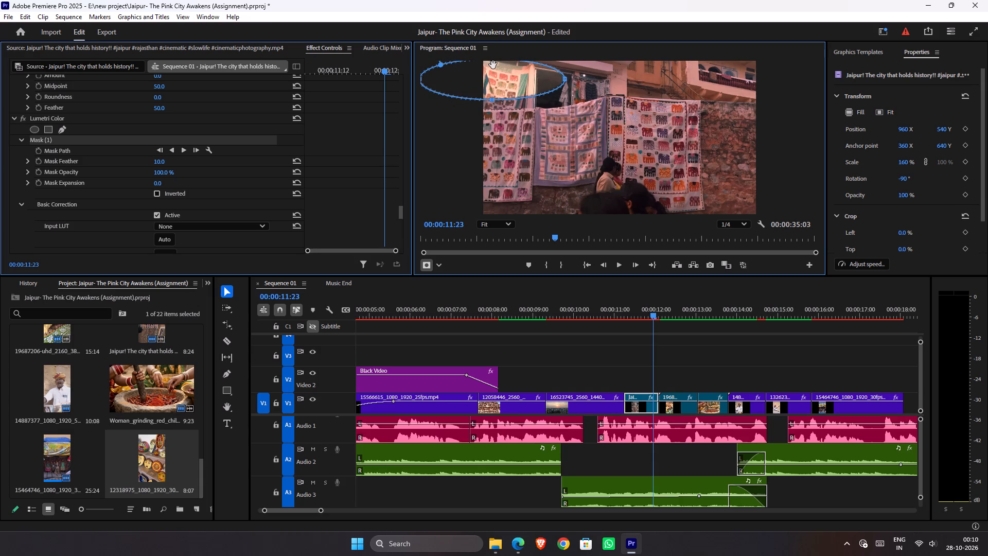
pyautogui.moveTo(493, 65); pyautogui.dragTo(493, 57)
pyautogui.moveTo(492, 92); pyautogui.dragTo(487, 123)
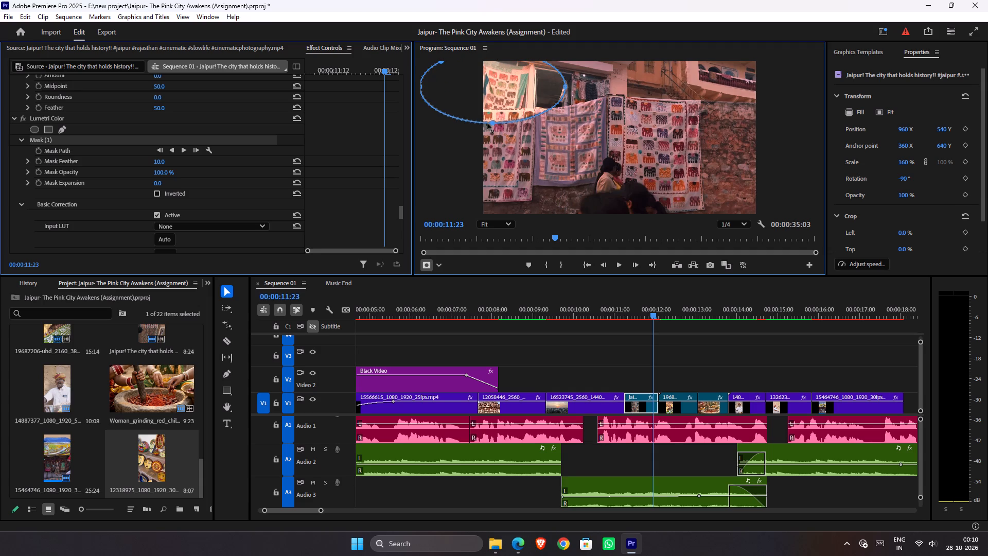
pyautogui.moveTo(487, 123); pyautogui.dragTo(487, 157)
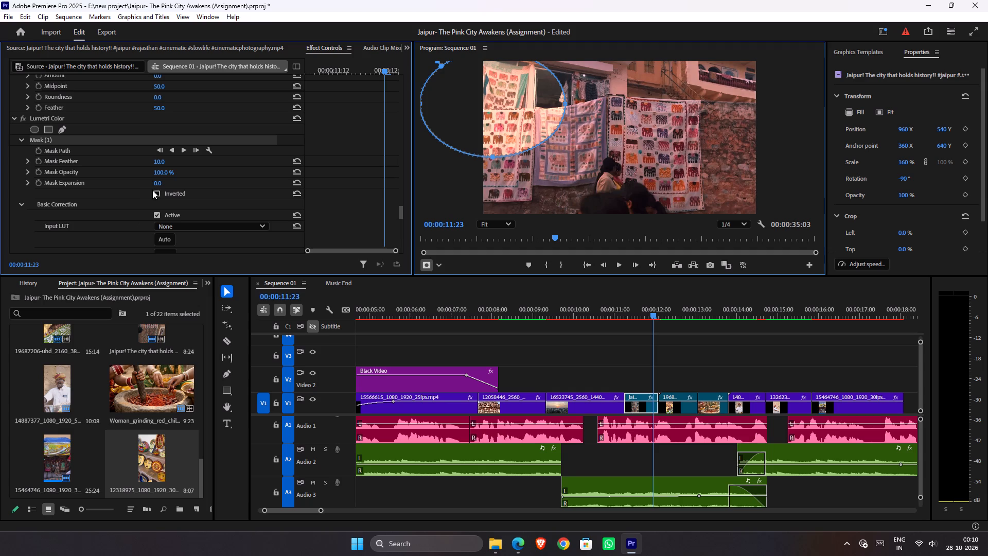
# Set the mask feather to 324 and move the ellipse mask slightly up in the frame.
pyautogui.moveTo(160, 165); pyautogui.dragTo(242, 164)
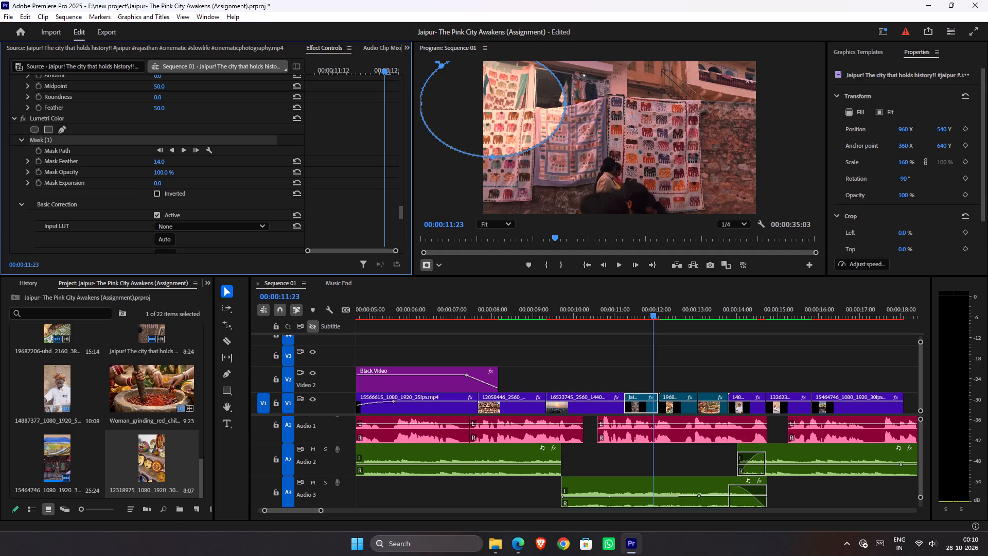
pyautogui.moveTo(242, 164); pyautogui.dragTo(288, 164)
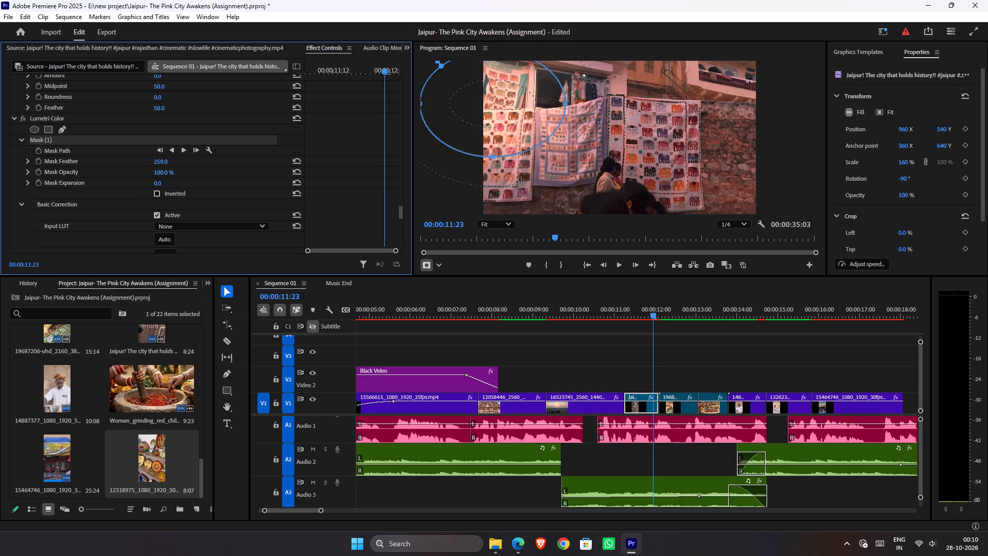
pyautogui.moveTo(288, 164); pyautogui.dragTo(321, 156)
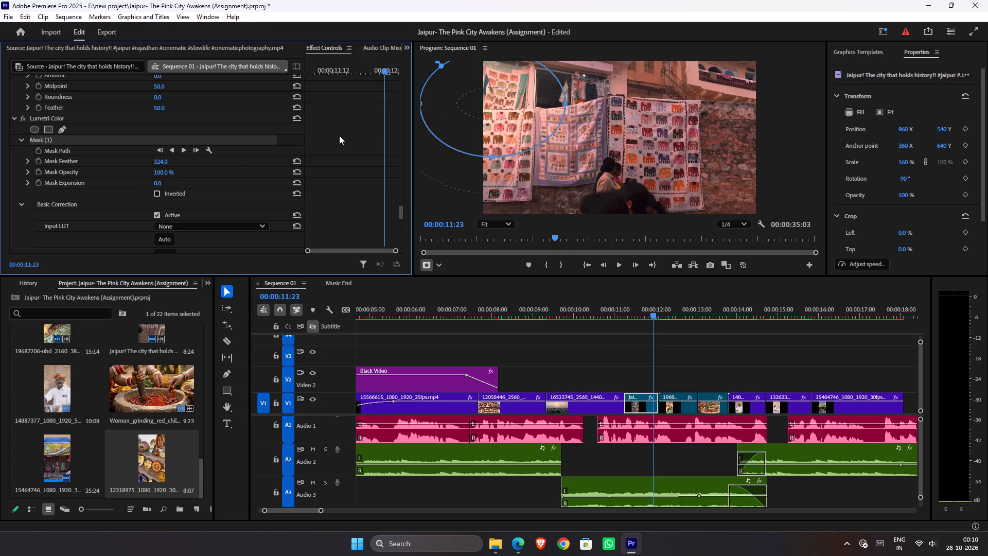
pyautogui.moveTo(481, 100); pyautogui.dragTo(483, 72)
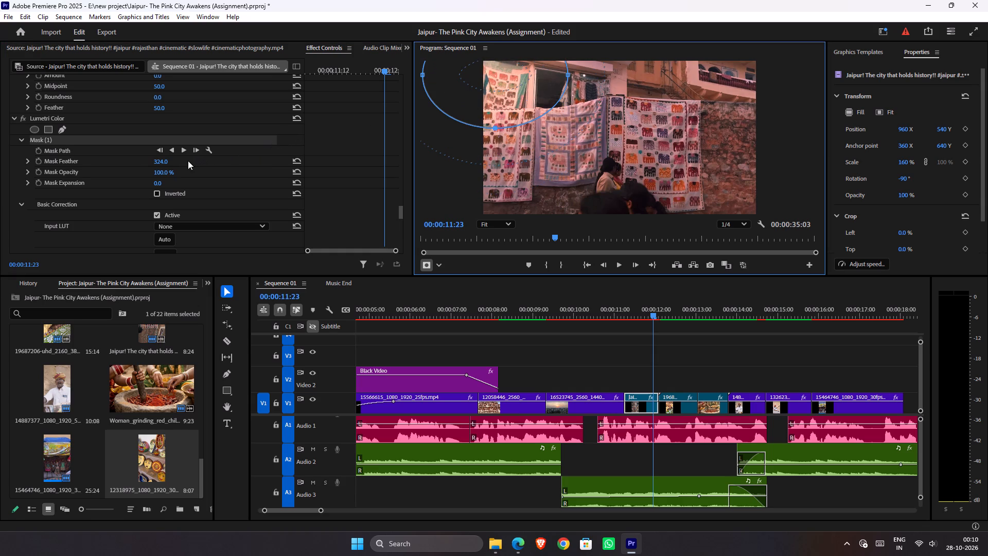
# Search the Dagger launcher for "lumetr" and apply another Lumetri Color effect to the textile street clip.
pyautogui.scroll(-9, 188, 161)
pyautogui.scroll(2, 189, 155)
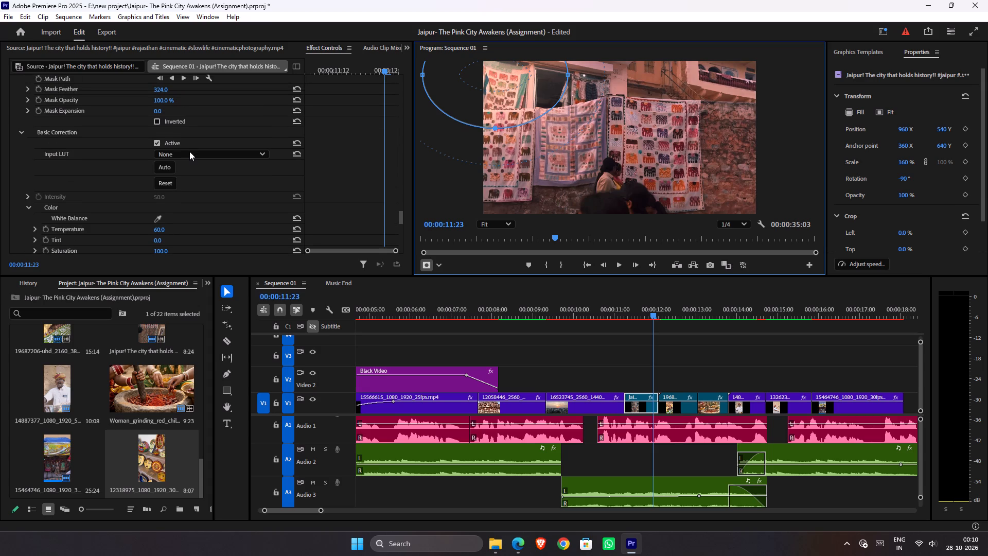
pyautogui.scroll(-16, 189, 151)
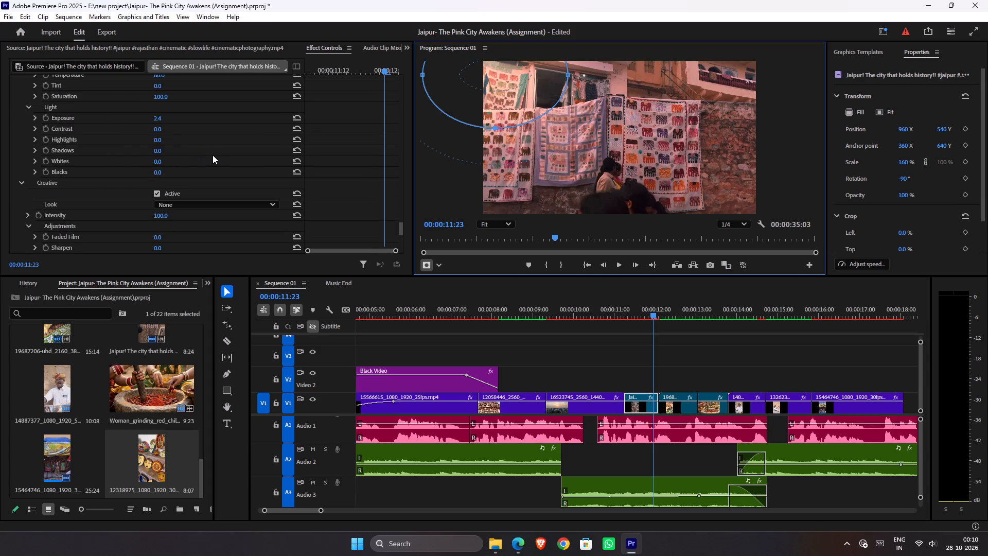
pyautogui.hotkey('ctrl', 'd')
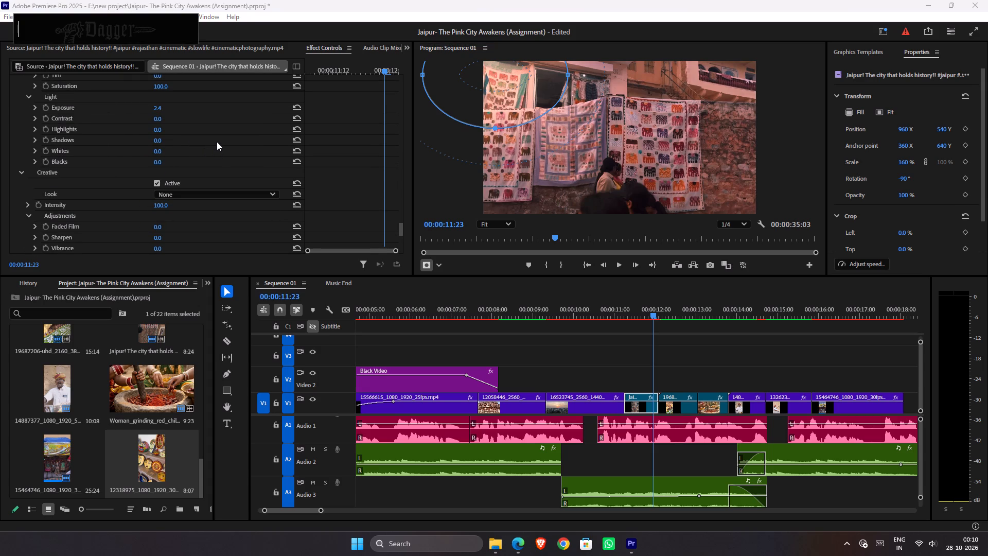
pyautogui.press('l')
pyautogui.press('u')
pyautogui.write('met')
pyautogui.press('r')
pyautogui.click(86, 63)
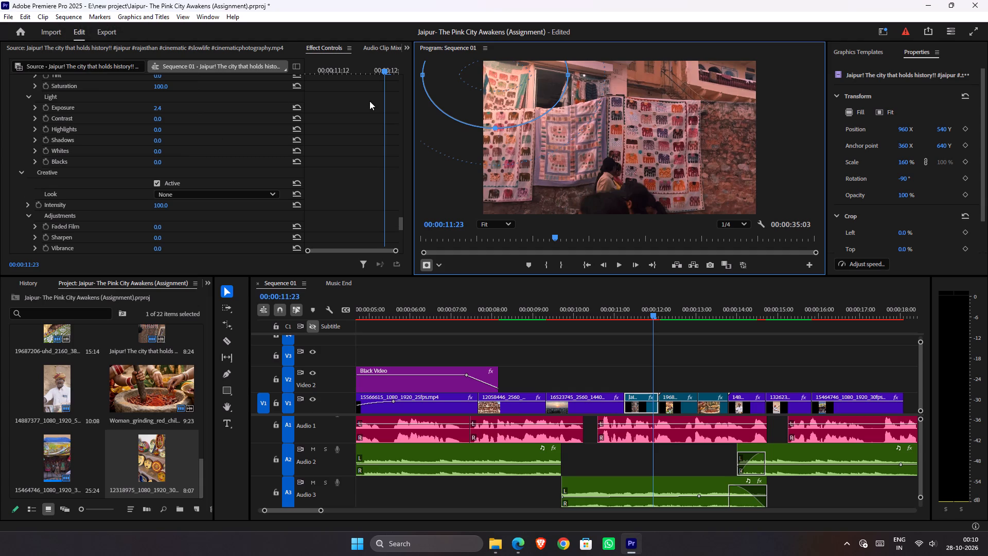
# Look through the Creative and Curves settings of the new unmasked Lumetri Color effect.
pyautogui.scroll(-13, 253, 164)
pyautogui.scroll(1, 212, 172)
pyautogui.scroll(-11, 212, 172)
pyautogui.scroll(-3, 97, 207)
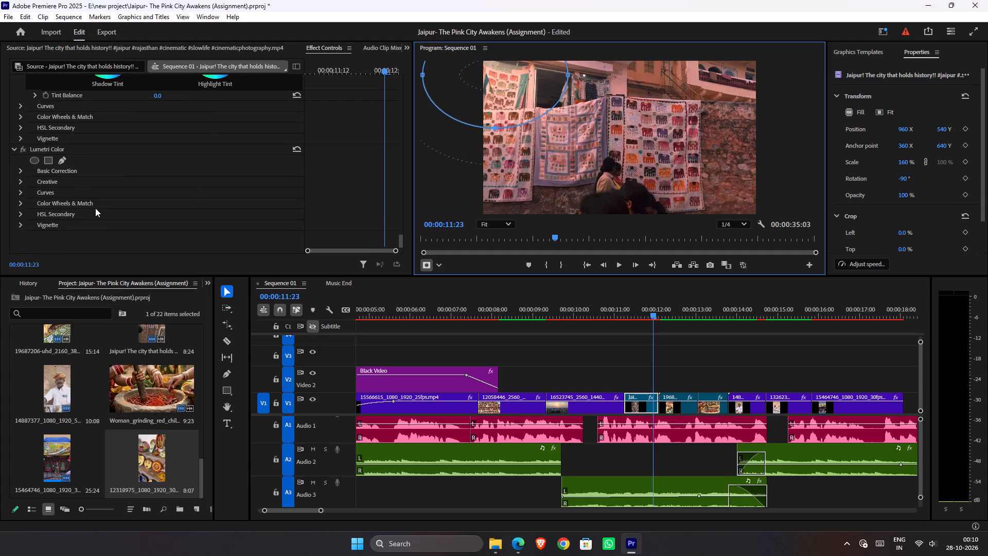
pyautogui.scroll(-2, 95, 208)
pyautogui.click(21, 181)
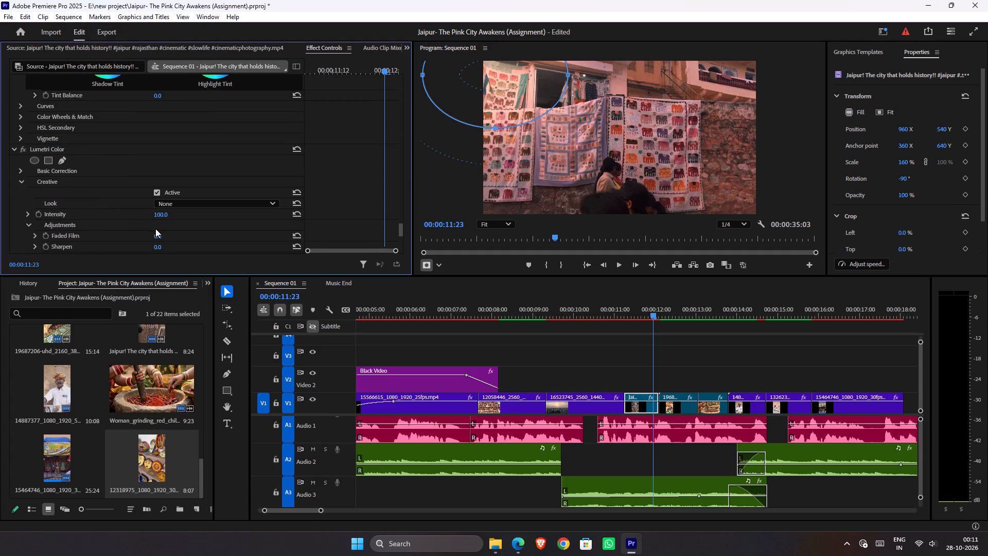
pyautogui.scroll(-15, 160, 237)
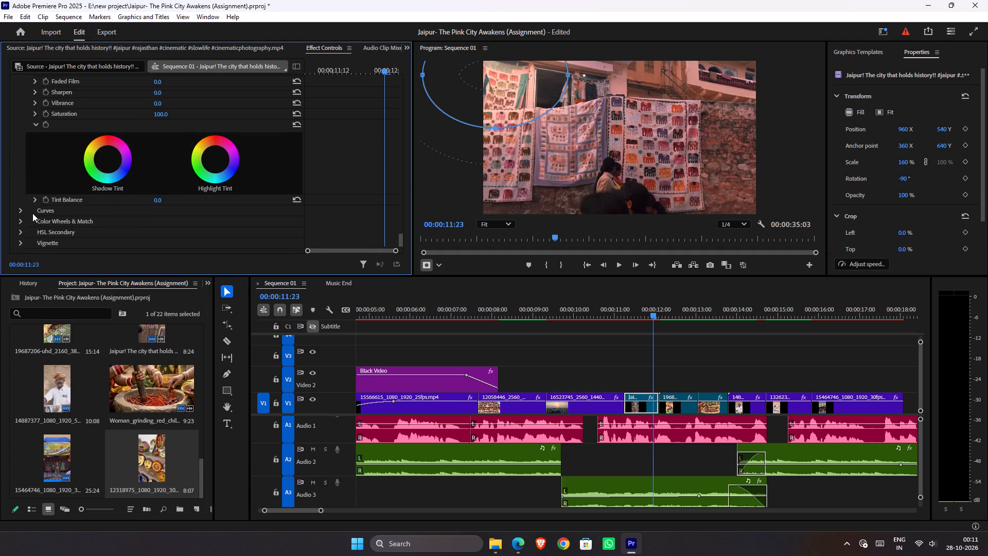
pyautogui.click(21, 210)
pyautogui.scroll(-9, 131, 199)
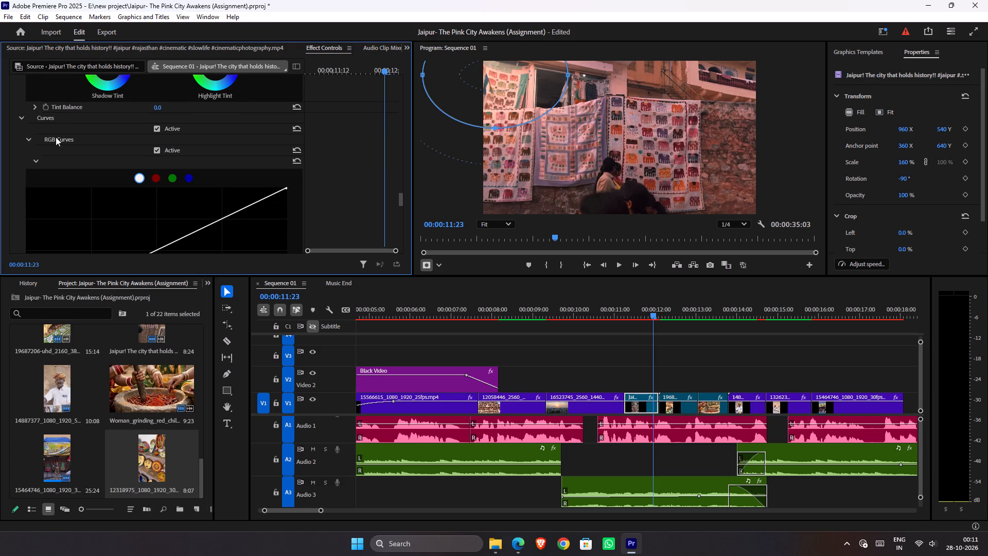
pyautogui.click(20, 114)
pyautogui.scroll(-1, 44, 169)
pyautogui.scroll(2, 44, 169)
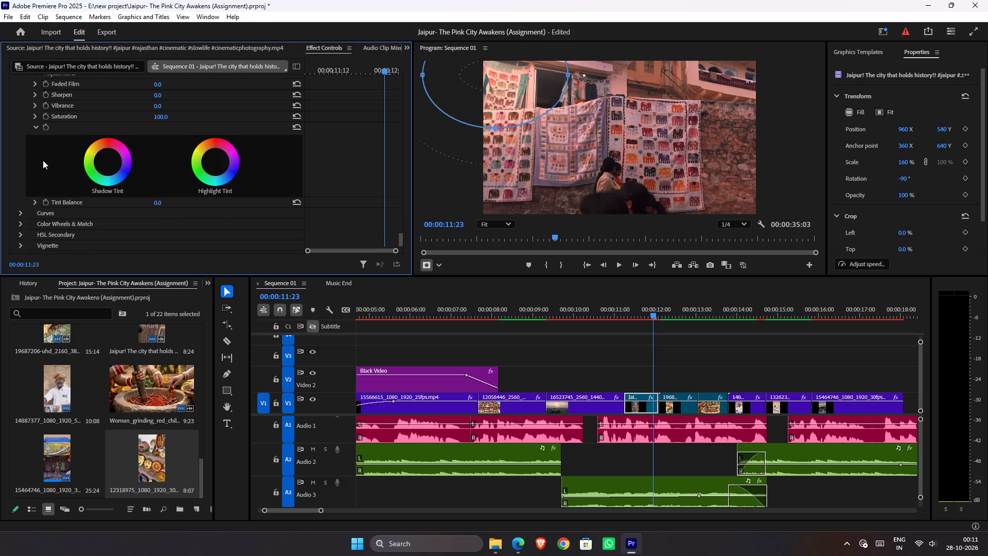
# Set the Basic Correction temperature of the new unmasked Lumetri Color effect to -21.
pyautogui.scroll(11, 43, 160)
pyautogui.click(19, 132)
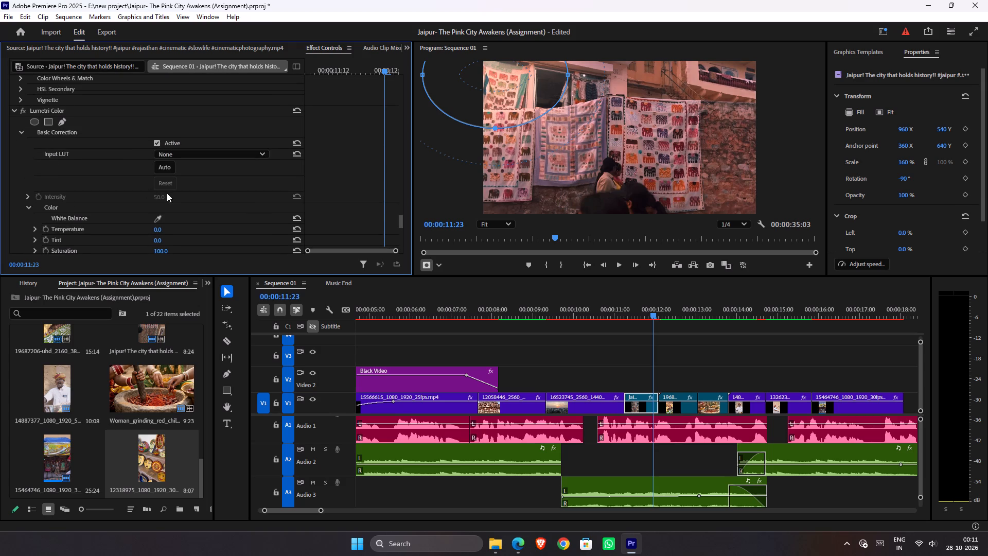
pyautogui.scroll(-3, 173, 199)
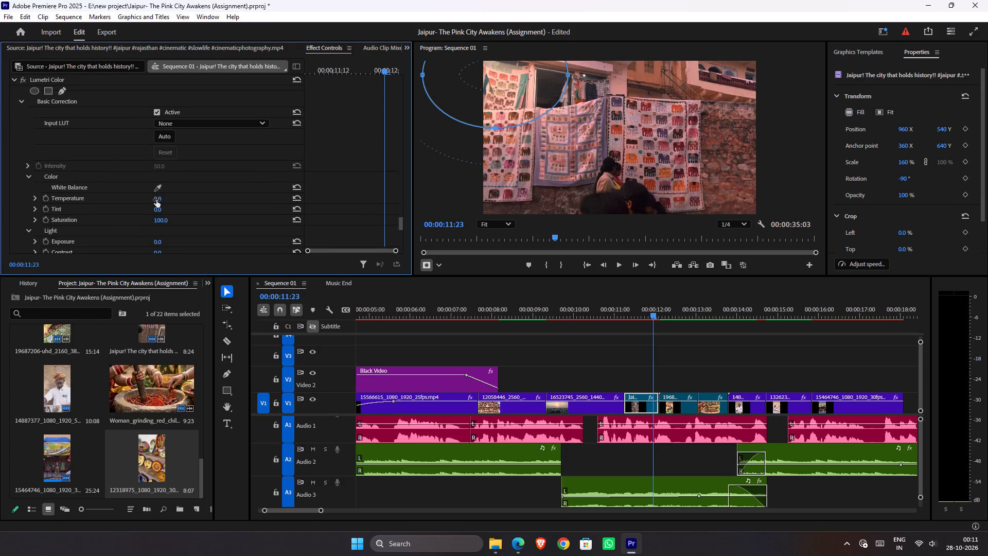
pyautogui.moveTo(156, 200); pyautogui.dragTo(117, 203)
pyautogui.moveTo(117, 203); pyautogui.dragTo(80, 219)
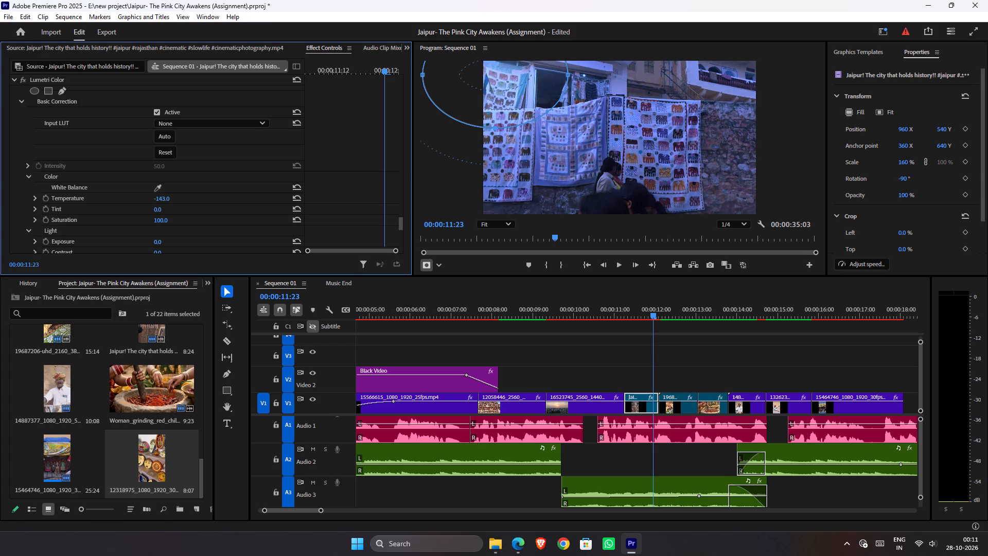
pyautogui.moveTo(80, 219); pyautogui.dragTo(142, 215)
# Try different Creative Highlight Tint positions on the newest Lumetri Color effect, settling just beside the wheel's centre toward blue.
pyautogui.scroll(-7, 168, 192)
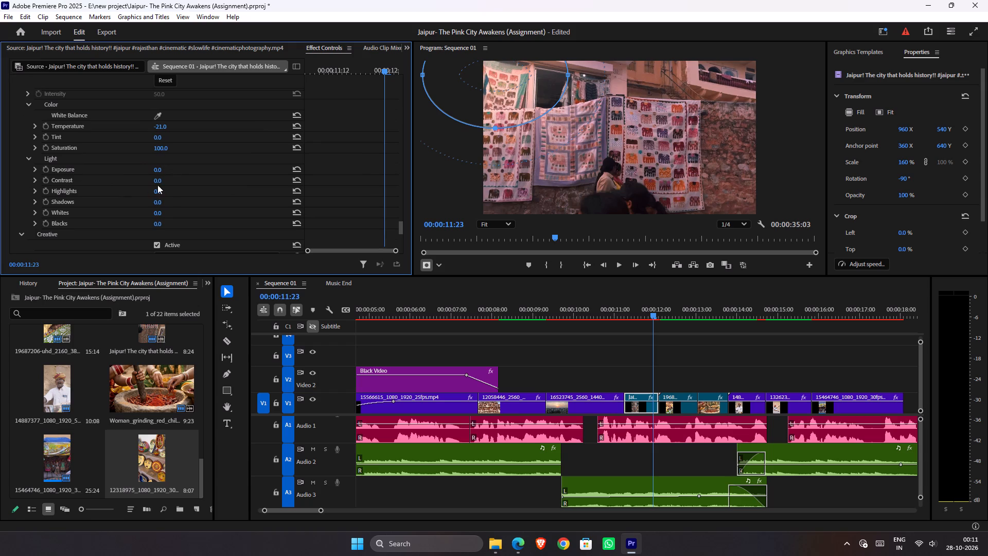
pyautogui.scroll(-1, 157, 185)
pyautogui.scroll(1, 157, 186)
pyautogui.scroll(-6, 157, 187)
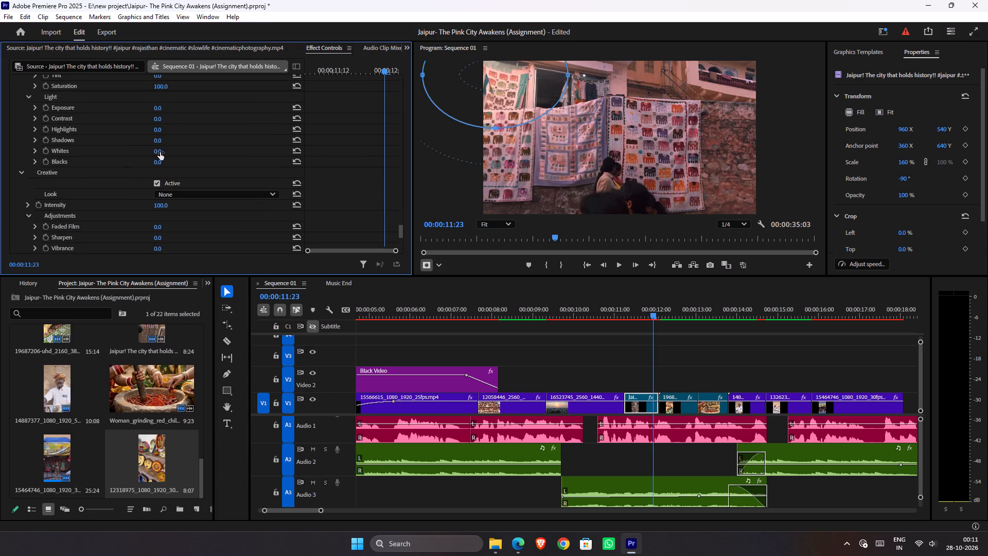
pyautogui.scroll(-9, 160, 161)
pyautogui.scroll(1, 162, 174)
pyautogui.scroll(-2, 162, 176)
pyautogui.moveTo(213, 201); pyautogui.dragTo(216, 200)
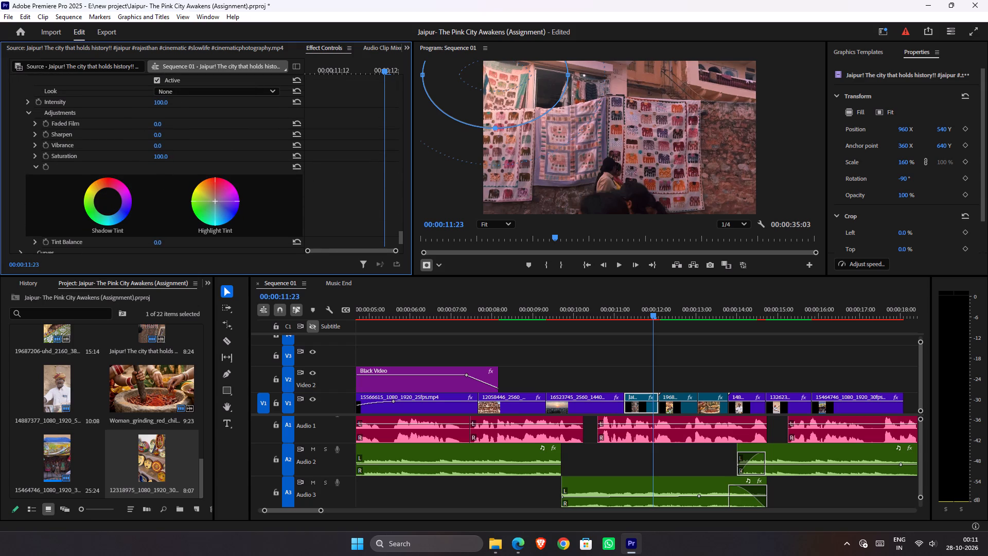
pyautogui.moveTo(216, 200); pyautogui.dragTo(346, 206)
pyautogui.moveTo(210, 203); pyautogui.dragTo(219, 202)
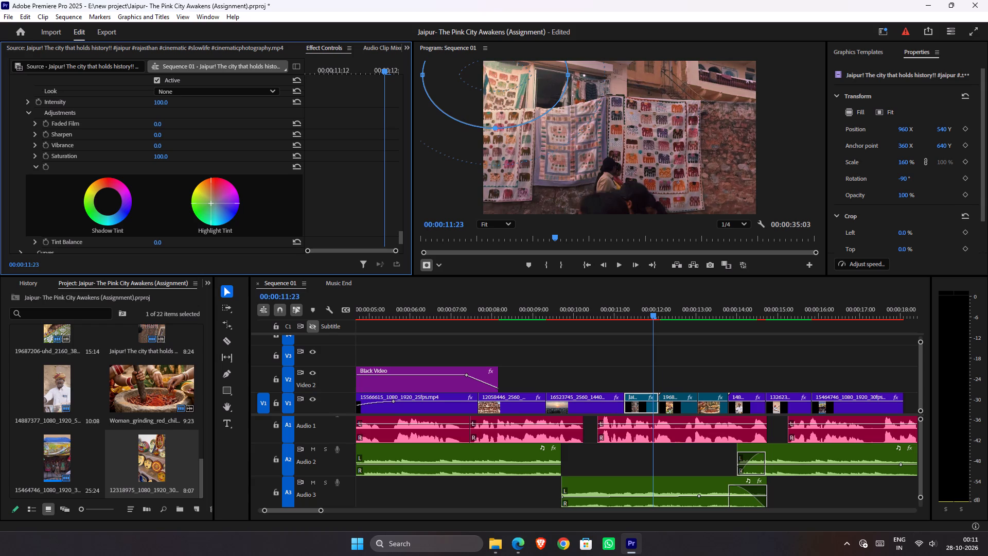
pyautogui.moveTo(219, 202); pyautogui.dragTo(183, 182)
pyautogui.moveTo(183, 182); pyautogui.dragTo(161, 117)
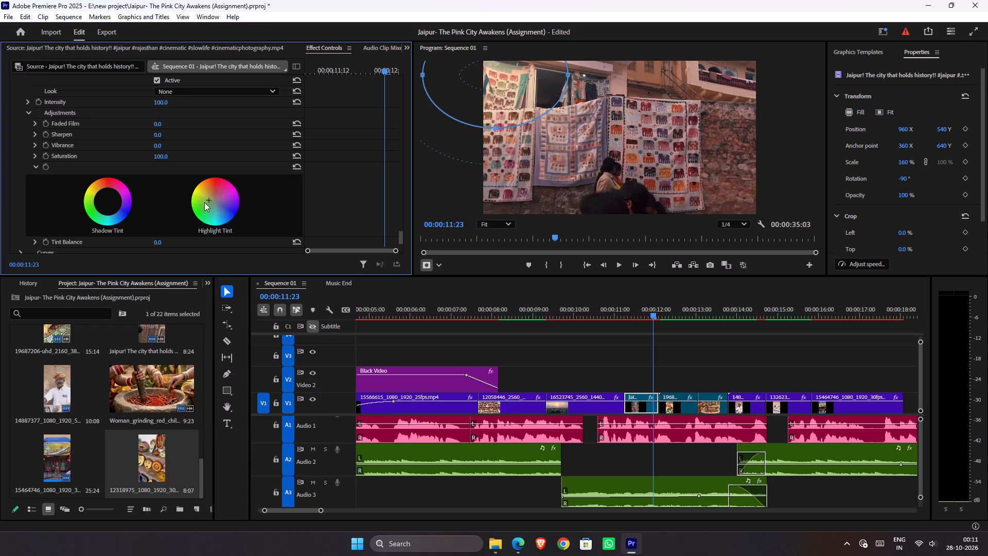
pyautogui.click(206, 195)
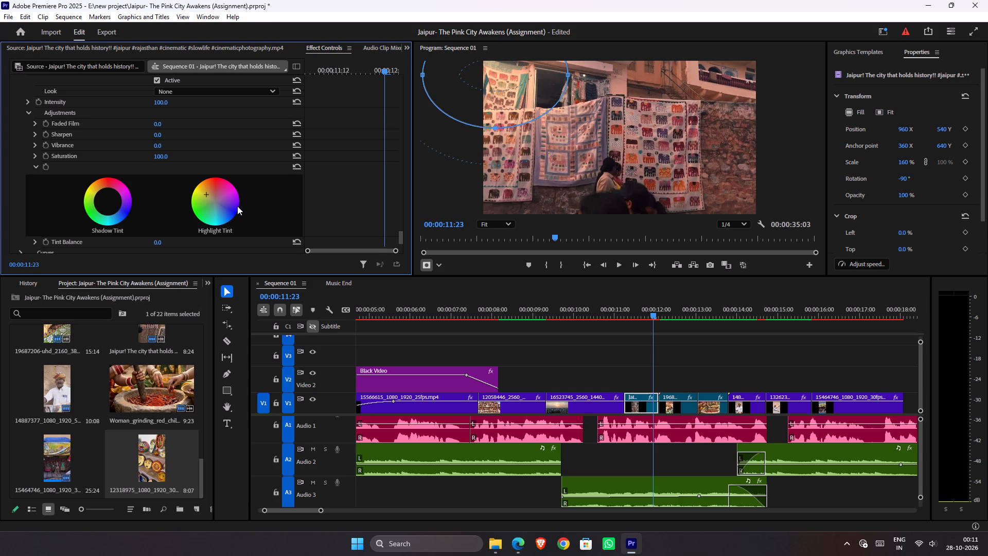
pyautogui.click(237, 206)
pyautogui.click(213, 201)
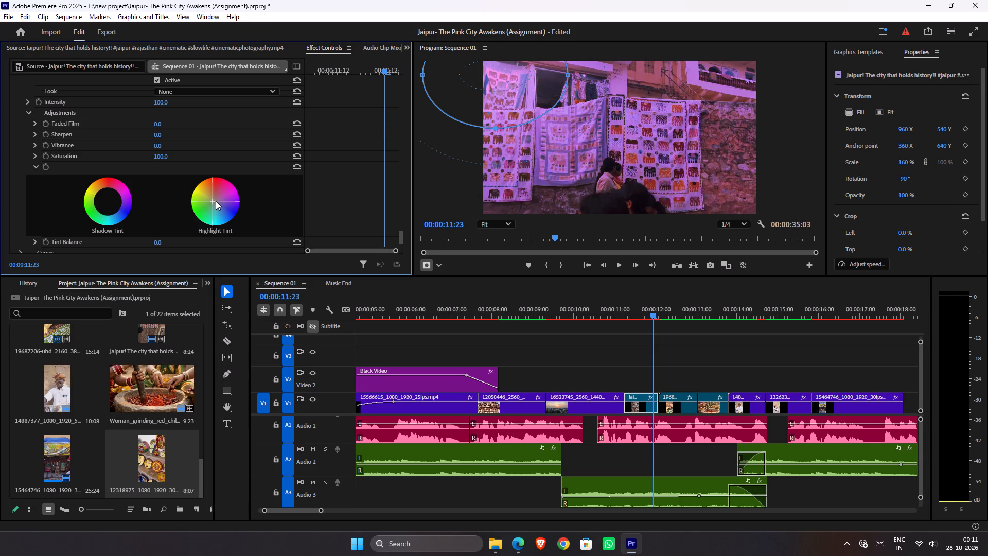
pyautogui.click(217, 201)
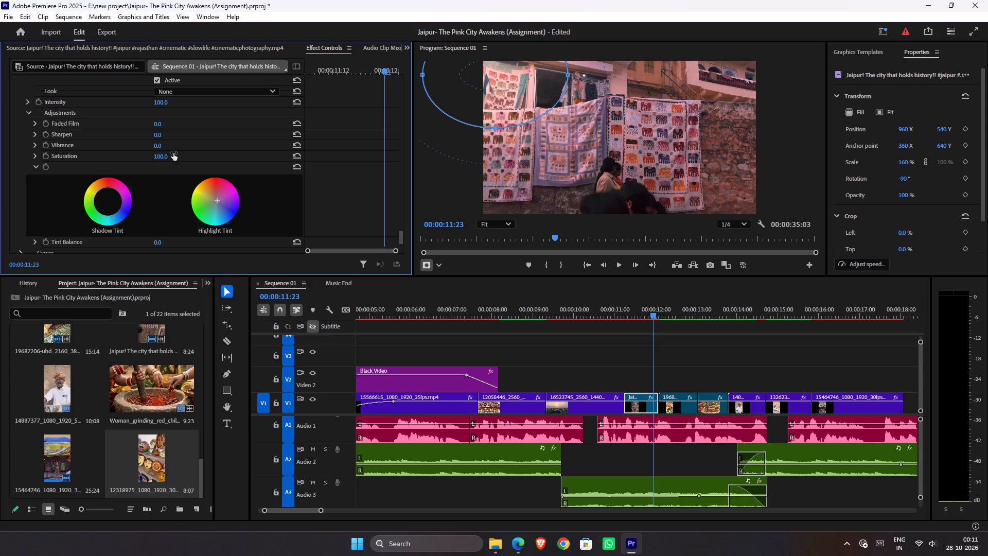
# Set the Basic Correction exposure of the newest Lumetri Color effect to -0.3.
pyautogui.scroll(18, 174, 147)
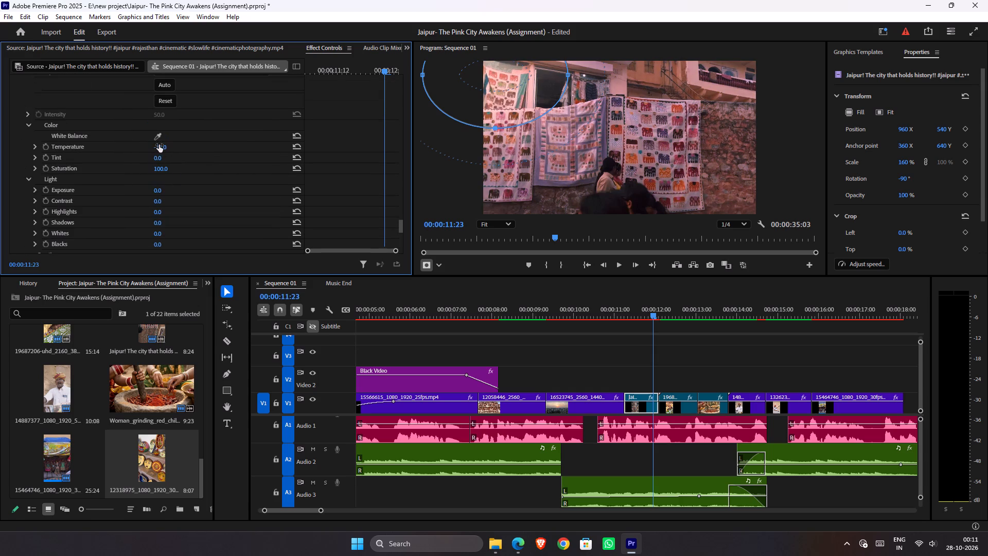
pyautogui.moveTo(155, 188); pyautogui.dragTo(149, 187)
pyautogui.moveTo(149, 187); pyautogui.dragTo(111, 186)
pyautogui.moveTo(111, 186); pyautogui.dragTo(126, 184)
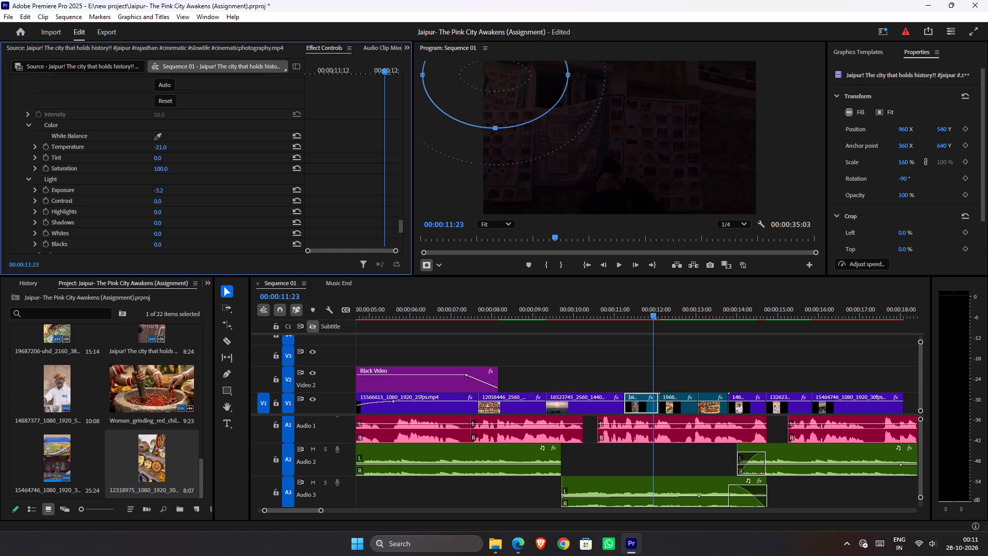
pyautogui.moveTo(126, 184); pyautogui.dragTo(140, 181)
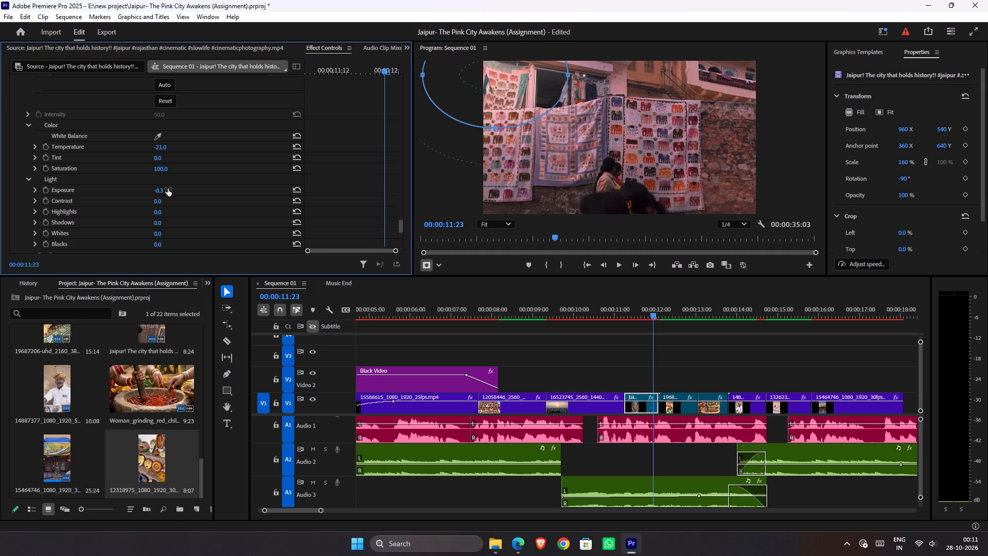
pyautogui.click(167, 188)
pyautogui.press('Down')
pyautogui.press('Down')
pyautogui.press('Up')
pyautogui.press('Up')
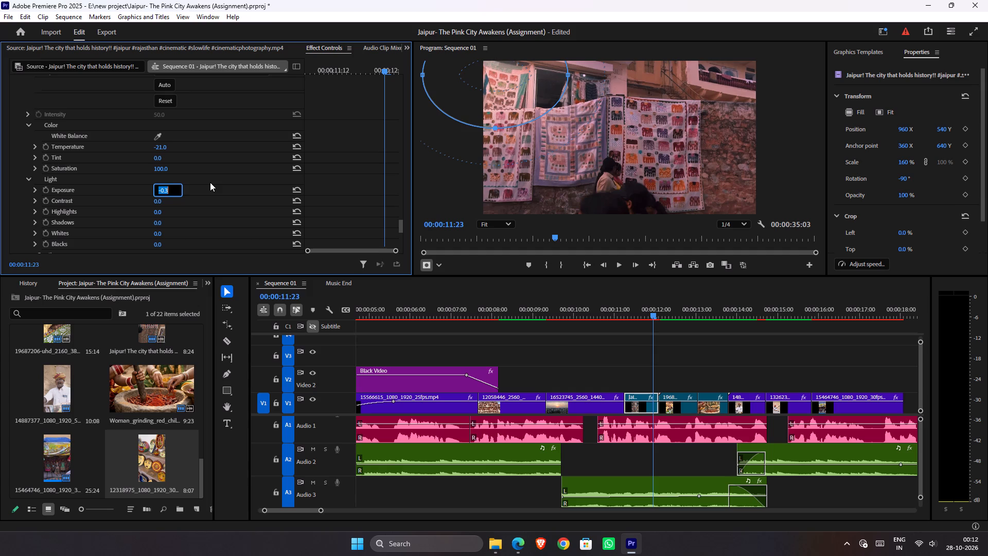
pyautogui.click(210, 182)
# Add an ellipse mask to the newest Lumetri Color effect and stretch it over most of the frame, leaving the far-right wall outside.
pyautogui.scroll(8, 199, 192)
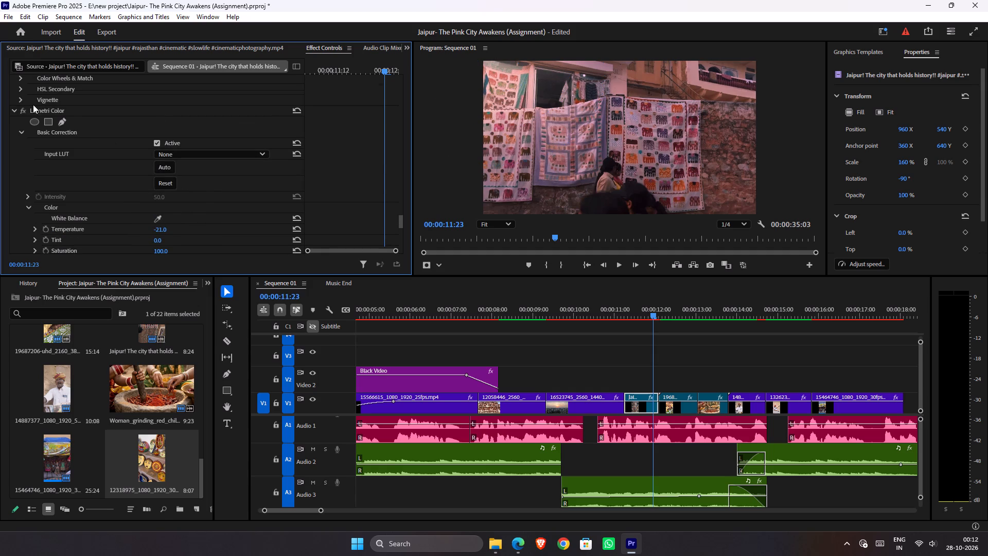
pyautogui.click(32, 124)
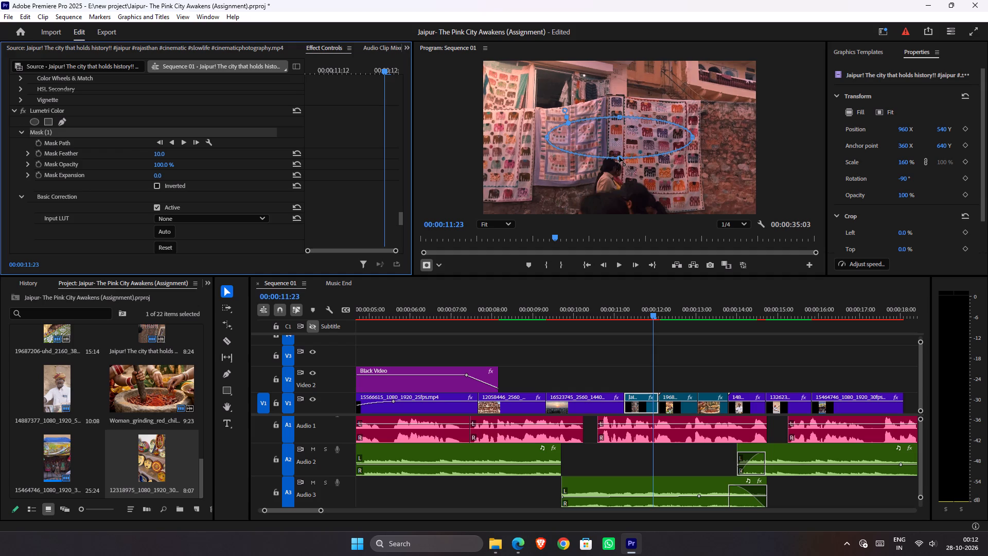
pyautogui.moveTo(619, 157); pyautogui.dragTo(624, 186)
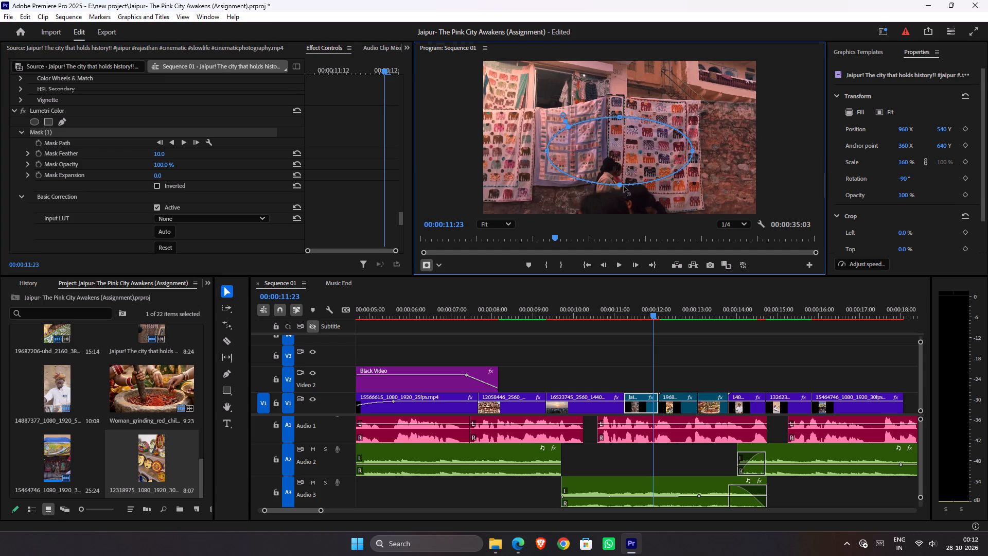
pyautogui.moveTo(624, 186); pyautogui.dragTo(624, 230)
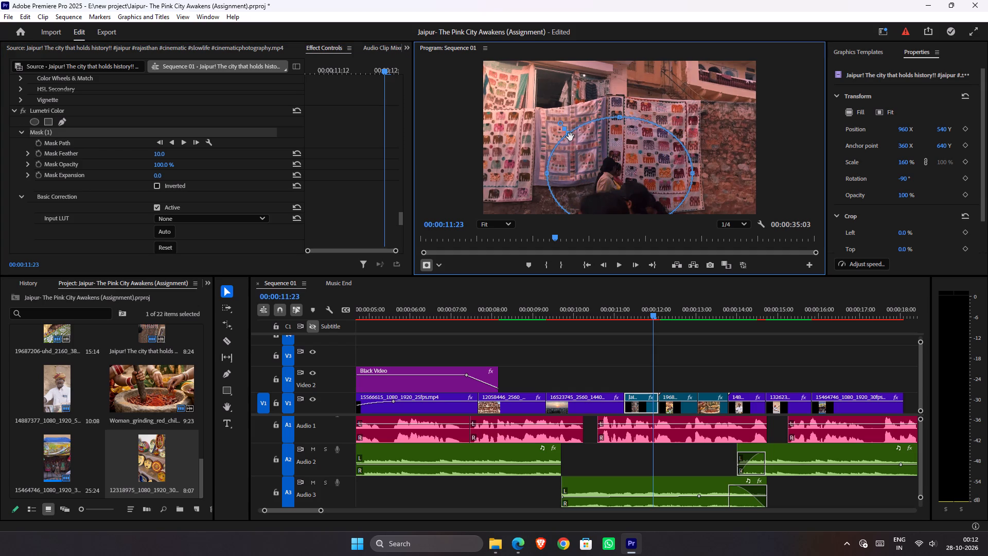
pyautogui.moveTo(570, 137); pyautogui.dragTo(479, 64)
pyautogui.moveTo(479, 64); pyautogui.dragTo(457, 47)
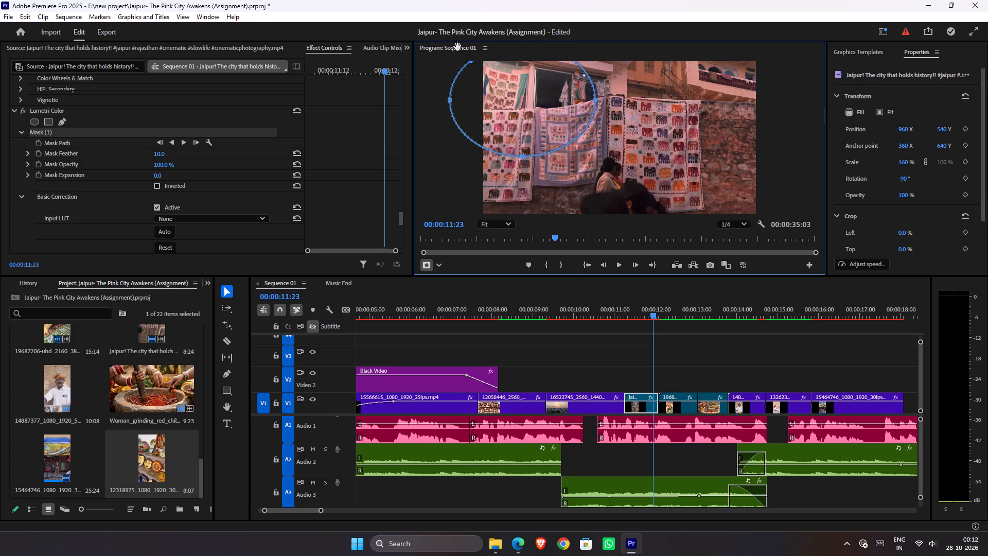
pyautogui.moveTo(457, 47); pyautogui.dragTo(457, 46)
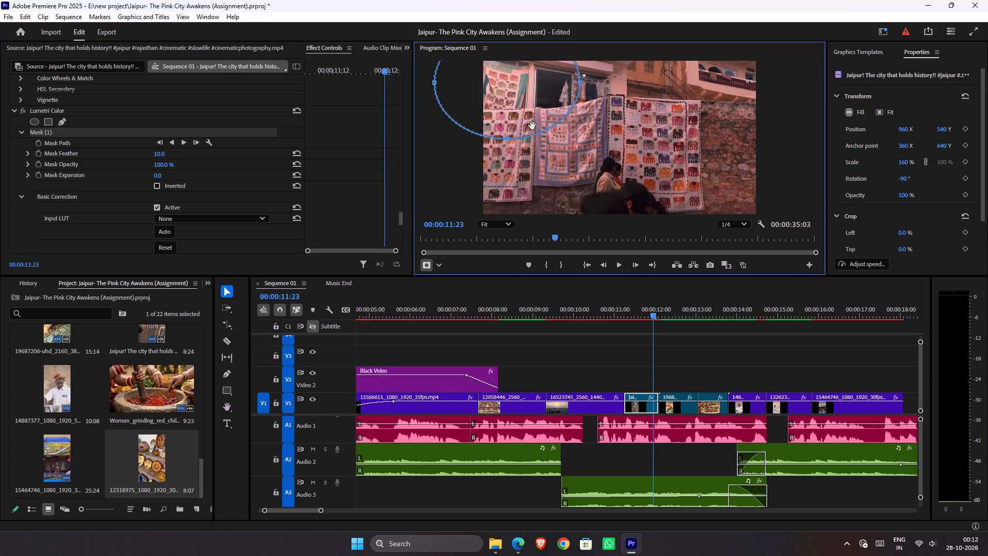
pyautogui.moveTo(508, 138); pyautogui.dragTo(508, 148)
pyautogui.moveTo(508, 148); pyautogui.dragTo(500, 230)
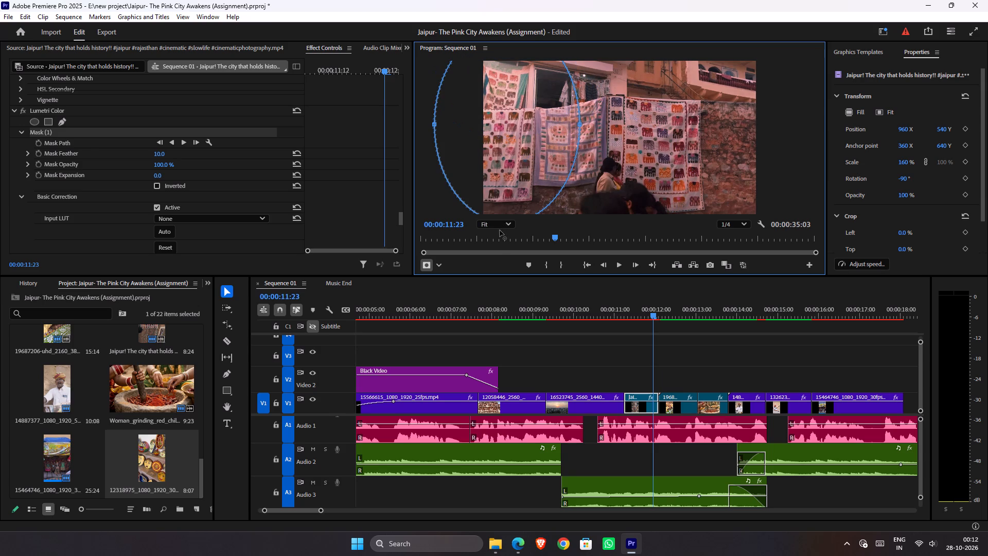
pyautogui.moveTo(500, 230); pyautogui.dragTo(498, 244)
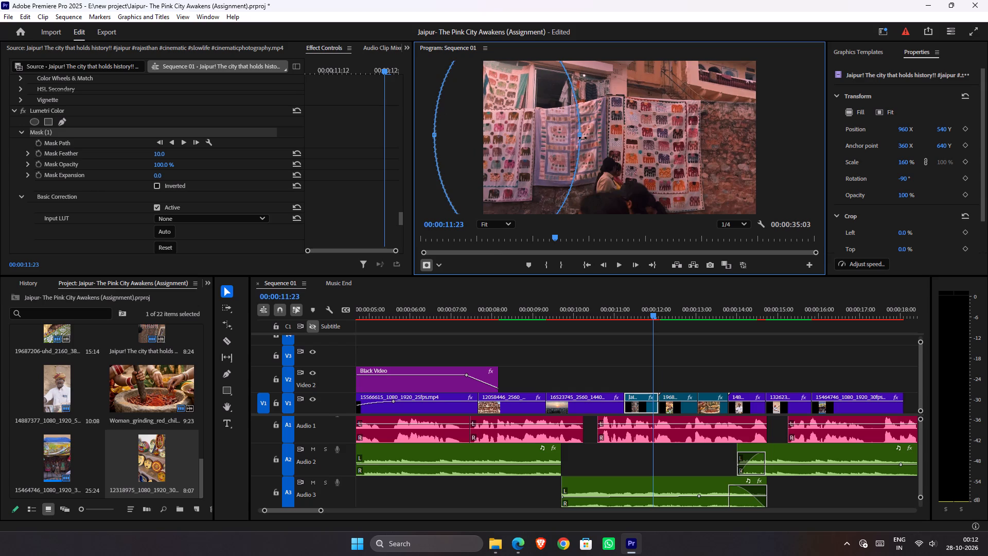
pyautogui.moveTo(579, 134); pyautogui.dragTo(726, 134)
pyautogui.moveTo(726, 134); pyautogui.dragTo(722, 135)
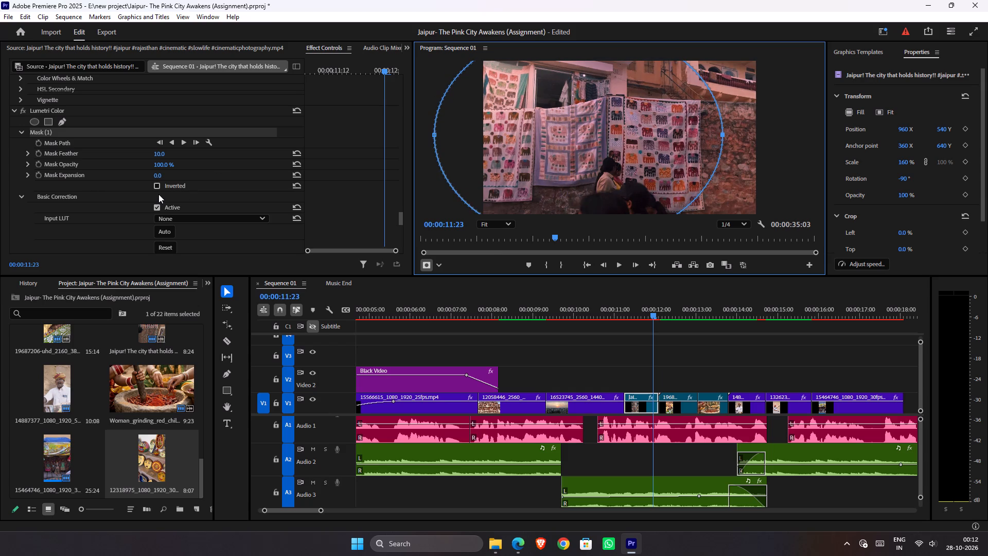
# Invert the new ellipse mask and set its feather to 404.
pyautogui.click(157, 188)
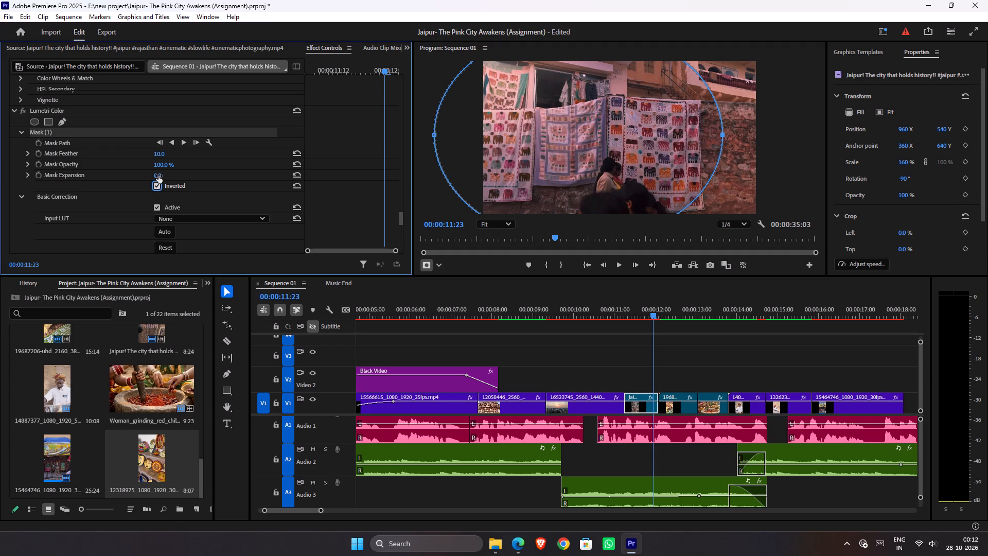
pyautogui.moveTo(161, 153); pyautogui.dragTo(162, 152)
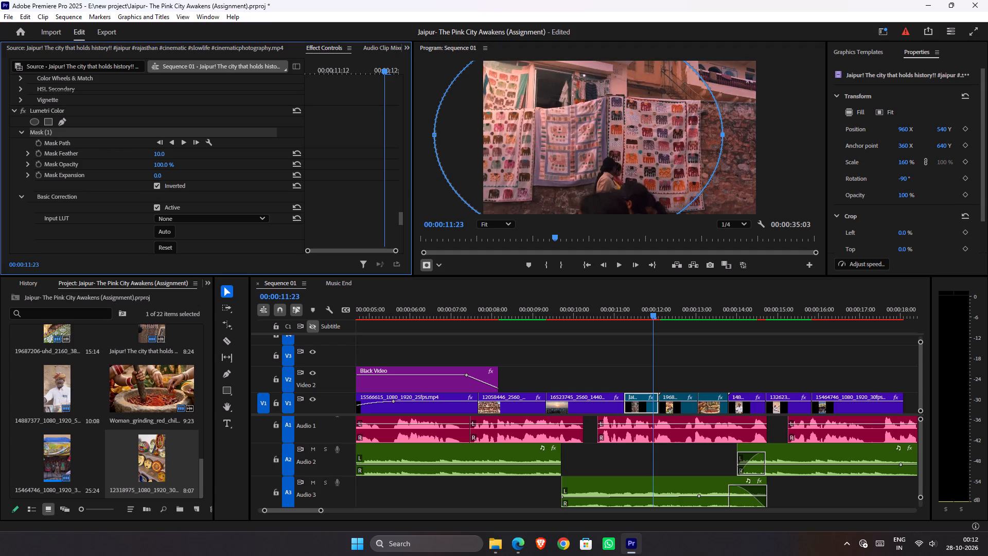
pyautogui.moveTo(162, 152); pyautogui.dragTo(364, 151)
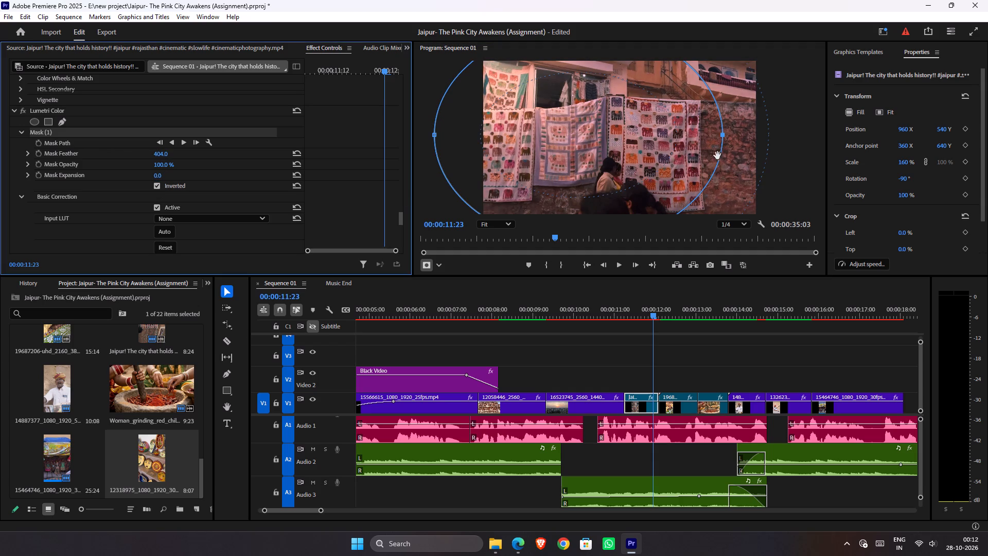
# Move the inverted ellipse mask slightly toward the upper left of the video frame.
pyautogui.moveTo(562, 127); pyautogui.dragTo(551, 124)
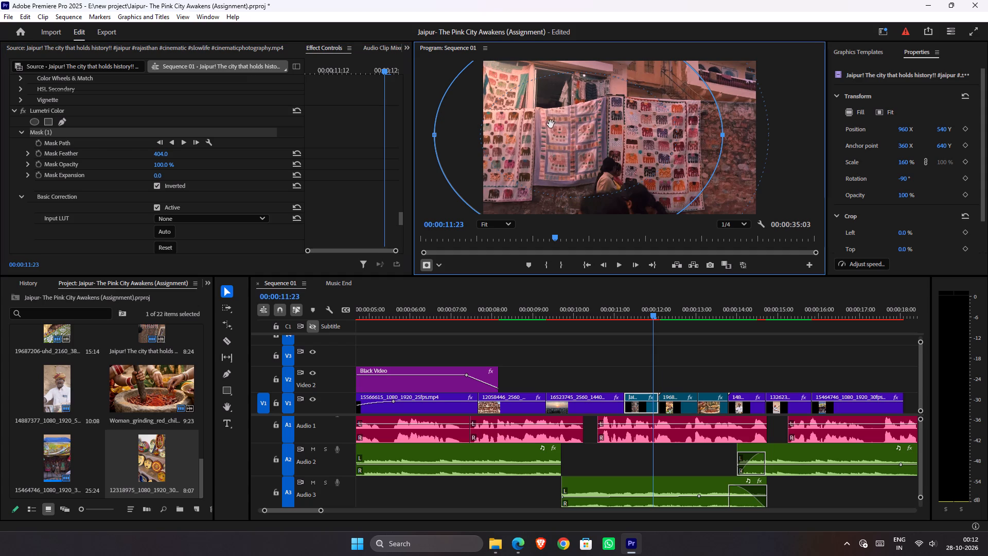
pyautogui.moveTo(551, 124); pyautogui.dragTo(538, 120)
pyautogui.scroll(-4, 202, 185)
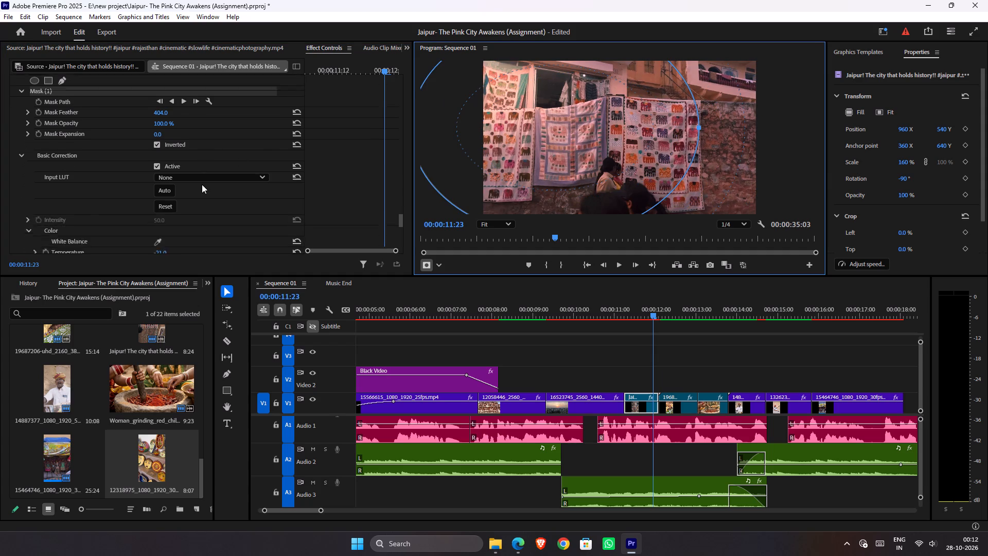
# Set the Basic Correction exposure of the newest Lumetri Color effect to -1.5.
pyautogui.scroll(-6, 202, 184)
pyautogui.scroll(-6, 161, 208)
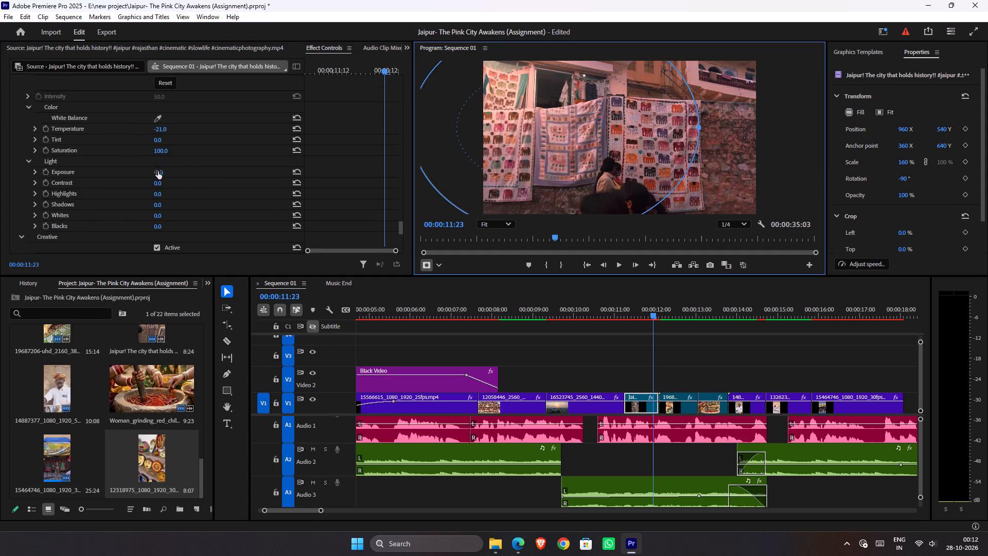
pyautogui.click(158, 171)
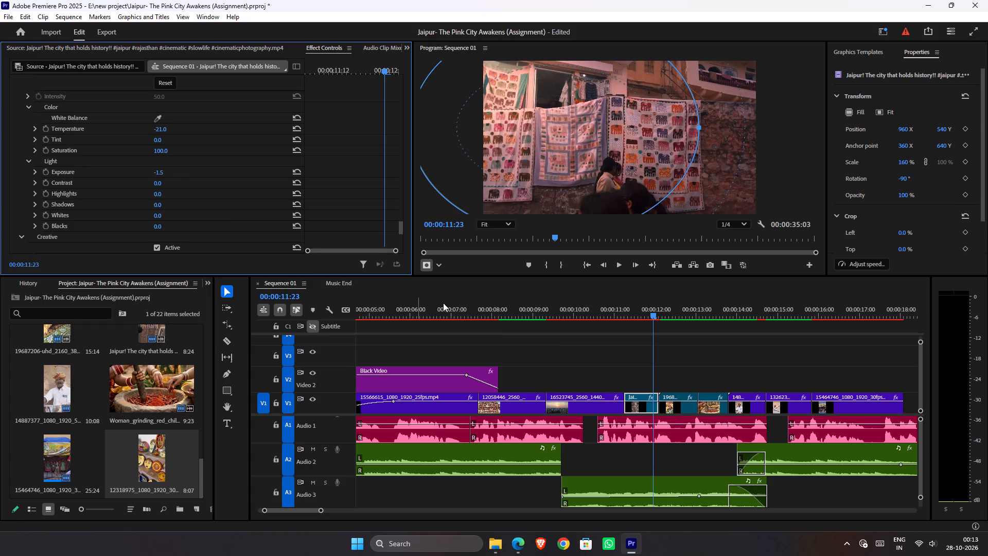
pyautogui.click(554, 334)
# Scrub across the cut into the hanging-textiles clip and park the playhead at 00:00:11:12.
pyautogui.moveTo(619, 316); pyautogui.dragTo(602, 318)
pyautogui.moveTo(612, 314); pyautogui.dragTo(634, 316)
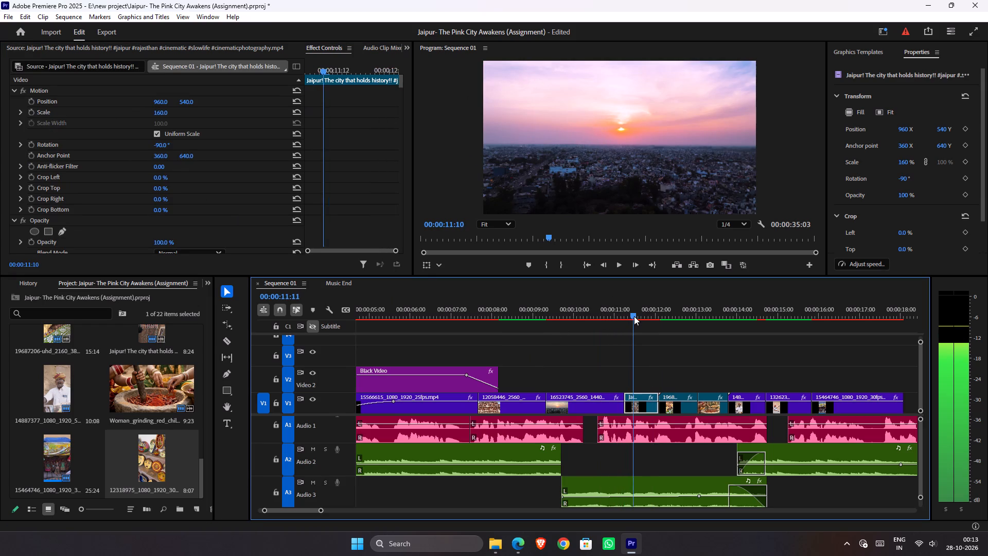
pyautogui.moveTo(634, 316); pyautogui.dragTo(636, 316)
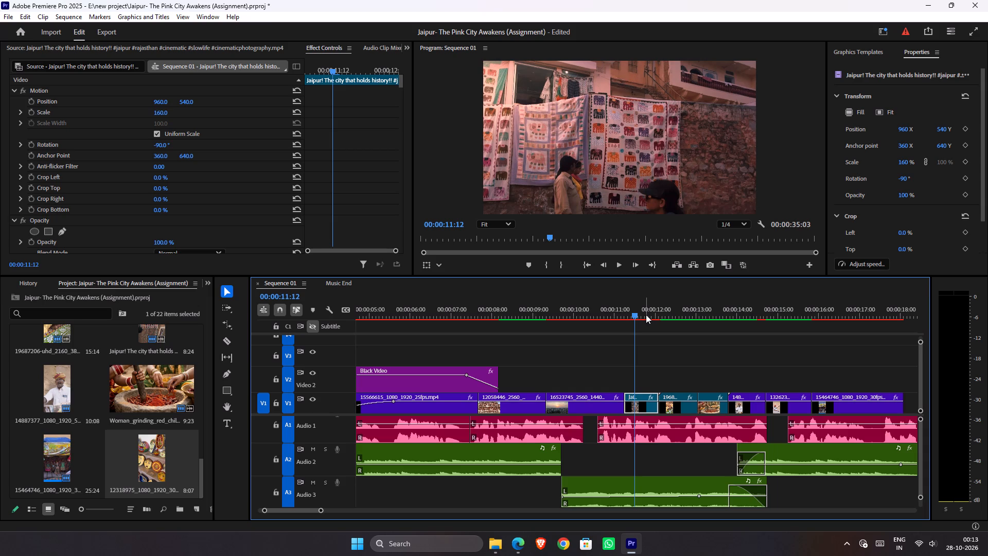
# Collapse the clip's first Lumetri Color effect in its effect settings.
pyautogui.scroll(-4, 236, 203)
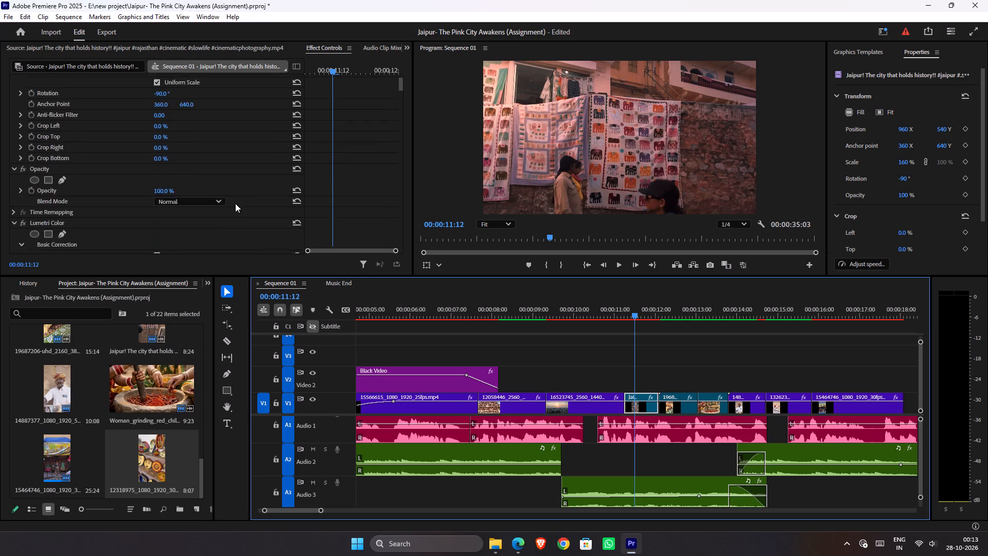
pyautogui.scroll(-17, 235, 203)
pyautogui.scroll(2, 206, 245)
pyautogui.scroll(-1, 203, 242)
pyautogui.scroll(1, 203, 242)
pyautogui.scroll(-1, 203, 242)
pyautogui.scroll(8, 203, 241)
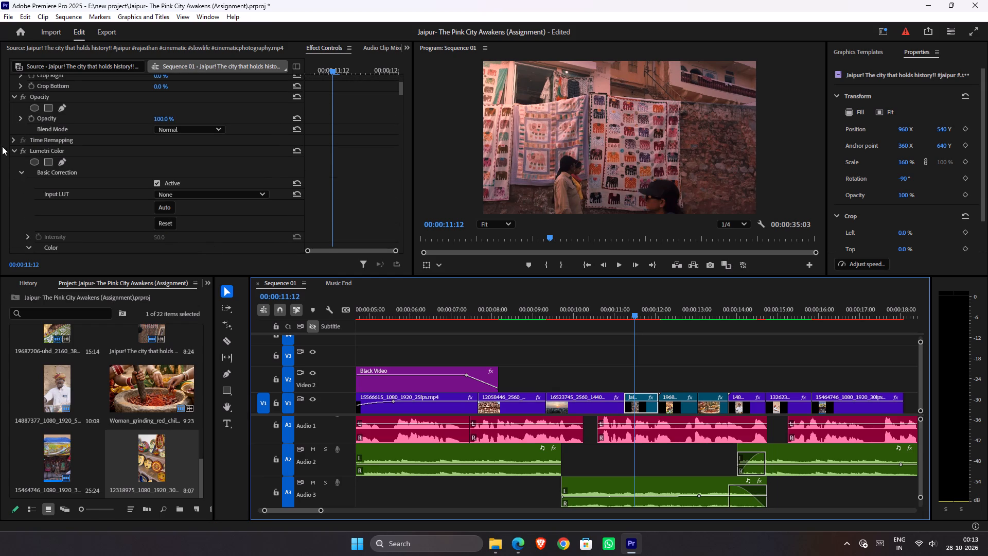
pyautogui.click(10, 150)
pyautogui.click(16, 152)
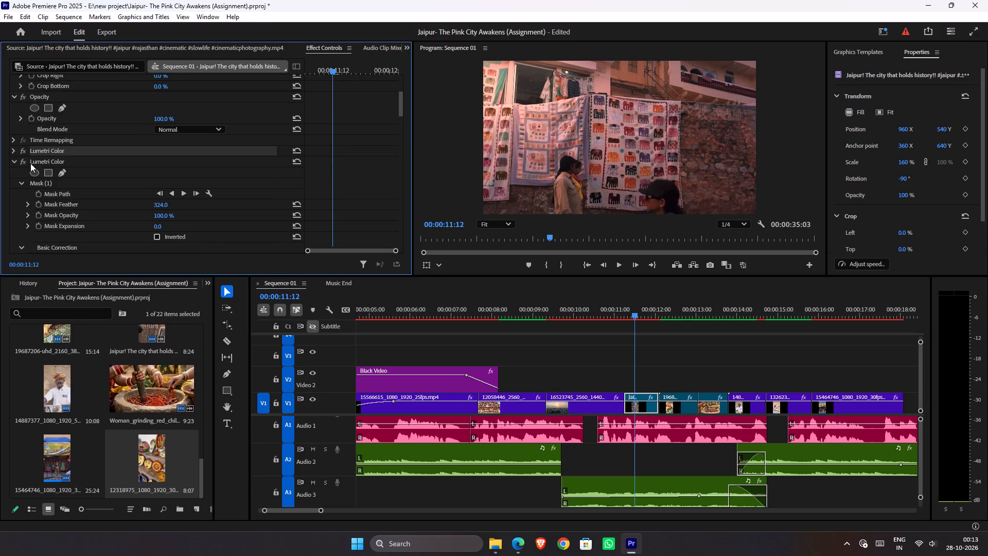
# Review the second Lumetri Color effect's mask, Basic Correction and Creative settings, down to the start of the third effect.
pyautogui.click(49, 163)
pyautogui.scroll(-8, 55, 172)
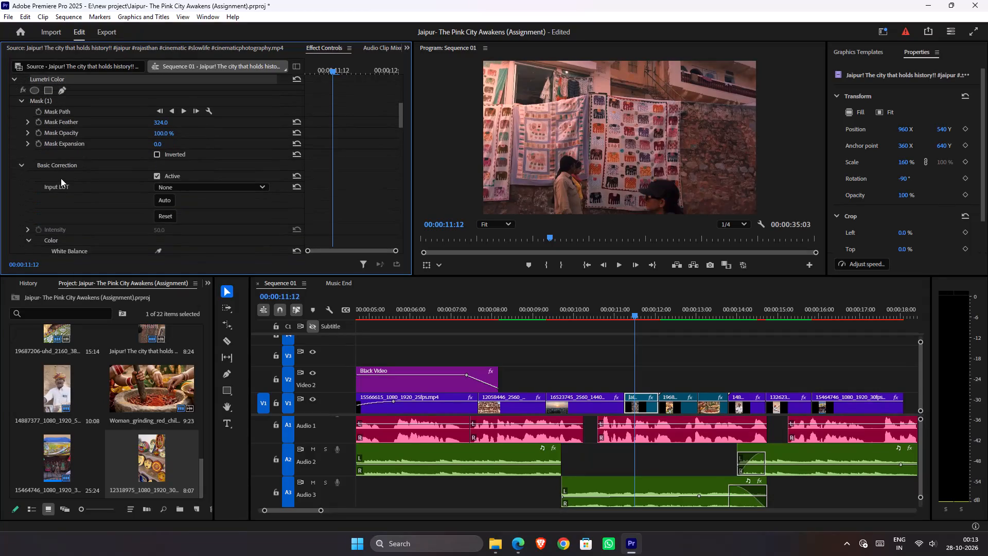
pyautogui.scroll(-15, 62, 178)
pyautogui.scroll(-13, 67, 184)
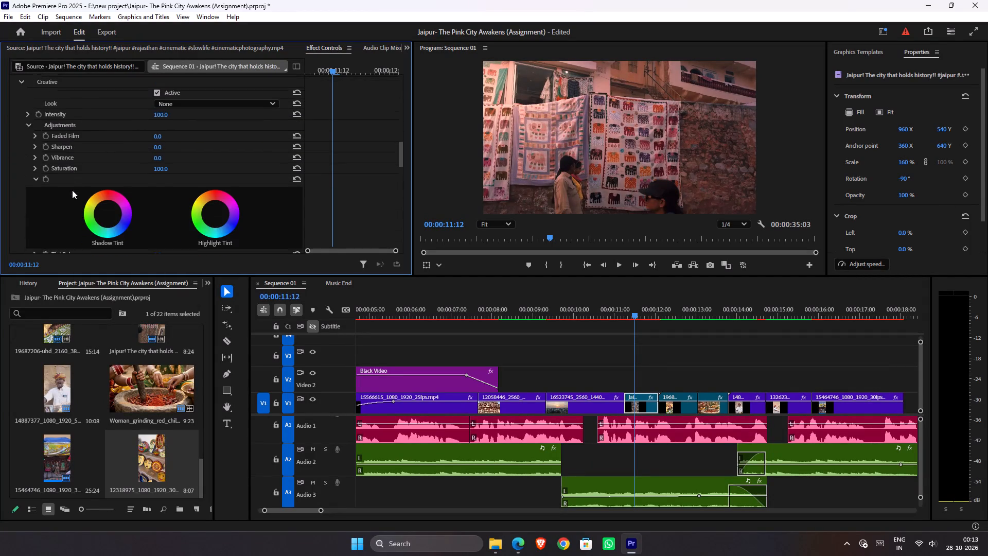
pyautogui.scroll(-11, 72, 190)
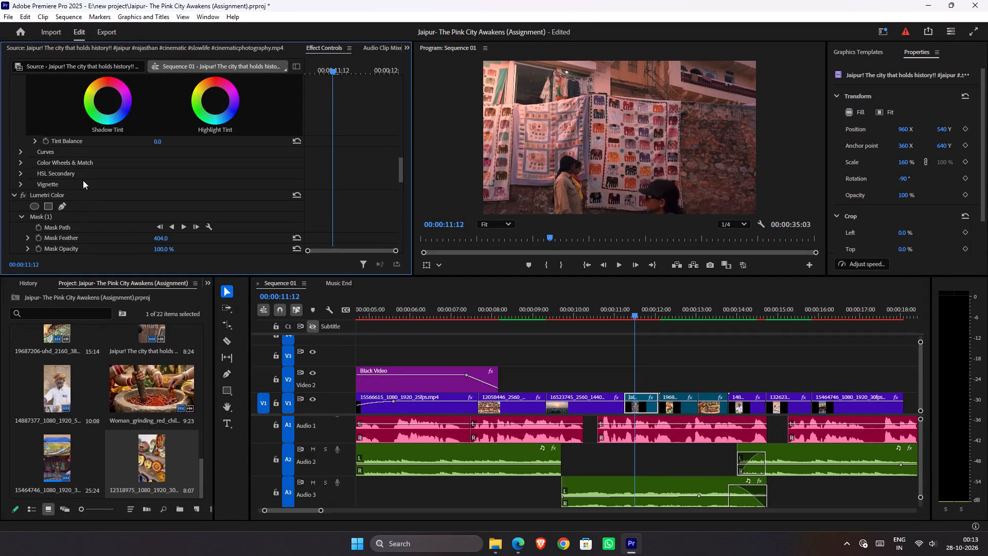
pyautogui.scroll(-5, 83, 180)
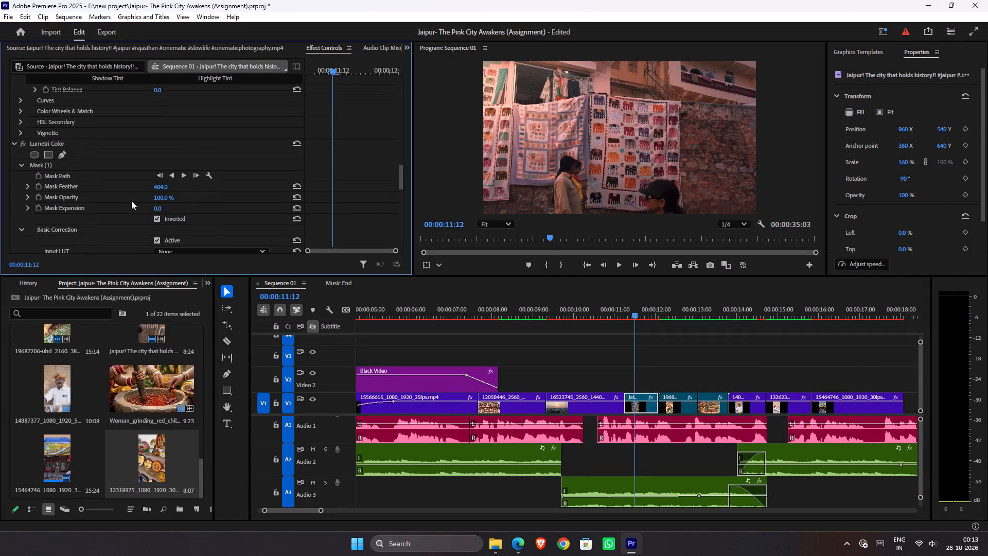
pyautogui.scroll(18, 145, 202)
pyautogui.scroll(-1, 144, 202)
pyautogui.scroll(7, 144, 202)
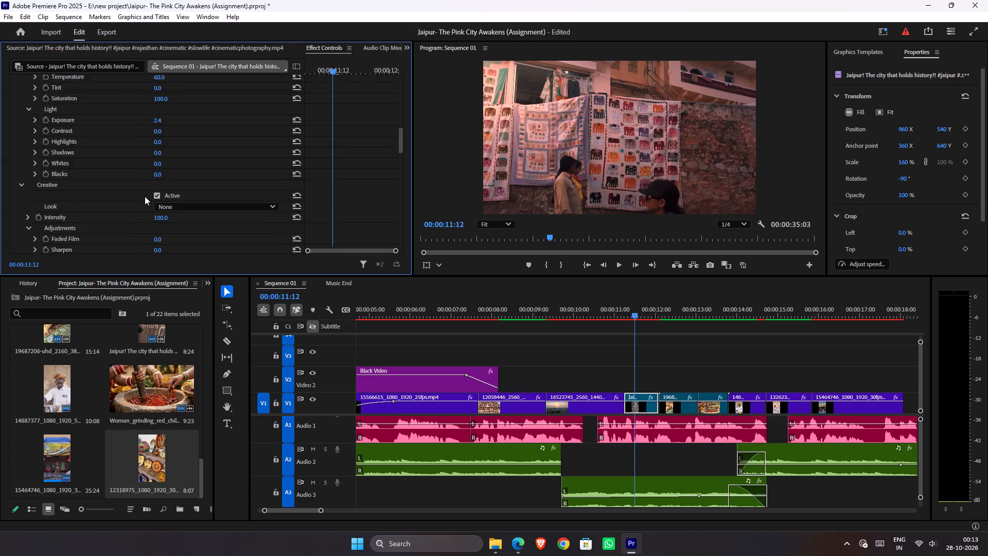
pyautogui.scroll(7, 145, 196)
pyautogui.scroll(-6, 145, 196)
pyautogui.scroll(1, 145, 196)
pyautogui.scroll(-18, 145, 196)
pyautogui.scroll(-4, 145, 192)
# Toggle the third Lumetri Color effect off and on to compare the graded frame.
pyautogui.click(27, 188)
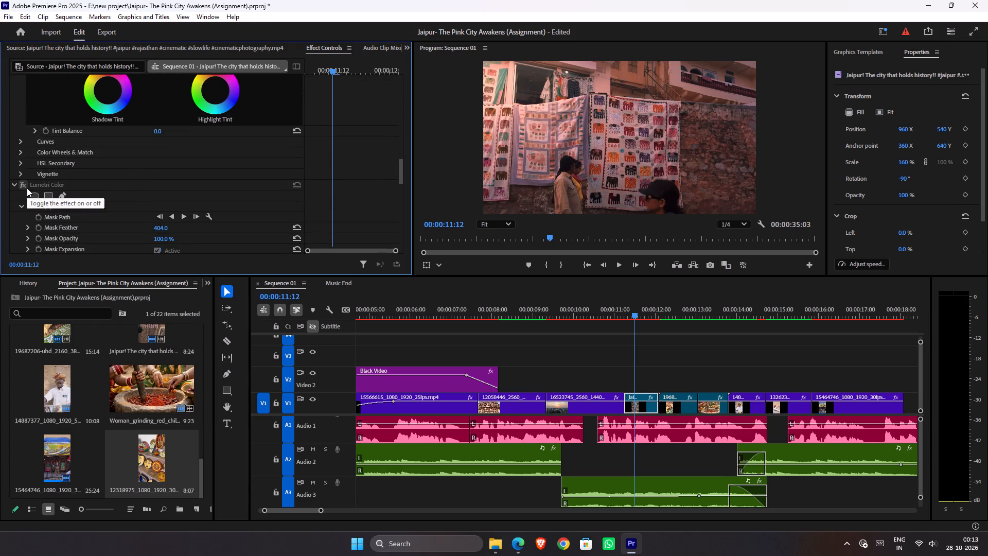
pyautogui.click(27, 188)
pyautogui.click(27, 188)
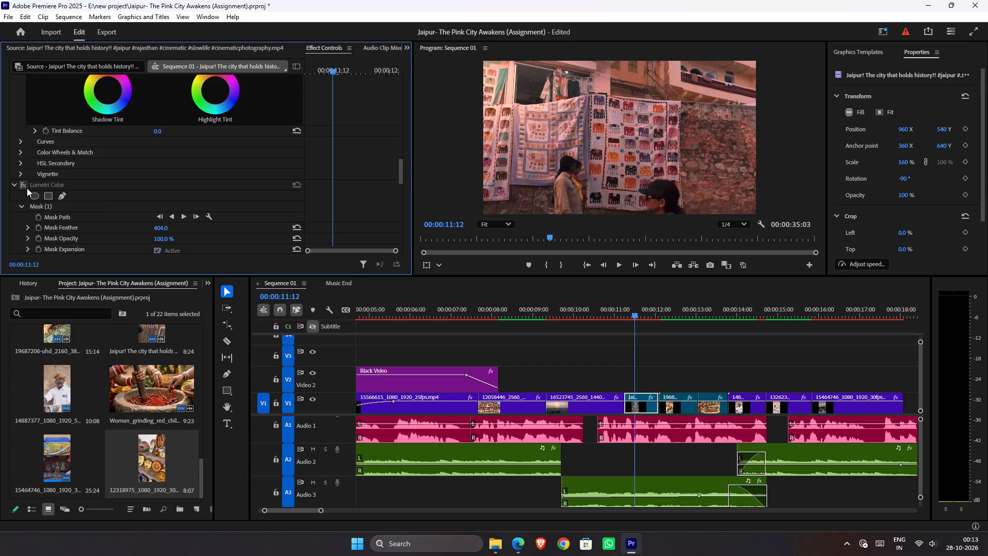
pyautogui.click(27, 188)
# Examine the second Lumetri Color effect's Basic Correction light and color values and its Creative settings.
pyautogui.scroll(12, 58, 183)
pyautogui.scroll(-1, 58, 182)
pyautogui.scroll(1, 58, 182)
pyautogui.scroll(-1, 58, 182)
pyautogui.scroll(4, 58, 182)
pyautogui.scroll(-1, 58, 181)
pyautogui.scroll(13, 58, 181)
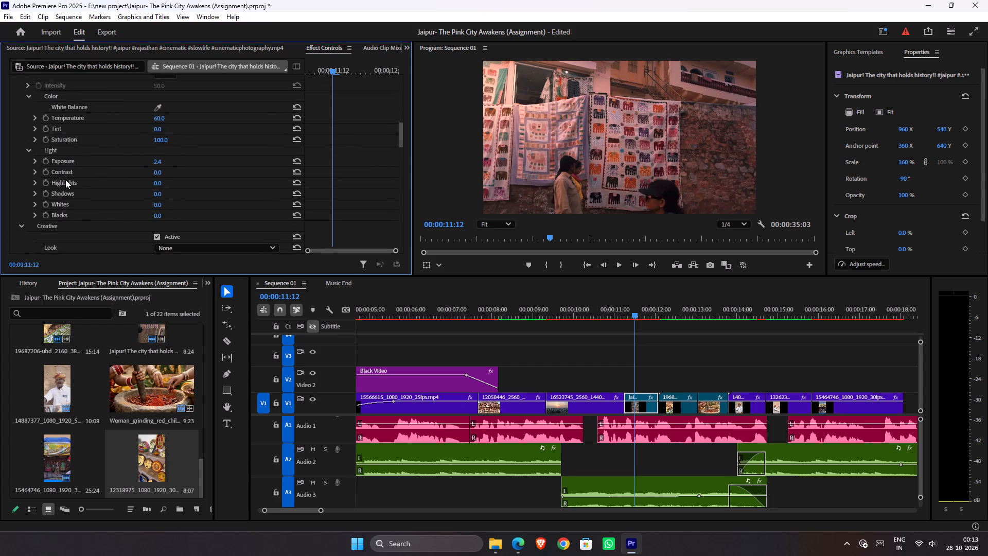
pyautogui.scroll(4, 65, 180)
pyautogui.scroll(-1, 81, 175)
pyautogui.scroll(2, 81, 175)
pyautogui.scroll(-10, 87, 175)
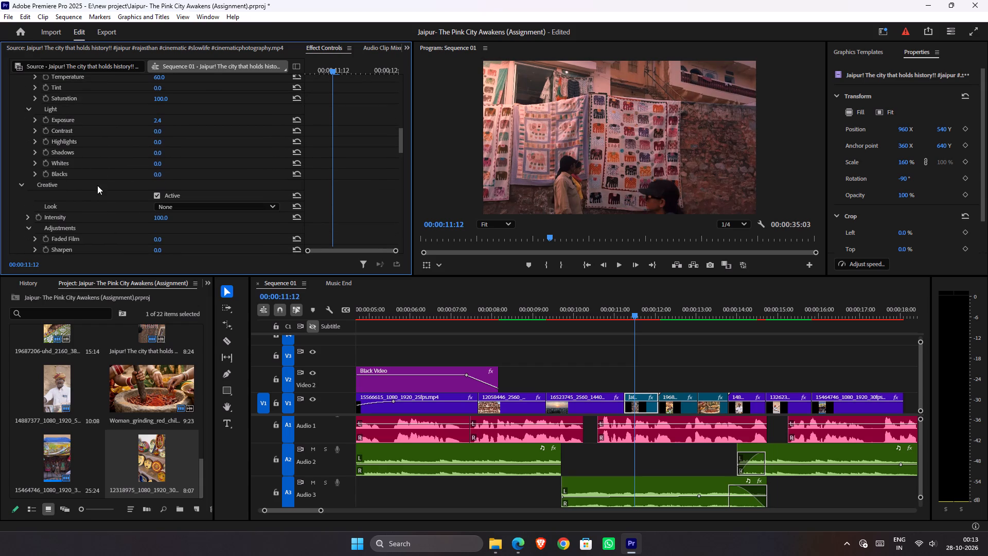
pyautogui.scroll(5, 102, 181)
pyautogui.scroll(-1, 102, 181)
pyautogui.scroll(1, 102, 181)
pyautogui.scroll(-8, 102, 181)
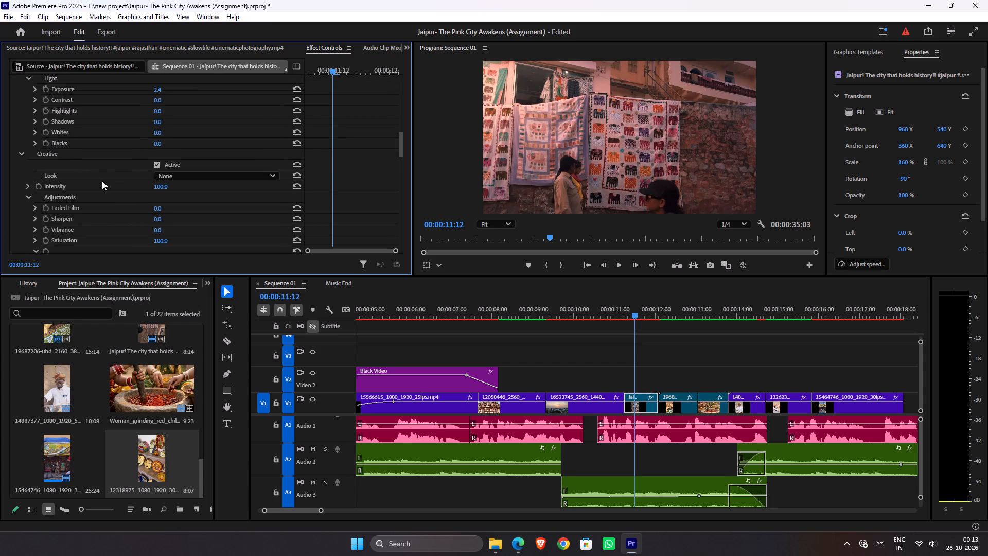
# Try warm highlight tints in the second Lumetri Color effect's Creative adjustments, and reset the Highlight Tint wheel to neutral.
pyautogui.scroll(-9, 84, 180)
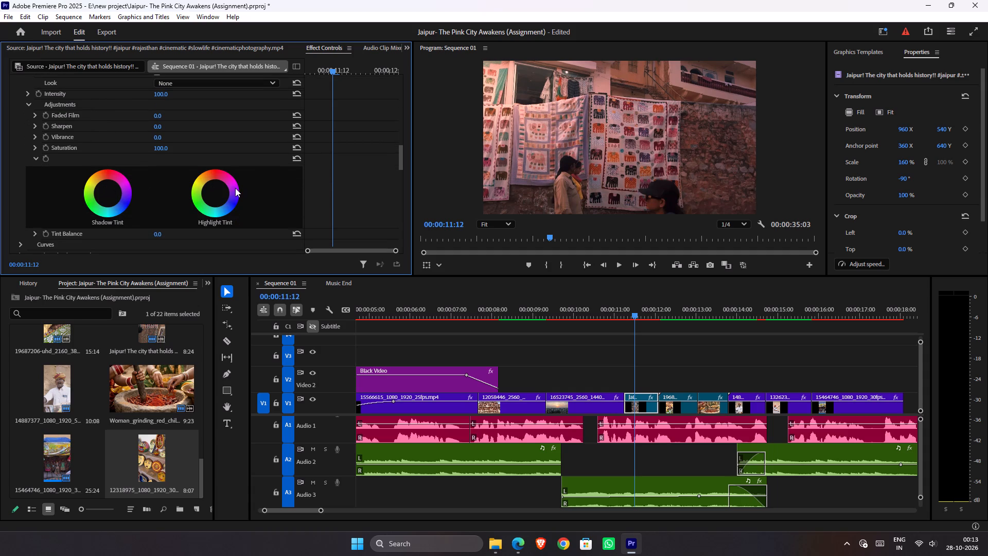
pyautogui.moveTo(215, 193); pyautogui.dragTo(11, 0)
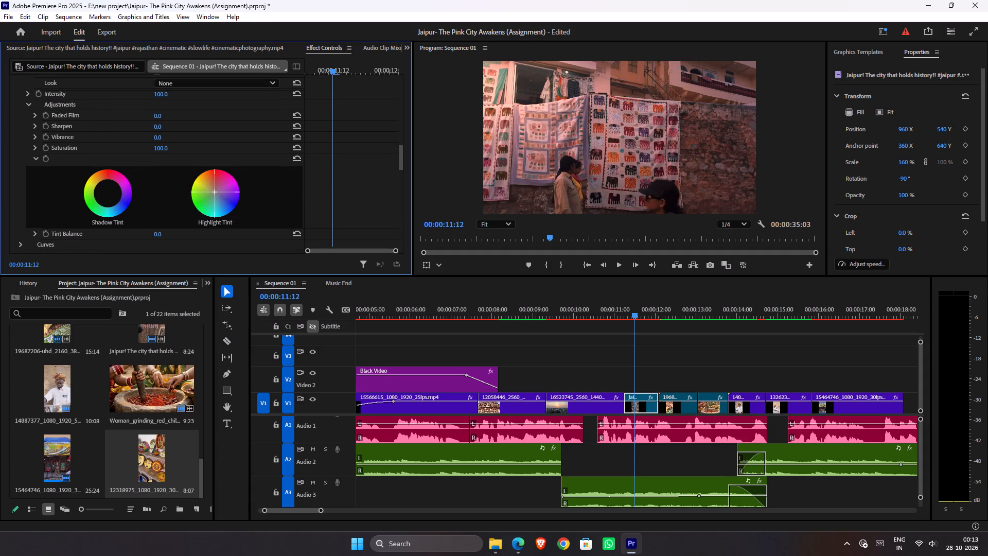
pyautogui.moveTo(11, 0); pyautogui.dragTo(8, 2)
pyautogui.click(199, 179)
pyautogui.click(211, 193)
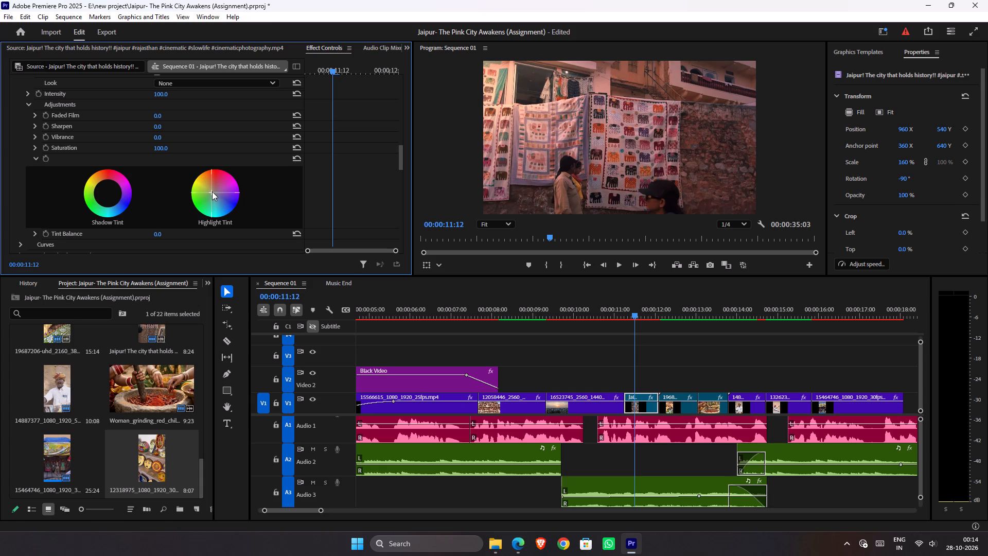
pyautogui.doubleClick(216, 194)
# Set the Basic Correction exposure of the second Lumetri Color effect to 2.6.
pyautogui.scroll(6, 216, 194)
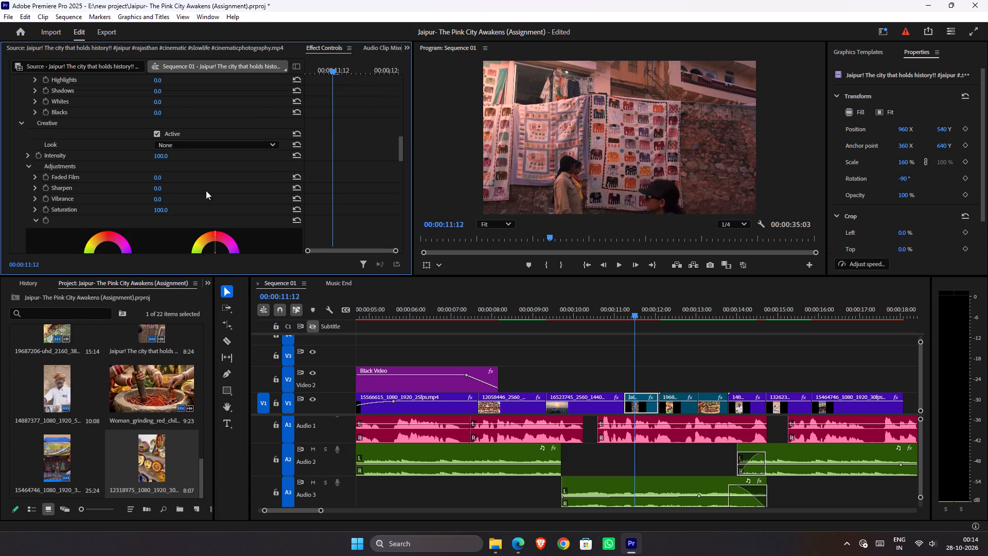
pyautogui.scroll(10, 205, 190)
pyautogui.scroll(-1, 190, 164)
pyautogui.scroll(2, 190, 163)
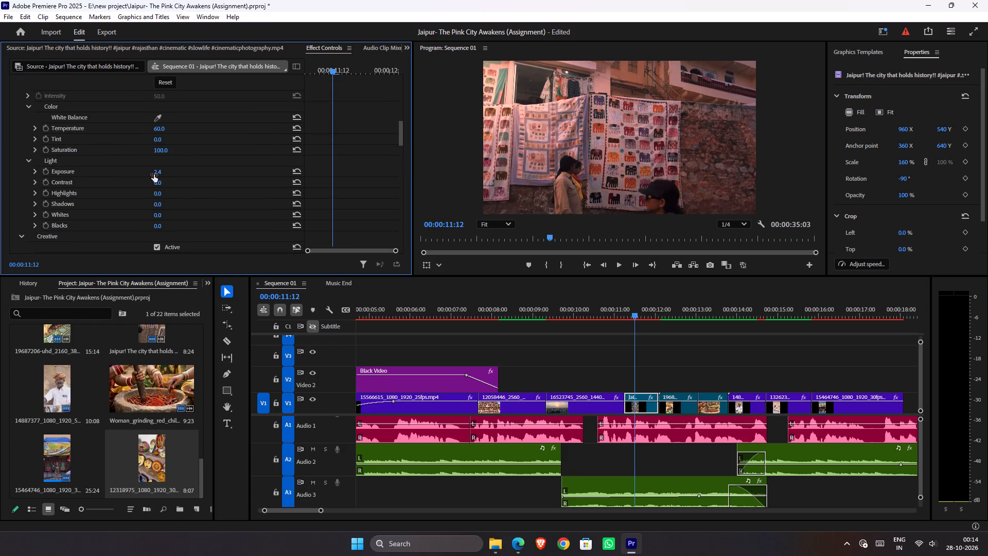
pyautogui.moveTo(154, 174); pyautogui.dragTo(221, 162)
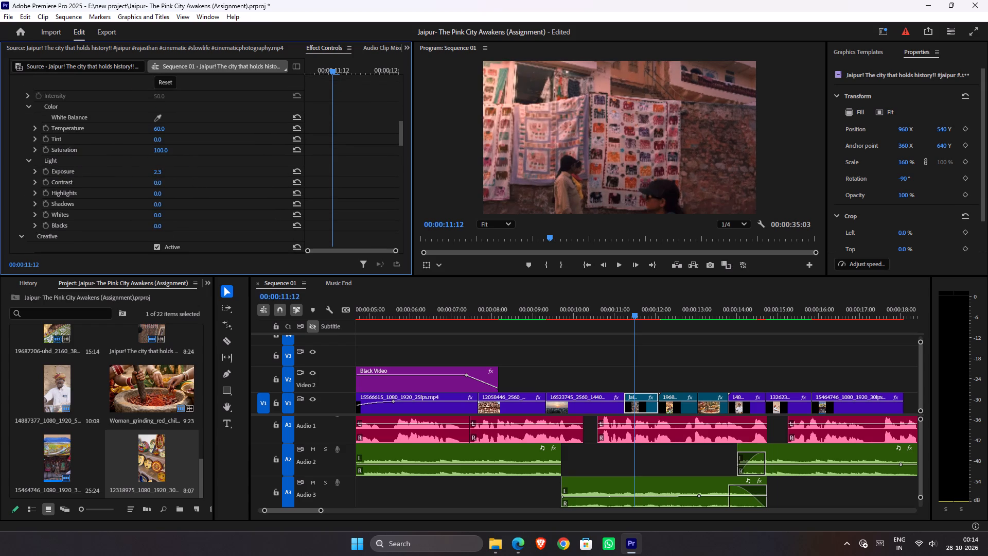
pyautogui.moveTo(221, 162); pyautogui.dragTo(221, 165)
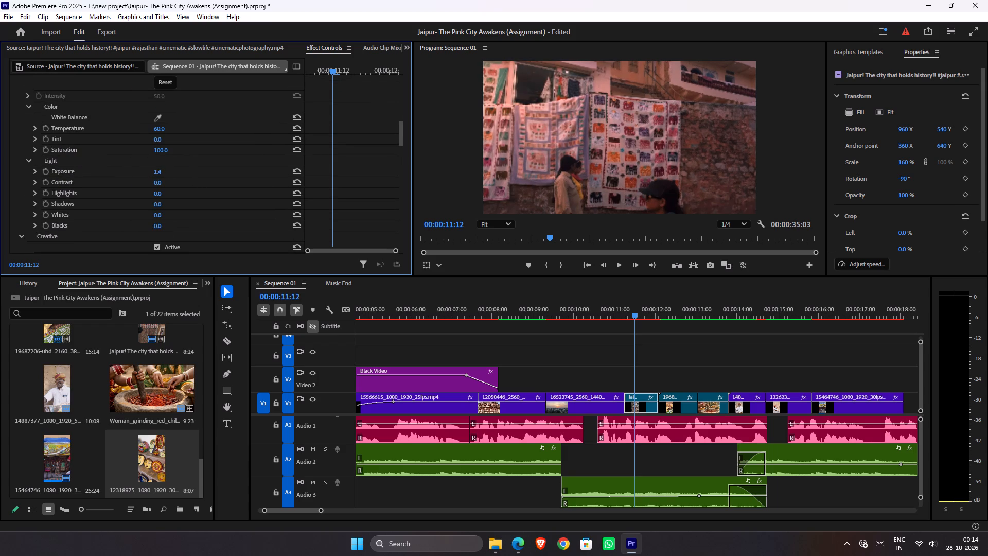
pyautogui.moveTo(221, 165); pyautogui.dragTo(226, 165)
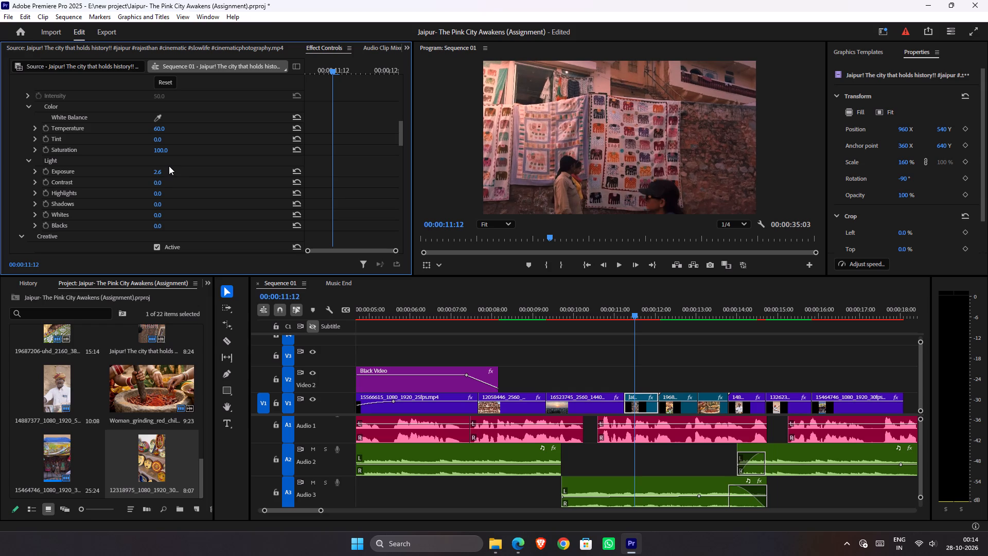
# Collapse the second and third Lumetri Color effects on the clip.
pyautogui.scroll(14, 165, 171)
pyautogui.scroll(6, 112, 180)
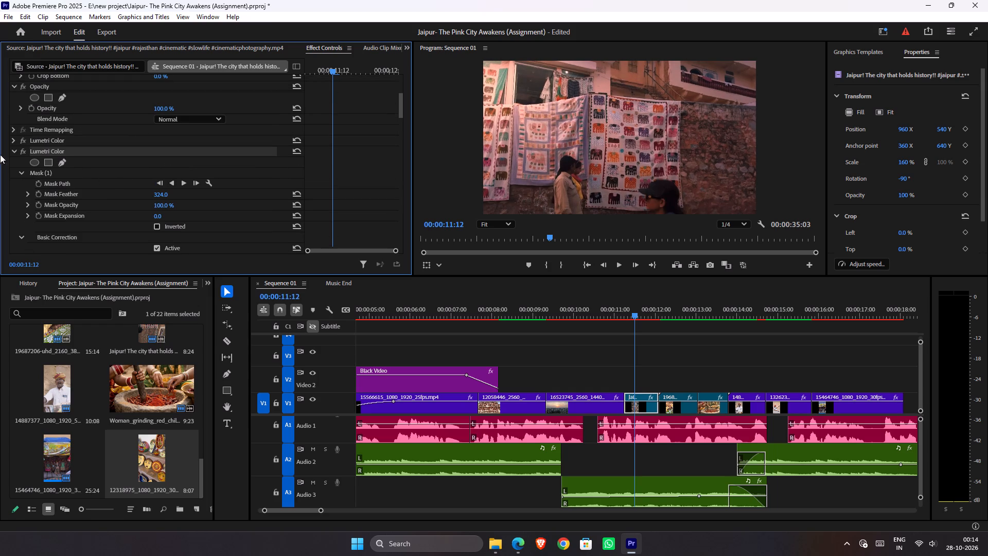
pyautogui.click(14, 153)
pyautogui.click(15, 162)
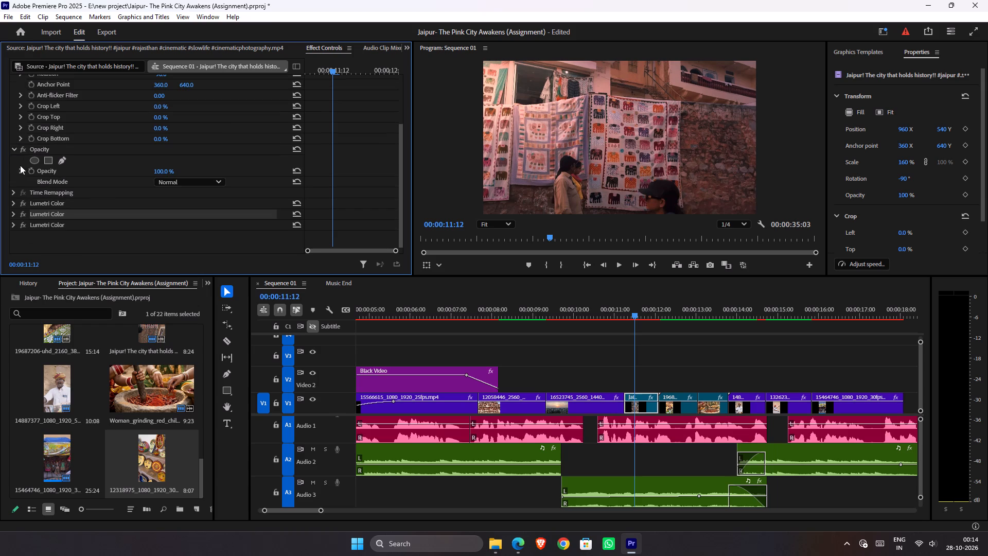
# Switch the third Lumetri Color effect off and back on to compare the clip, and turn the second Lumetri Color effect off.
pyautogui.moveTo(20, 215); pyautogui.dragTo(25, 232)
pyautogui.click(22, 228)
pyautogui.click(22, 216)
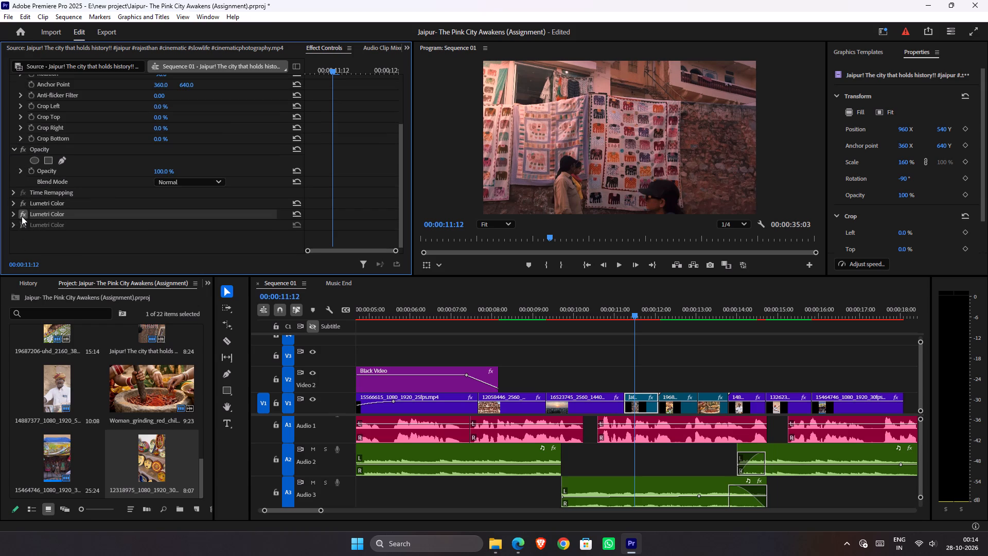
pyautogui.click(24, 214)
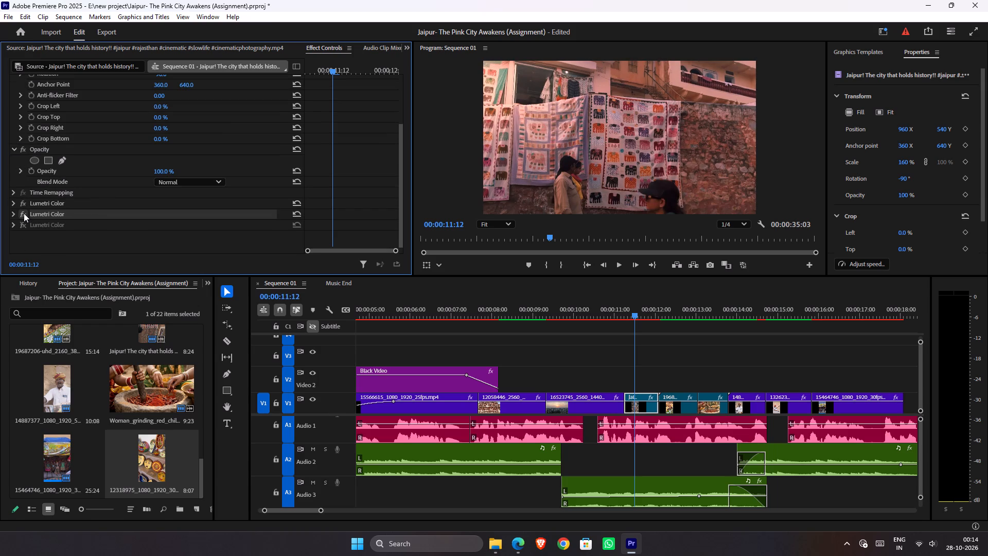
pyautogui.click(24, 213)
pyautogui.click(24, 224)
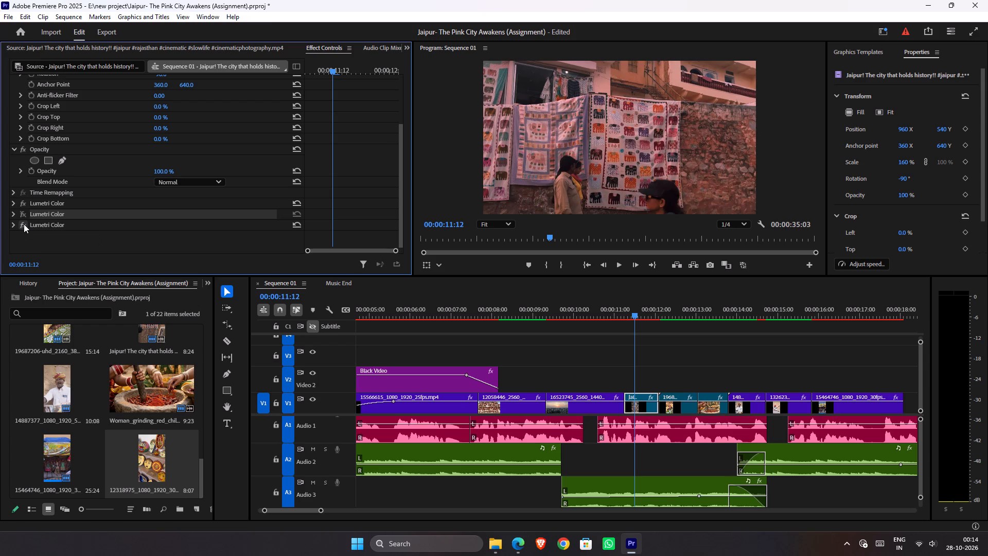
# Toggle the third and first Lumetri Color effects off and on to compare their influence on the clip's grade.
pyautogui.click(24, 224)
pyautogui.click(24, 224)
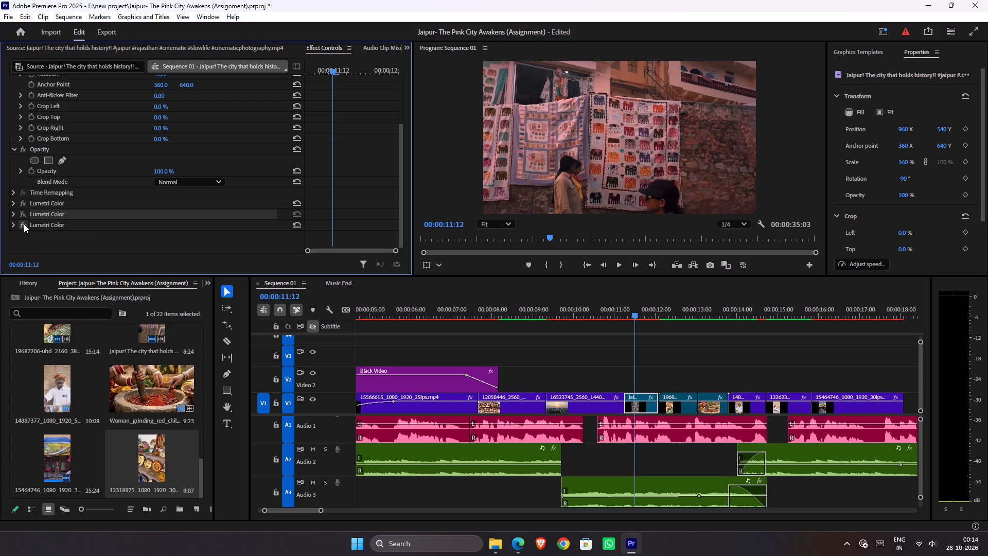
pyautogui.click(24, 224)
pyautogui.click(24, 224)
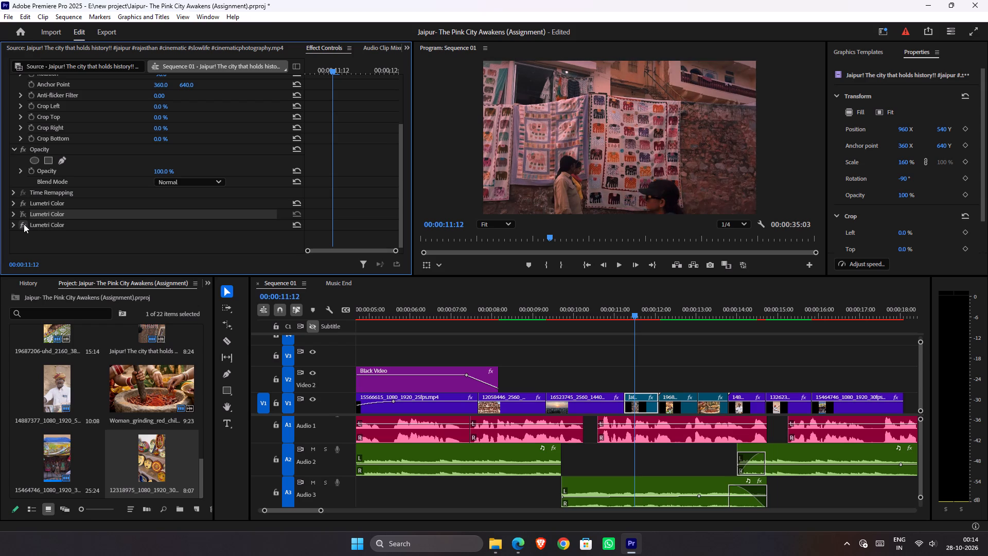
pyautogui.doubleClick(24, 224)
pyautogui.click(23, 224)
pyautogui.click(23, 224)
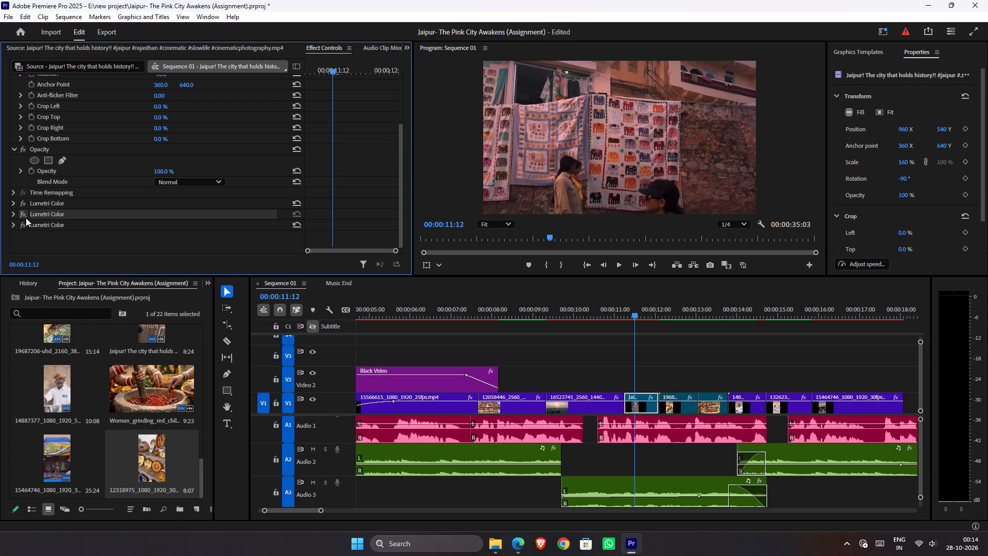
pyautogui.click(26, 207)
pyautogui.click(26, 207)
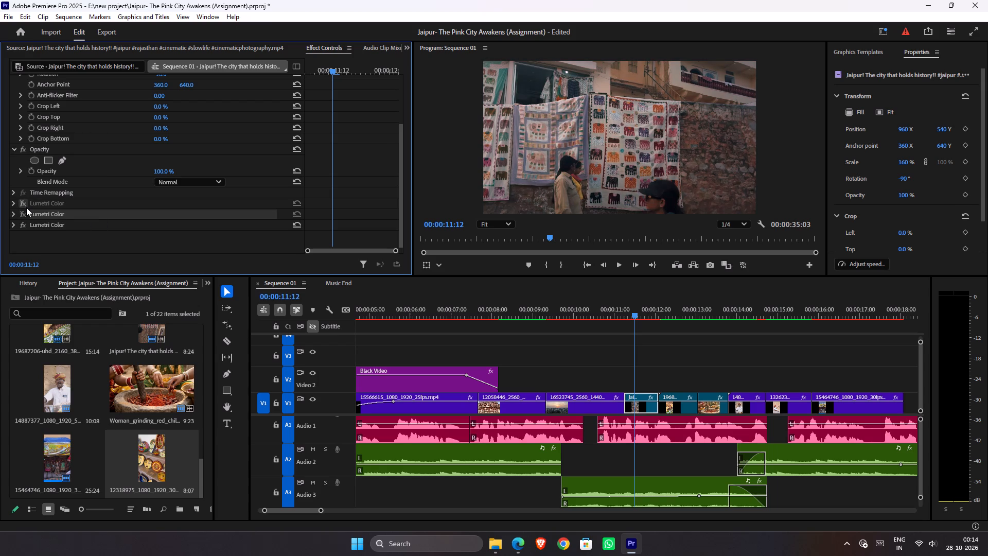
pyautogui.click(26, 207)
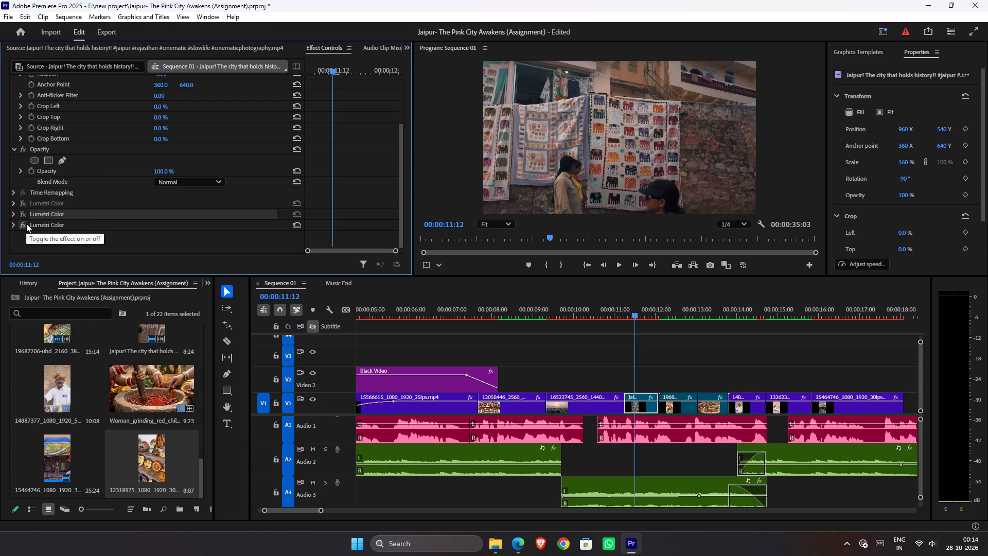
pyautogui.click(26, 223)
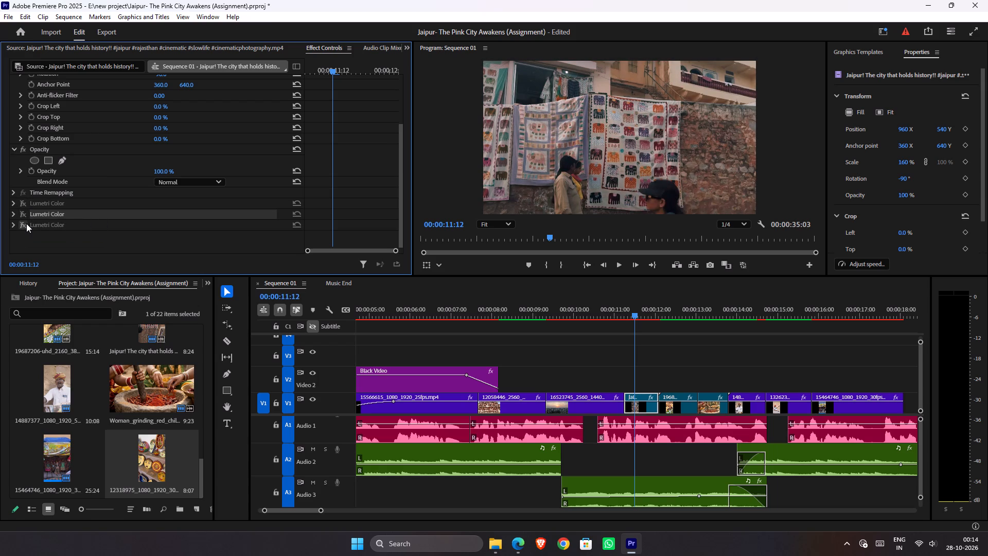
pyautogui.click(26, 223)
pyautogui.click(23, 206)
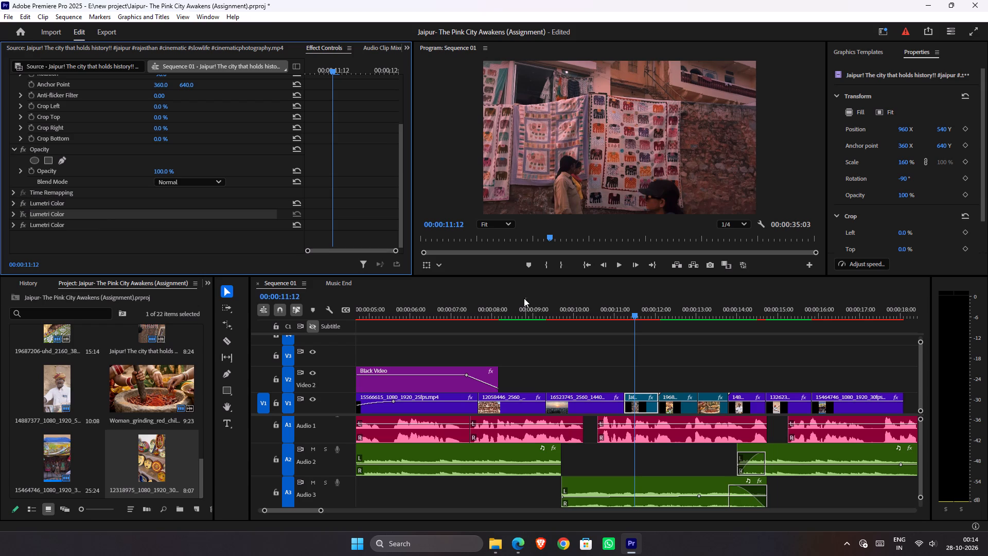
# Play the sequence from 00:00:09:00 to about 00:00:14:05 to review the graded clips in context.
pyautogui.moveTo(538, 313); pyautogui.dragTo(533, 312)
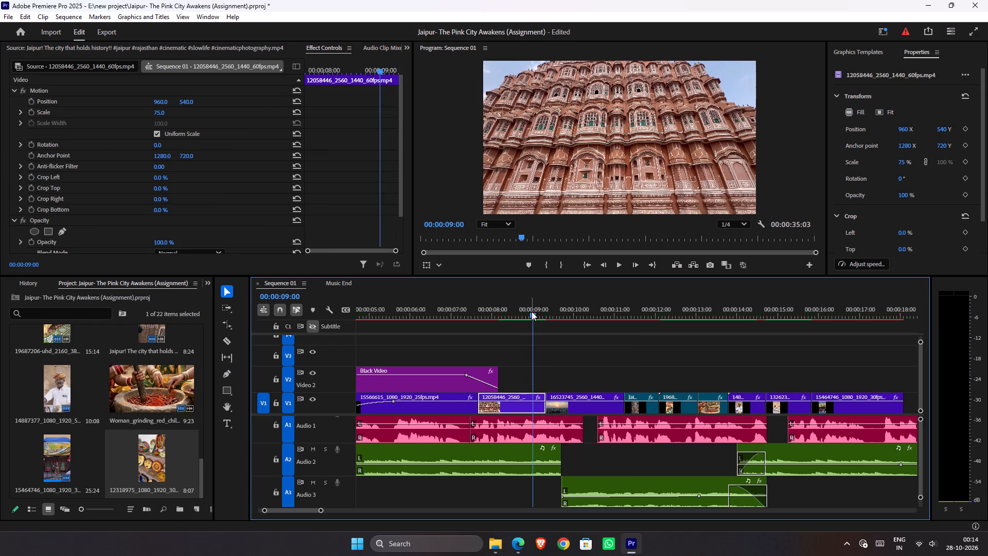
pyautogui.press('space')
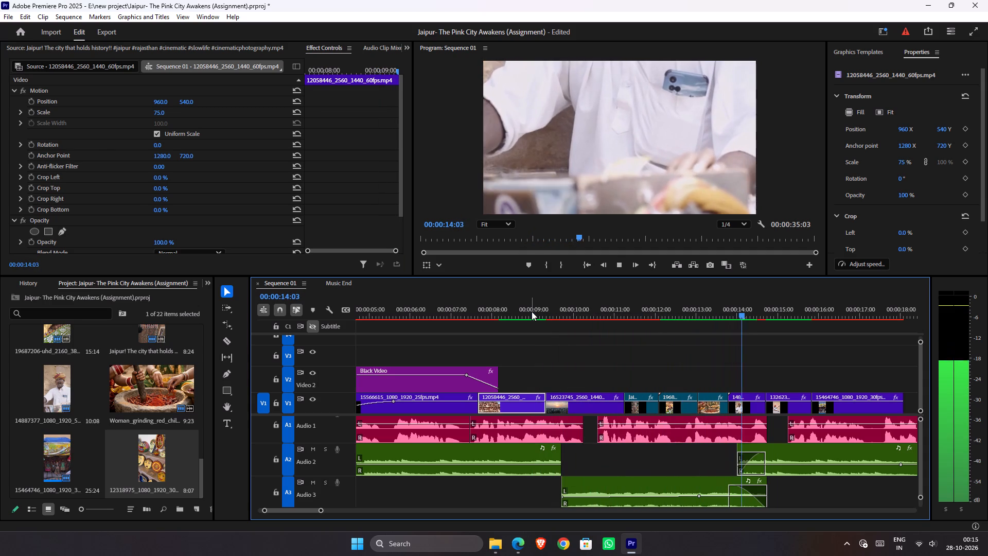
pyautogui.press('space')
# Apply a Lumetri Color effect to the 19687206 patterned fabric clip at 00:00:12:15.
pyautogui.moveTo(614, 306); pyautogui.dragTo(627, 308)
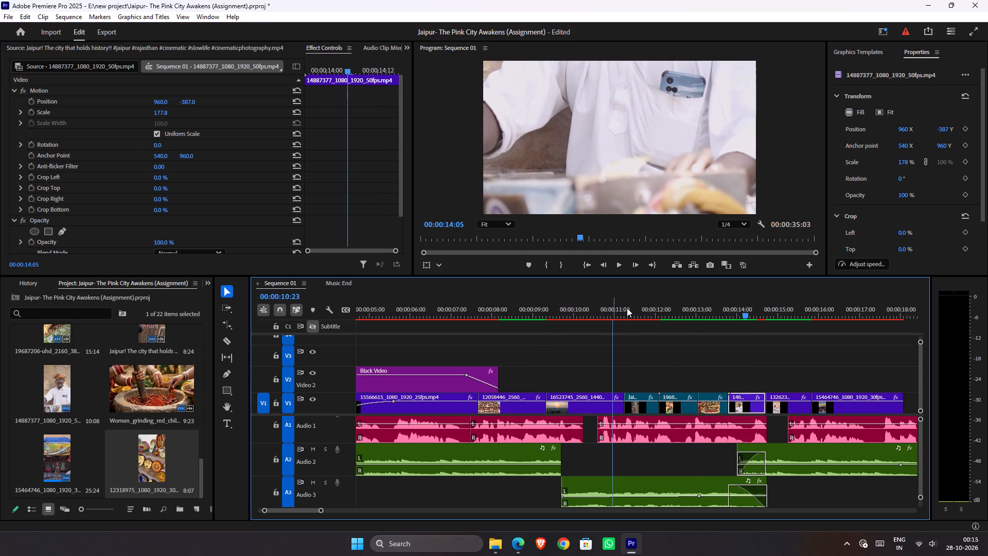
pyautogui.moveTo(627, 308); pyautogui.dragTo(643, 329)
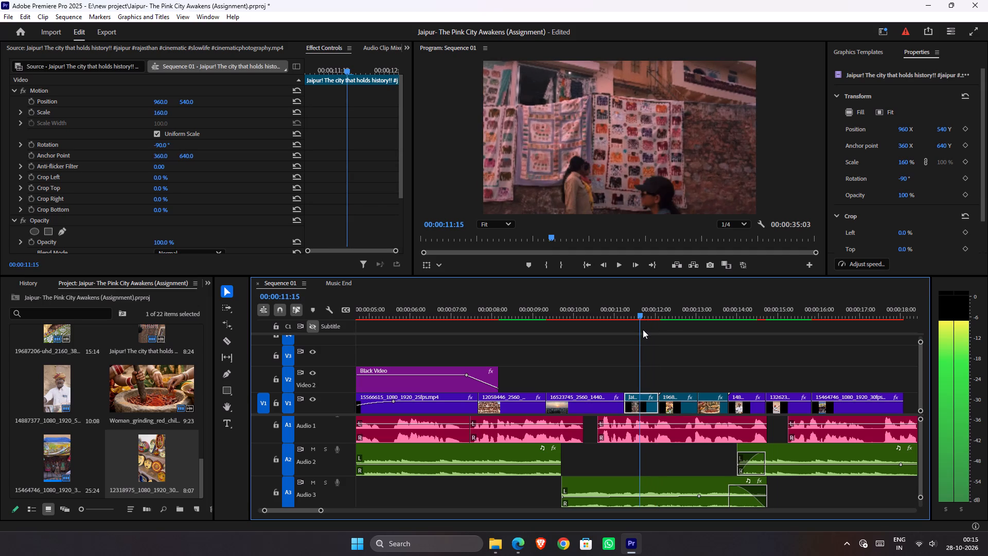
pyautogui.moveTo(643, 329); pyautogui.dragTo(683, 334)
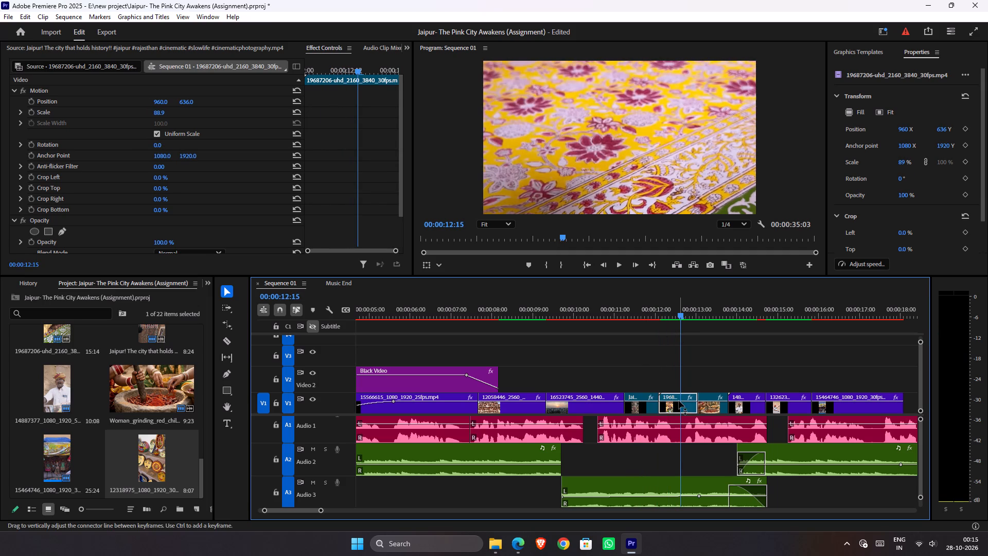
pyautogui.click(679, 408)
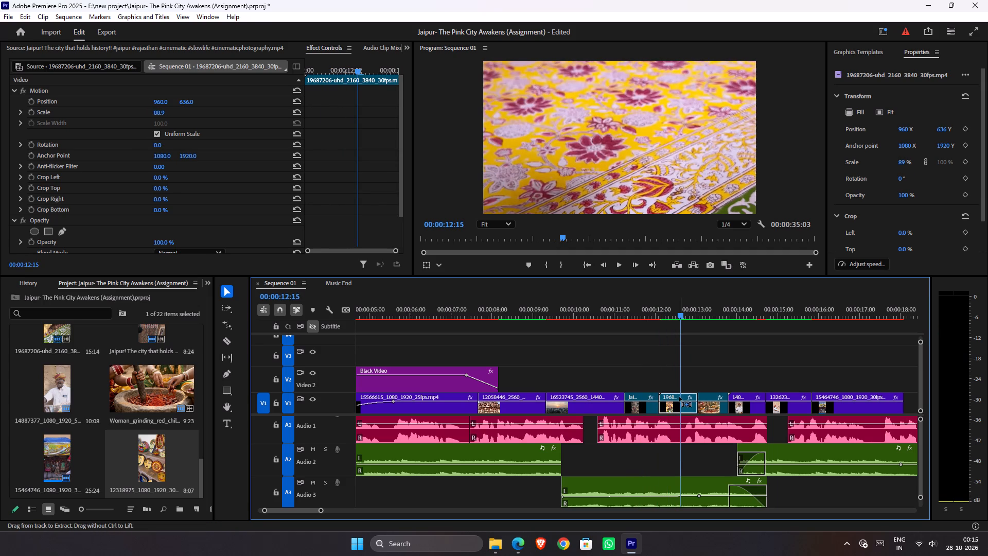
pyautogui.hotkey('ctrl', 'd')
pyautogui.press('l')
pyautogui.press('u')
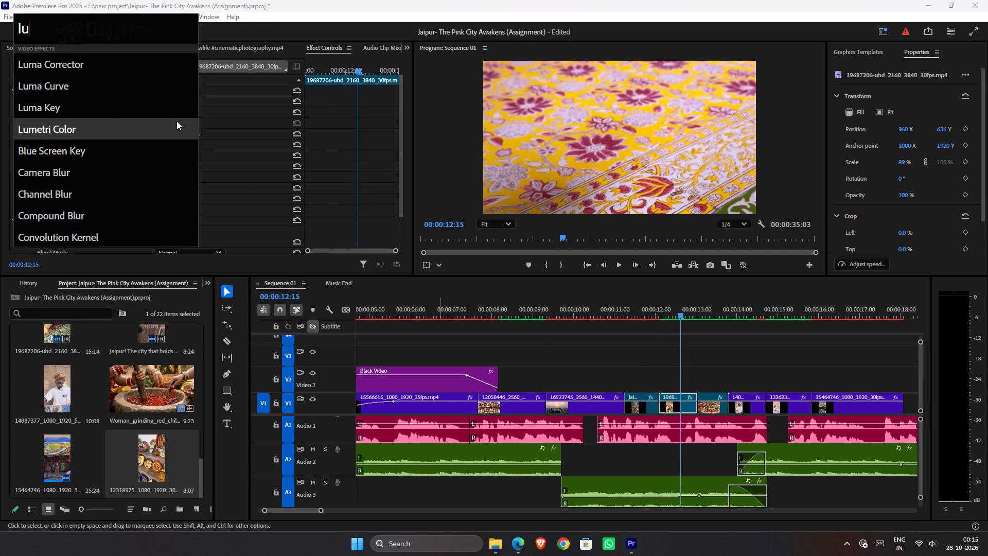
pyautogui.press('m')
pyautogui.click(59, 126)
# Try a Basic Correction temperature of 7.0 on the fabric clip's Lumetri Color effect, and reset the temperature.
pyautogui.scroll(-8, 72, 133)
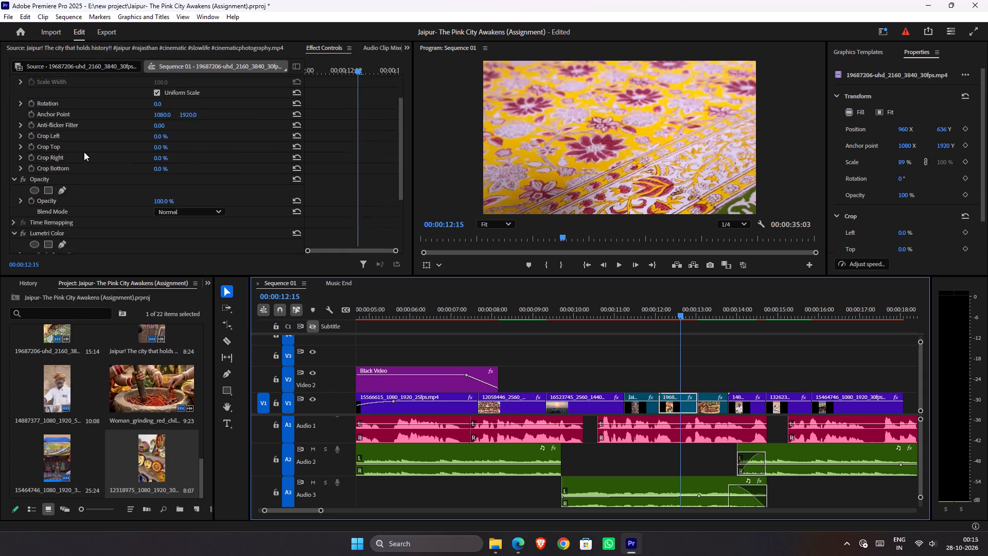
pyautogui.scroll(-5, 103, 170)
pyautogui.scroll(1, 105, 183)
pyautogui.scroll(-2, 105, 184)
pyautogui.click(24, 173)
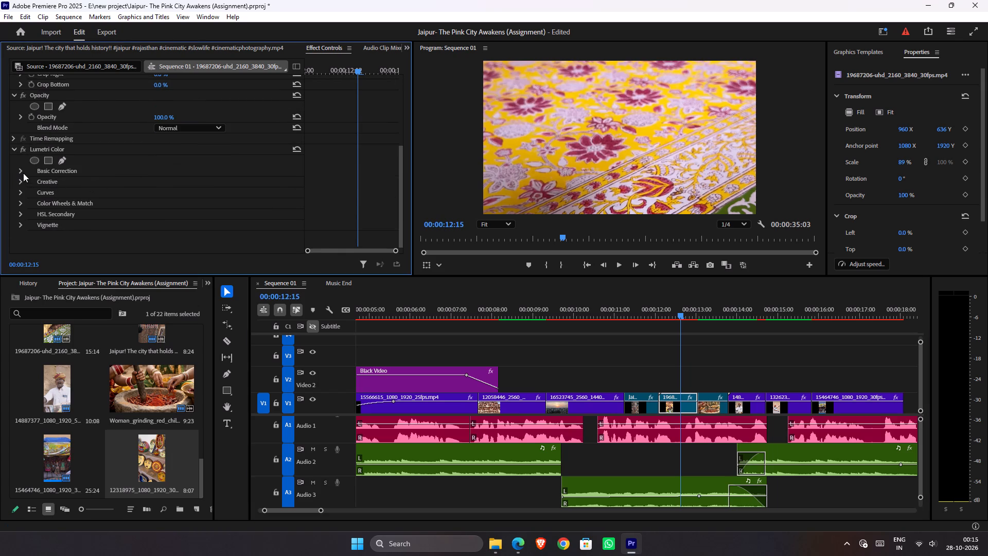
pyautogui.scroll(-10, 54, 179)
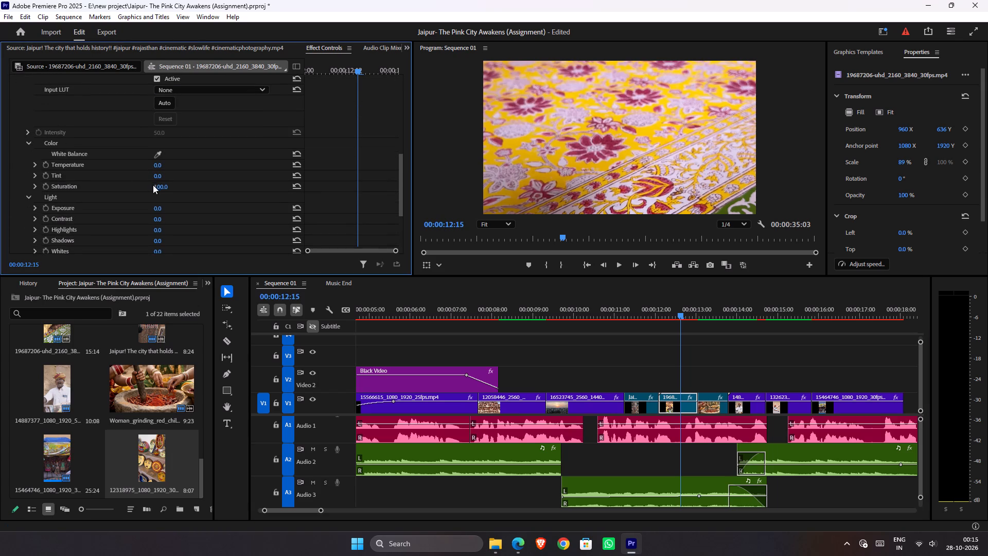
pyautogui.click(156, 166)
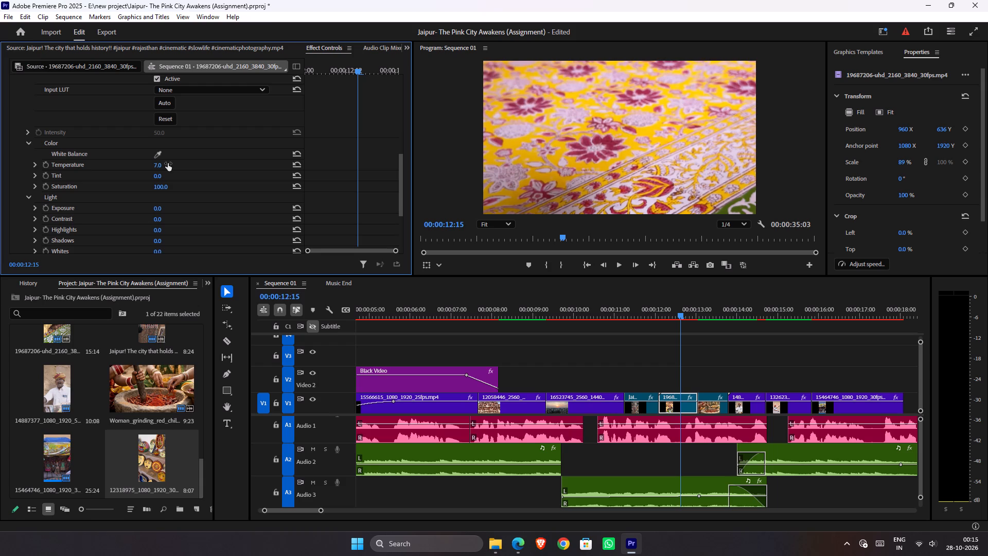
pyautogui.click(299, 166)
# Set the fabric clip's Basic Correction exposure to -0.2.
pyautogui.scroll(-3, 207, 217)
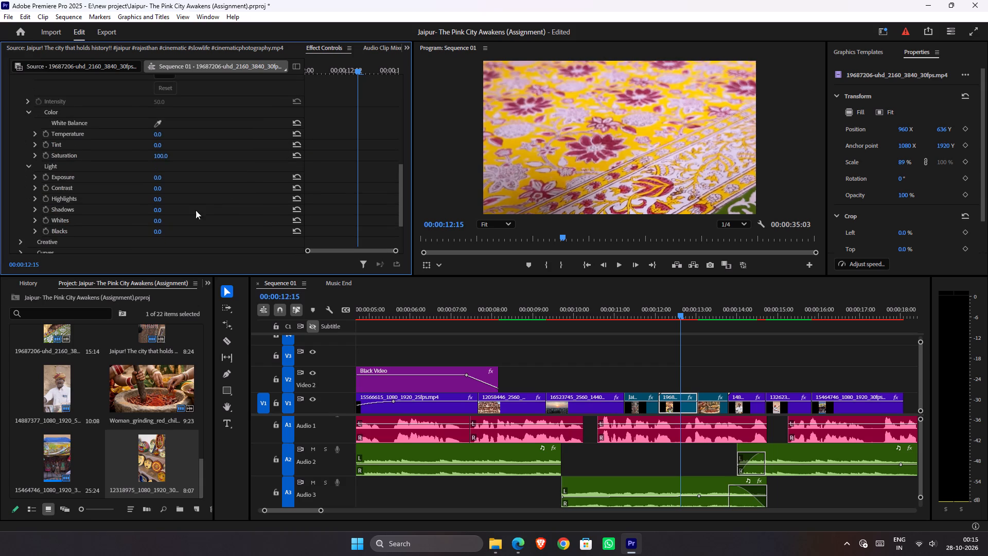
pyautogui.moveTo(155, 176); pyautogui.dragTo(152, 183)
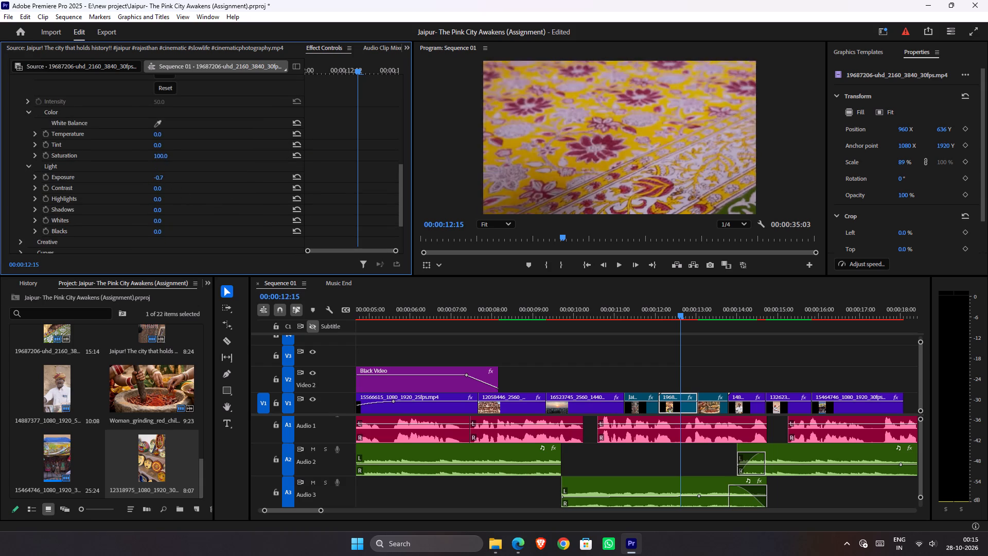
pyautogui.moveTo(152, 183); pyautogui.dragTo(154, 183)
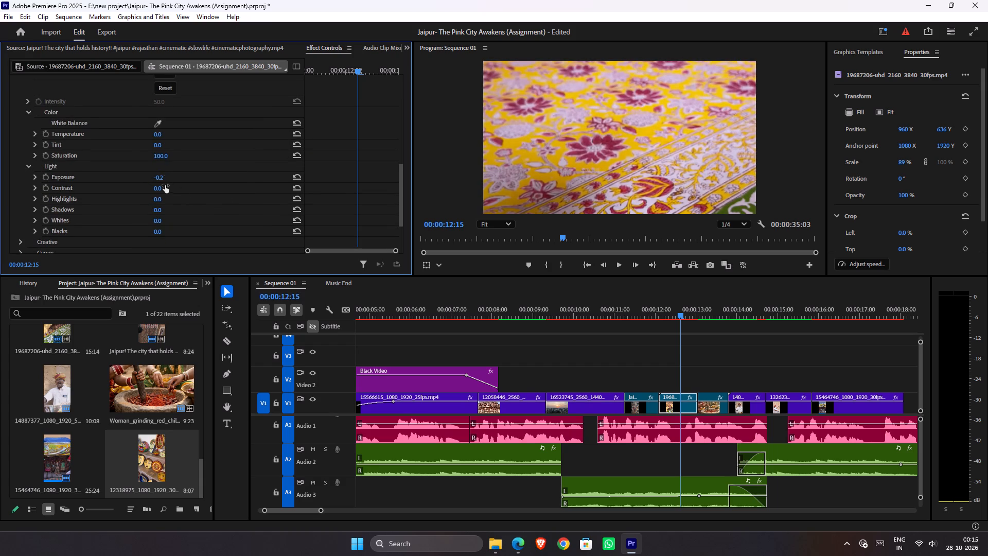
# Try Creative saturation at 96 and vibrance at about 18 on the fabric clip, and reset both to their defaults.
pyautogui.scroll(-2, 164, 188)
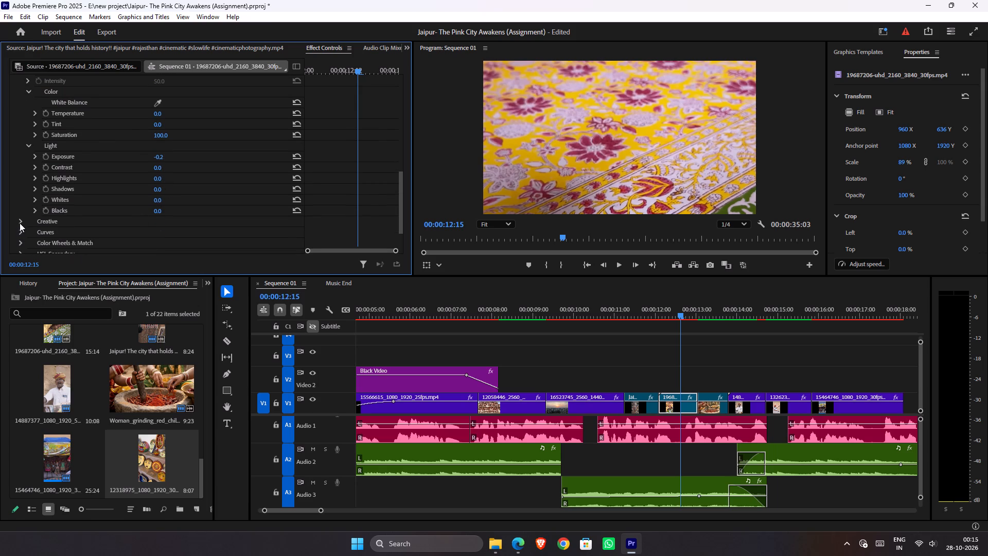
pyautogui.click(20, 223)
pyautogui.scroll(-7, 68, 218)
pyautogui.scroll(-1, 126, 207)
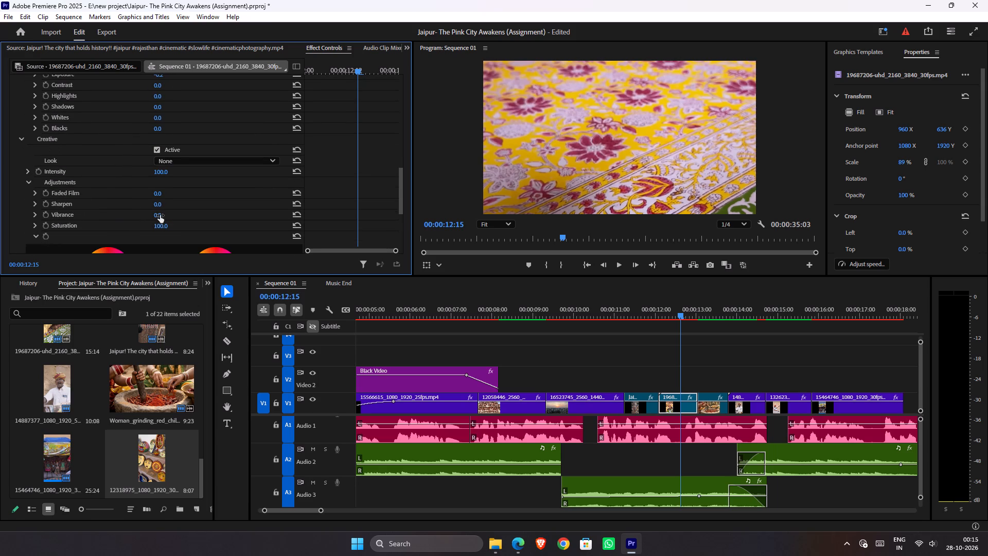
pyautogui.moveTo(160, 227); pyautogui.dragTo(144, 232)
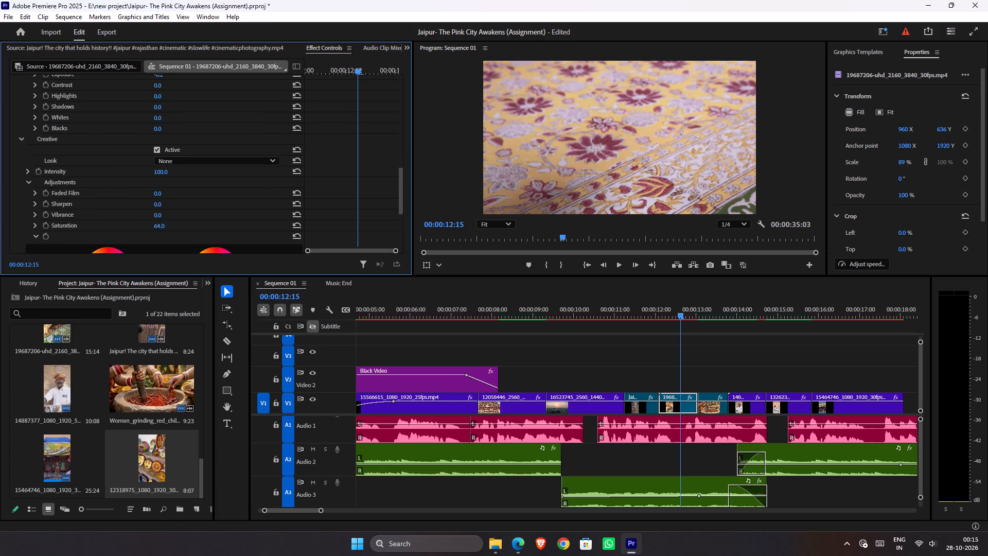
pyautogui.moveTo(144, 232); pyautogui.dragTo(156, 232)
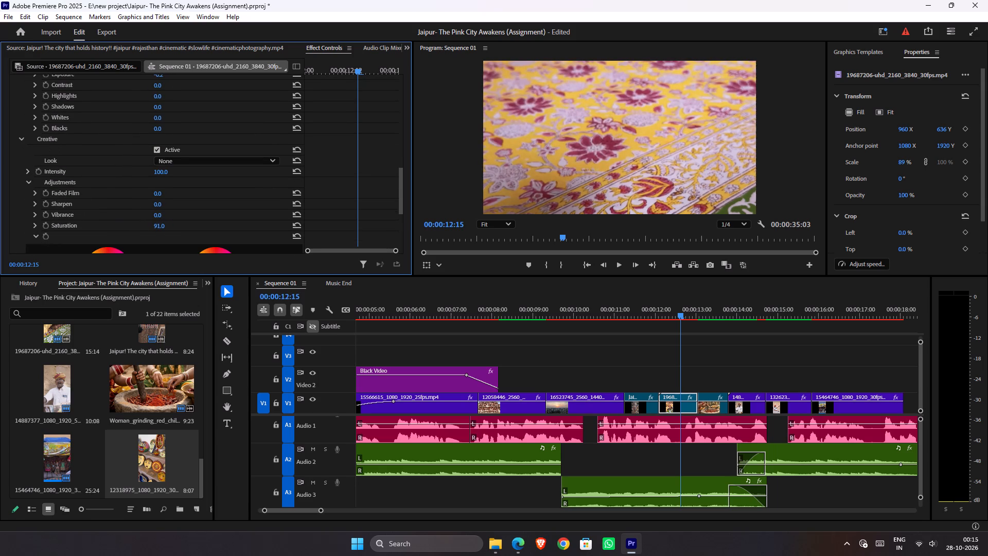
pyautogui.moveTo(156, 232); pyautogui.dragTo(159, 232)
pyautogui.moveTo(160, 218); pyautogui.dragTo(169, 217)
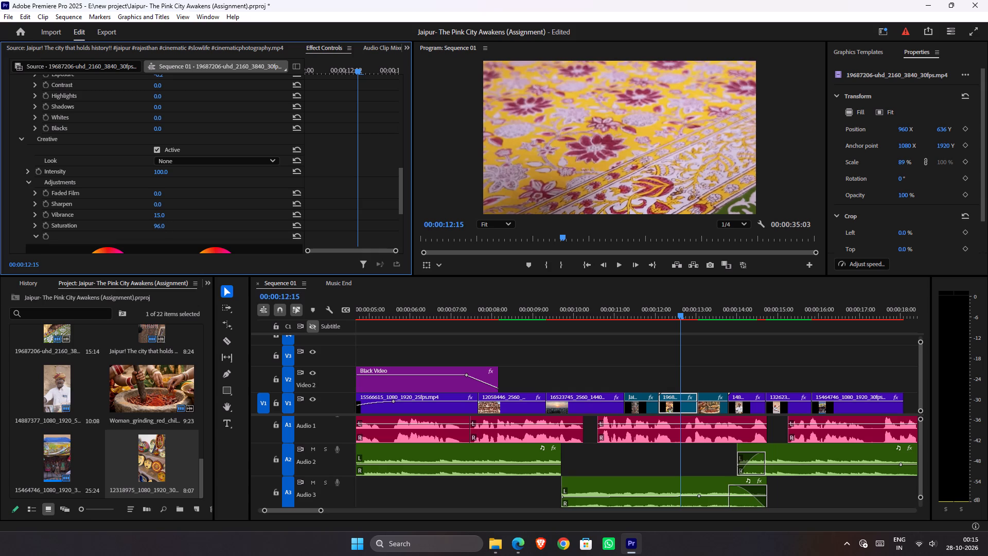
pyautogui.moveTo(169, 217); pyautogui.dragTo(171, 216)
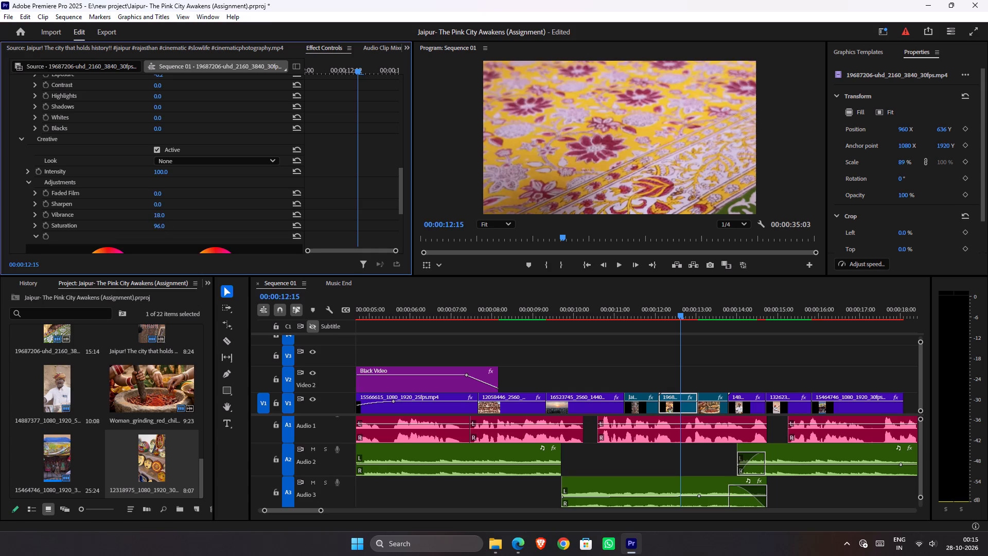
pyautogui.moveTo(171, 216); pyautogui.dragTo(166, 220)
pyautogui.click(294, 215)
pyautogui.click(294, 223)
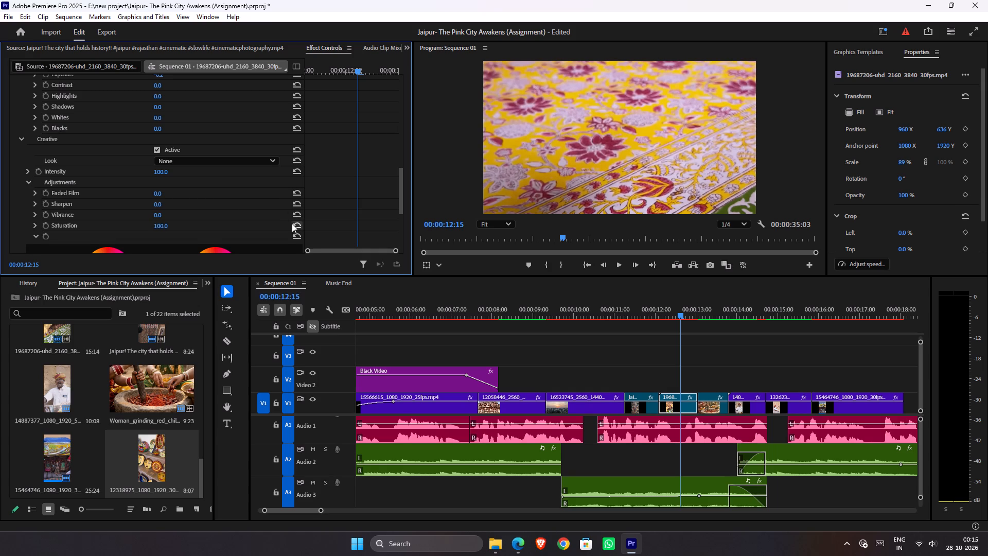
# Set the Vignette amount in the fabric clip's Lumetri Color effect to -5.0.
pyautogui.scroll(-17, 253, 207)
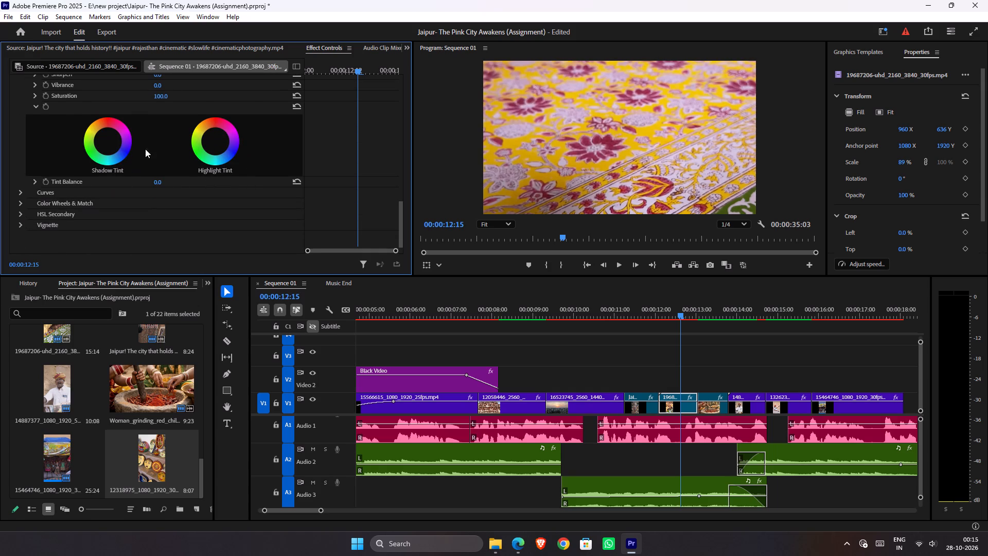
pyautogui.click(22, 225)
pyautogui.scroll(-8, 85, 193)
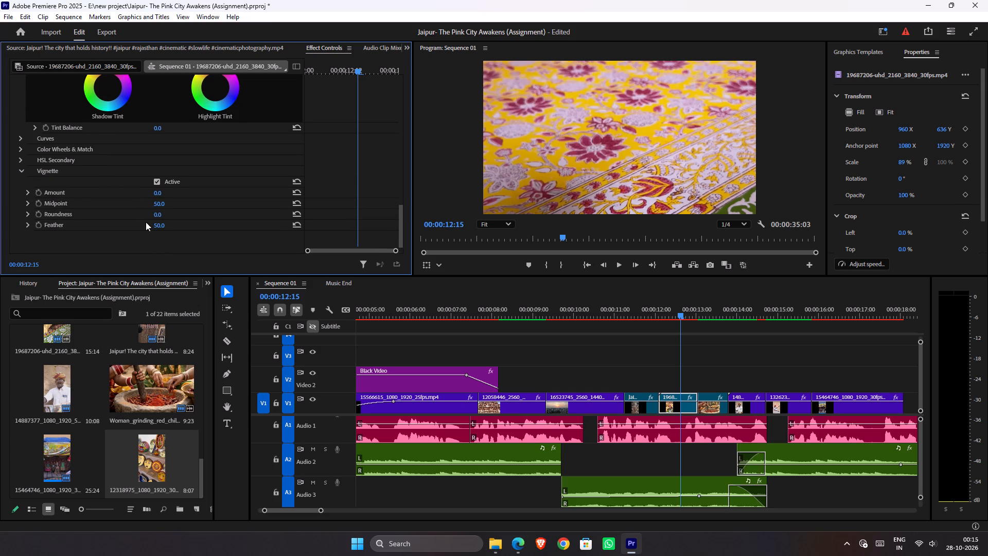
pyautogui.moveTo(156, 194); pyautogui.dragTo(113, 202)
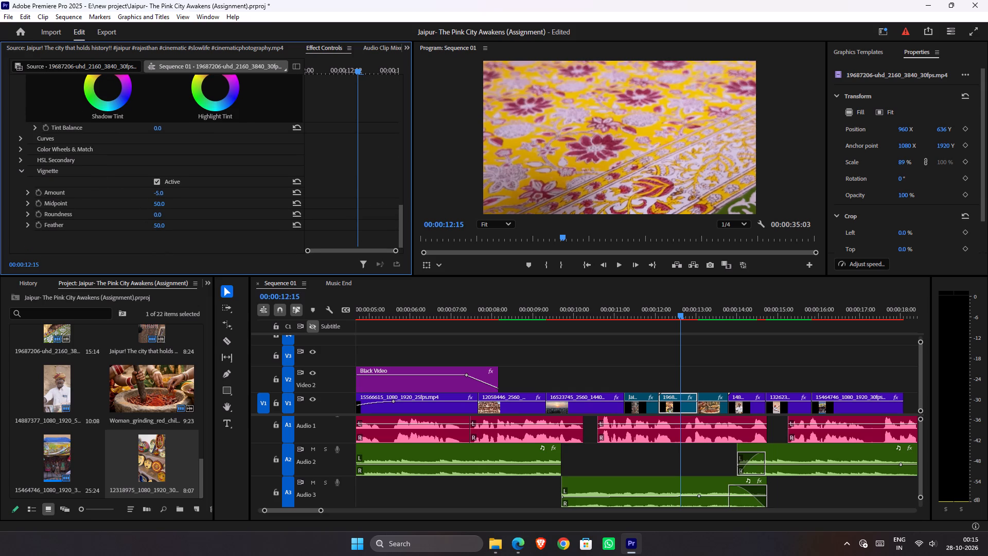
pyautogui.moveTo(113, 202); pyautogui.dragTo(113, 202)
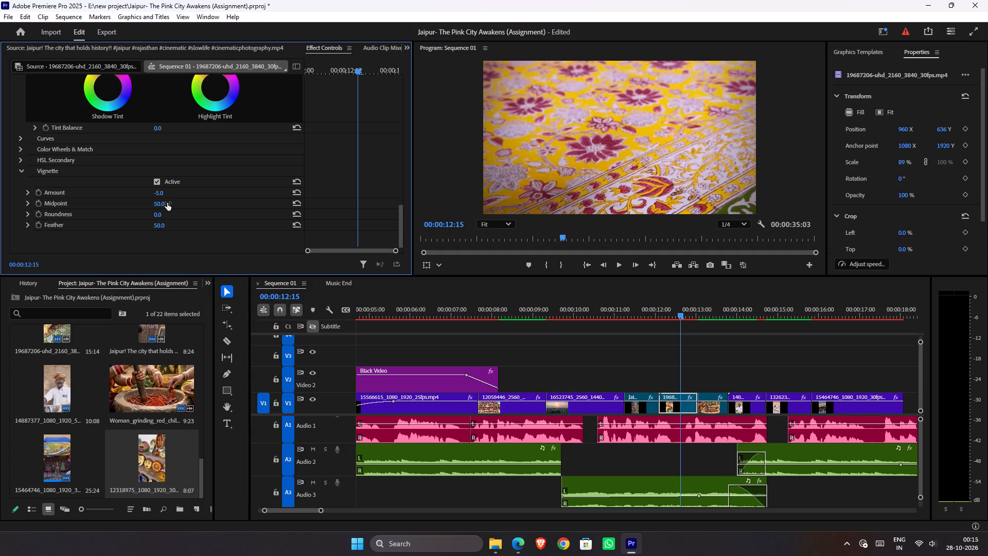
# Set the fabric clip's Vignette midpoint to 90.0 and feather to 68.0, comparing the picture with the vignette switched off.
pyautogui.moveTo(161, 203); pyautogui.dragTo(164, 203)
pyautogui.moveTo(164, 203); pyautogui.dragTo(219, 195)
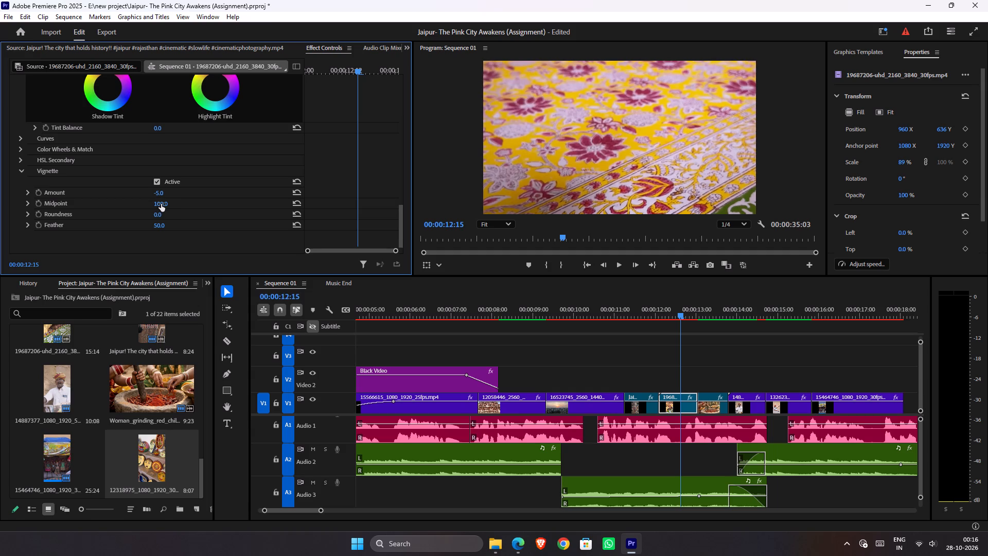
pyautogui.moveTo(161, 204); pyautogui.dragTo(7, 214)
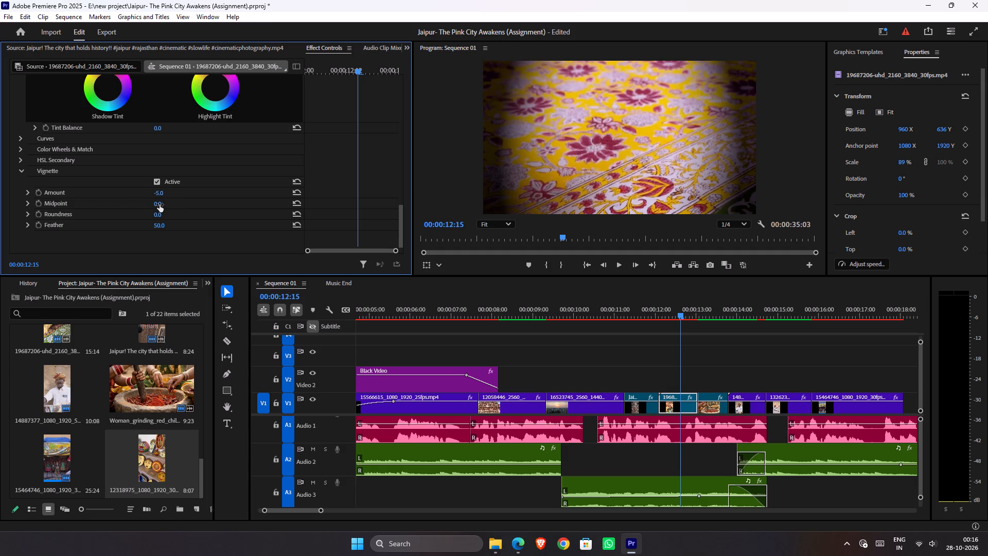
pyautogui.moveTo(160, 204); pyautogui.dragTo(193, 200)
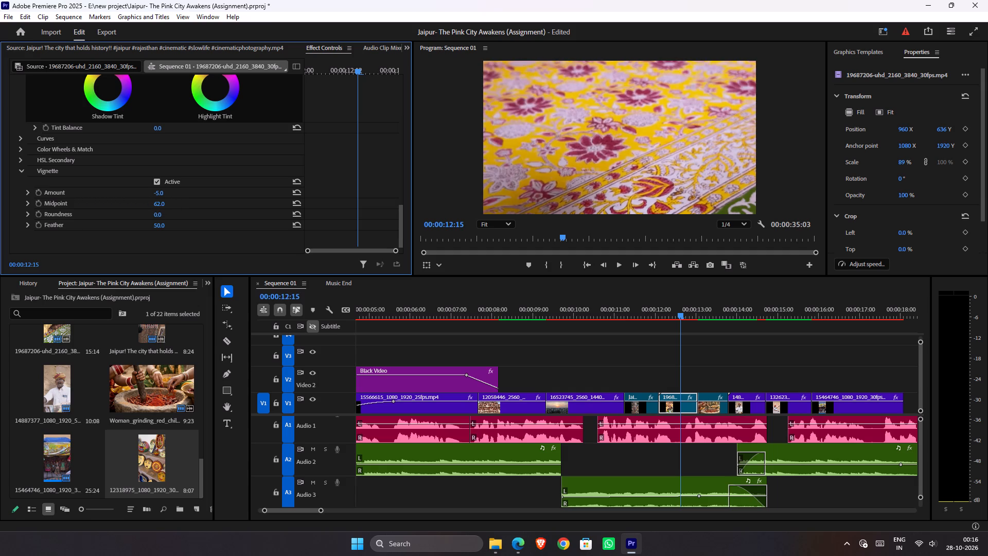
pyautogui.moveTo(193, 200); pyautogui.dragTo(189, 202)
pyautogui.moveTo(158, 229); pyautogui.dragTo(369, 222)
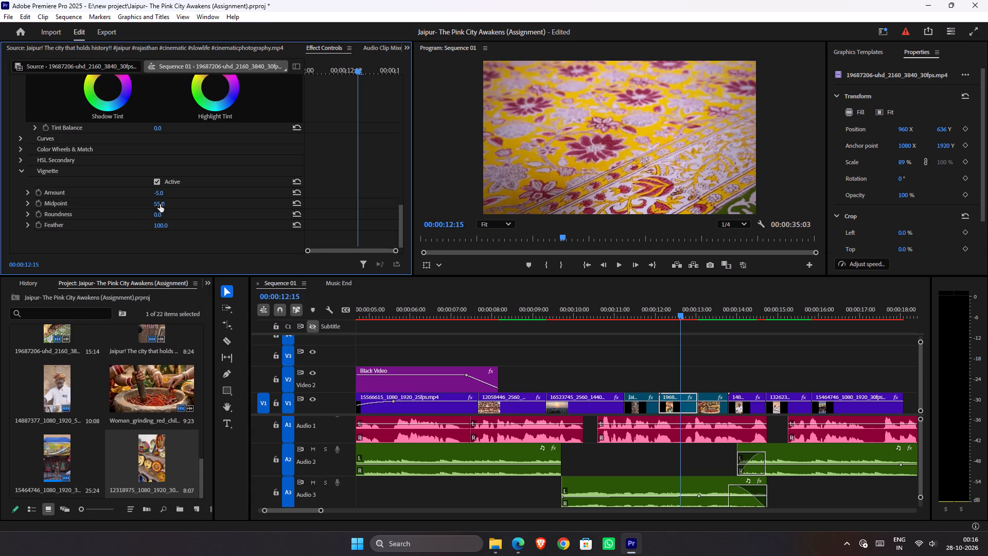
pyautogui.moveTo(160, 204); pyautogui.dragTo(206, 204)
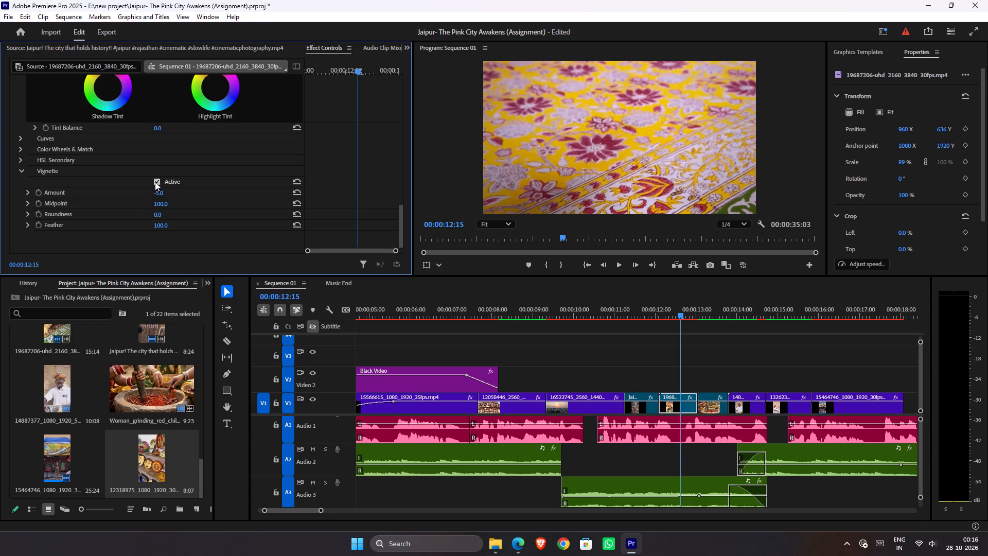
pyautogui.click(157, 182)
pyautogui.click(157, 182)
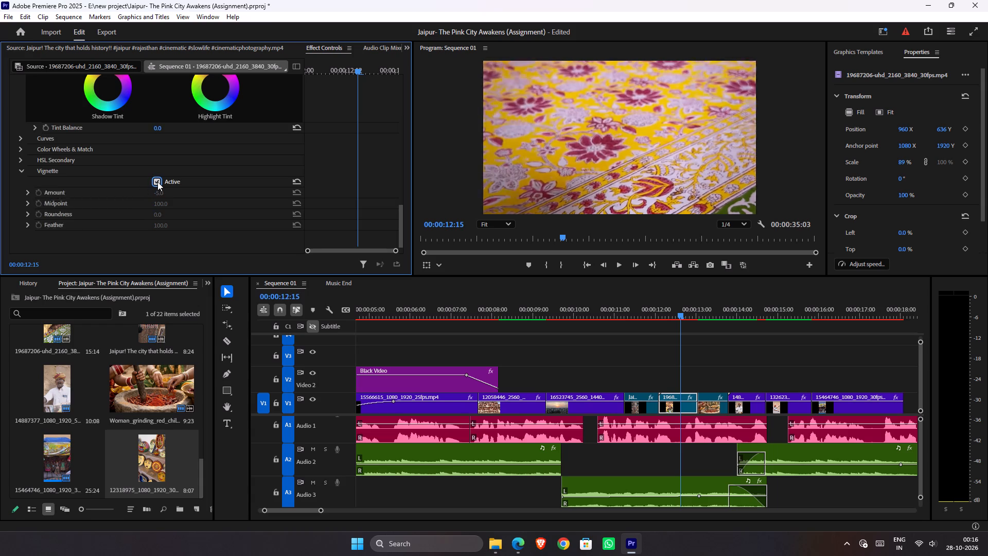
pyautogui.click(157, 182)
pyautogui.click(157, 182)
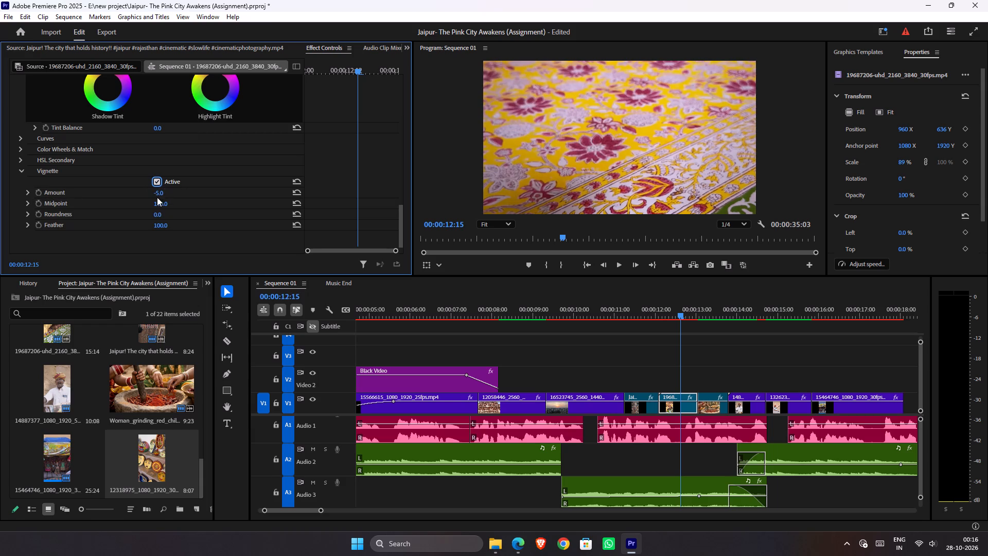
pyautogui.moveTo(162, 205); pyautogui.dragTo(157, 205)
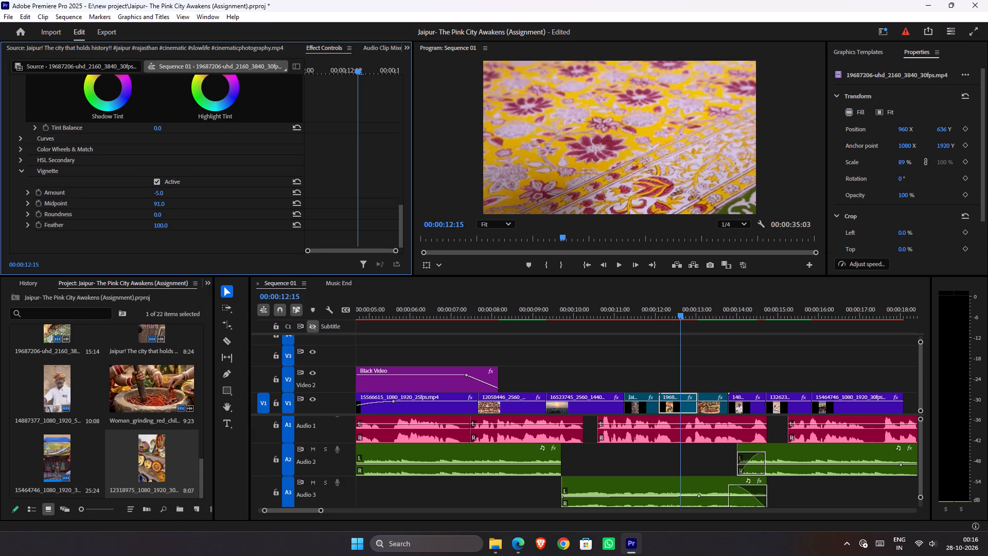
pyautogui.moveTo(157, 205); pyautogui.dragTo(157, 206)
pyautogui.moveTo(165, 227); pyautogui.dragTo(148, 232)
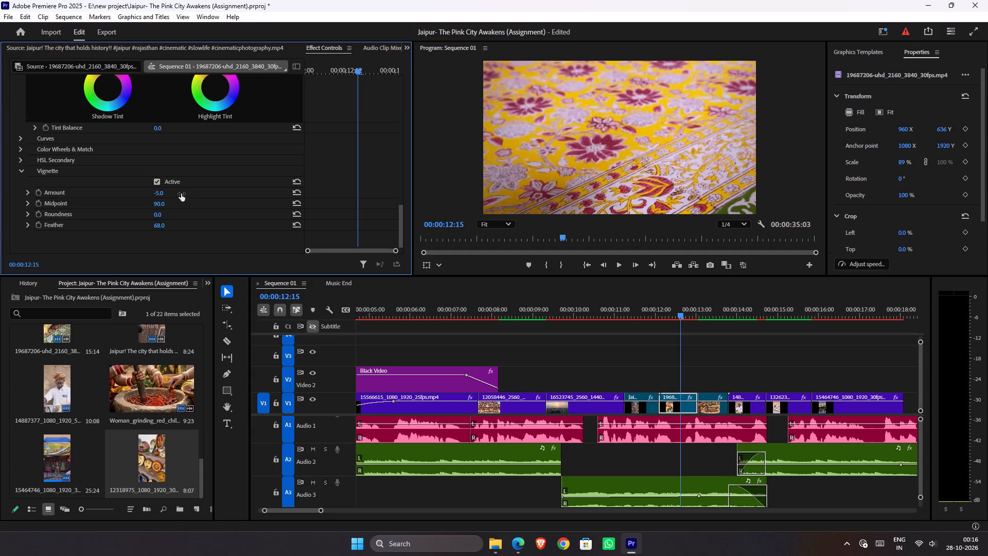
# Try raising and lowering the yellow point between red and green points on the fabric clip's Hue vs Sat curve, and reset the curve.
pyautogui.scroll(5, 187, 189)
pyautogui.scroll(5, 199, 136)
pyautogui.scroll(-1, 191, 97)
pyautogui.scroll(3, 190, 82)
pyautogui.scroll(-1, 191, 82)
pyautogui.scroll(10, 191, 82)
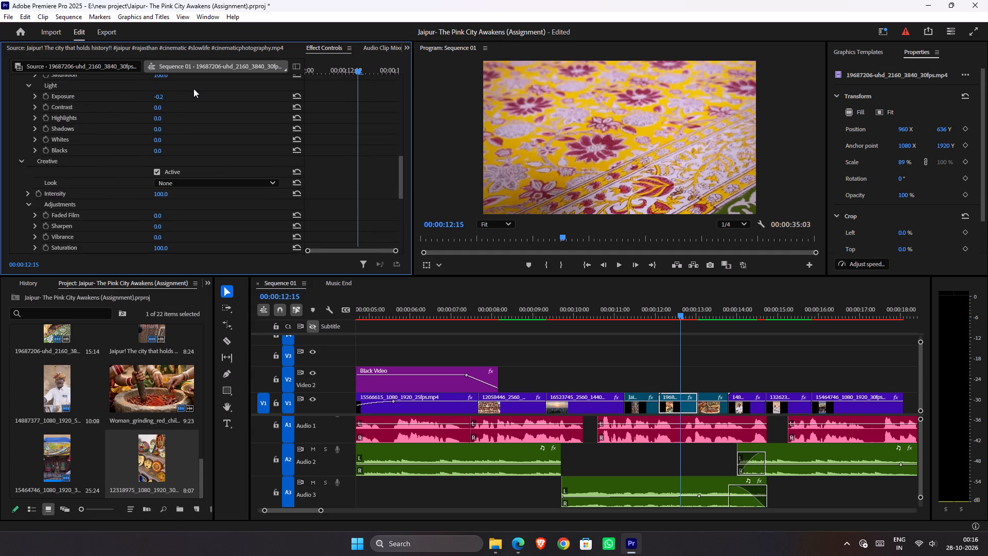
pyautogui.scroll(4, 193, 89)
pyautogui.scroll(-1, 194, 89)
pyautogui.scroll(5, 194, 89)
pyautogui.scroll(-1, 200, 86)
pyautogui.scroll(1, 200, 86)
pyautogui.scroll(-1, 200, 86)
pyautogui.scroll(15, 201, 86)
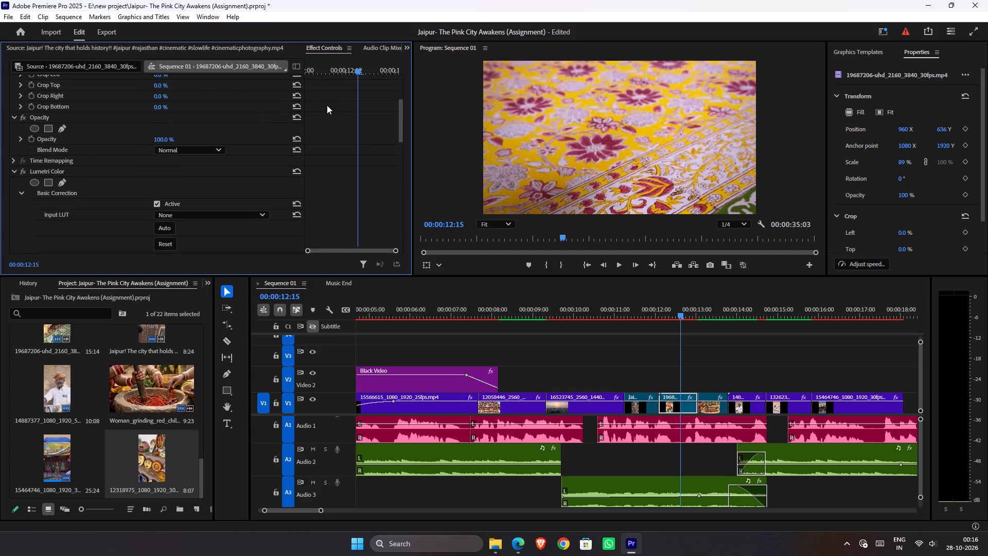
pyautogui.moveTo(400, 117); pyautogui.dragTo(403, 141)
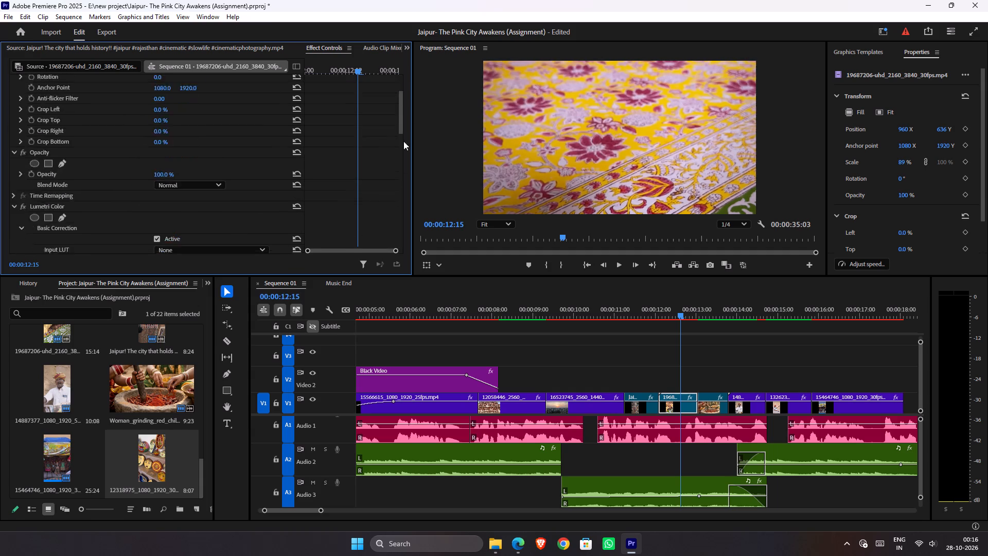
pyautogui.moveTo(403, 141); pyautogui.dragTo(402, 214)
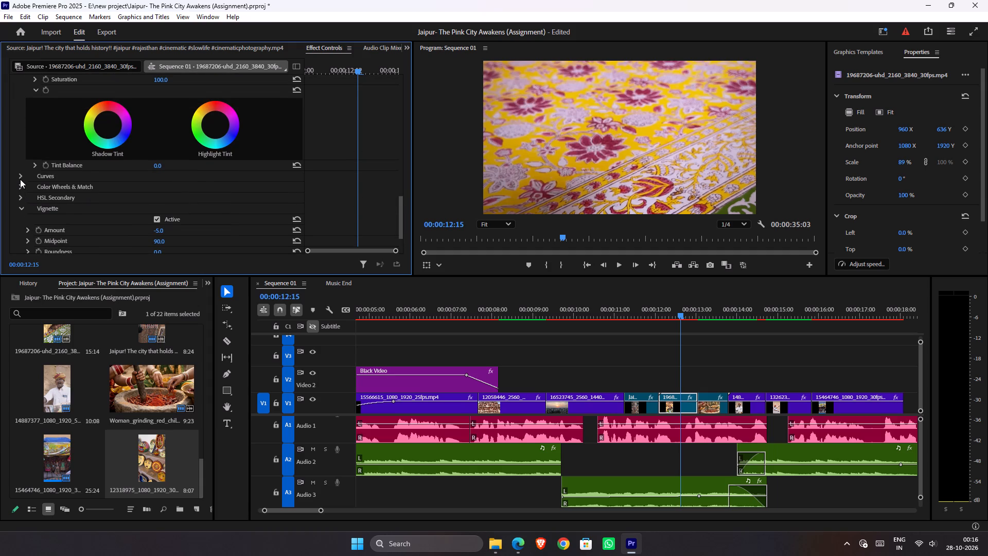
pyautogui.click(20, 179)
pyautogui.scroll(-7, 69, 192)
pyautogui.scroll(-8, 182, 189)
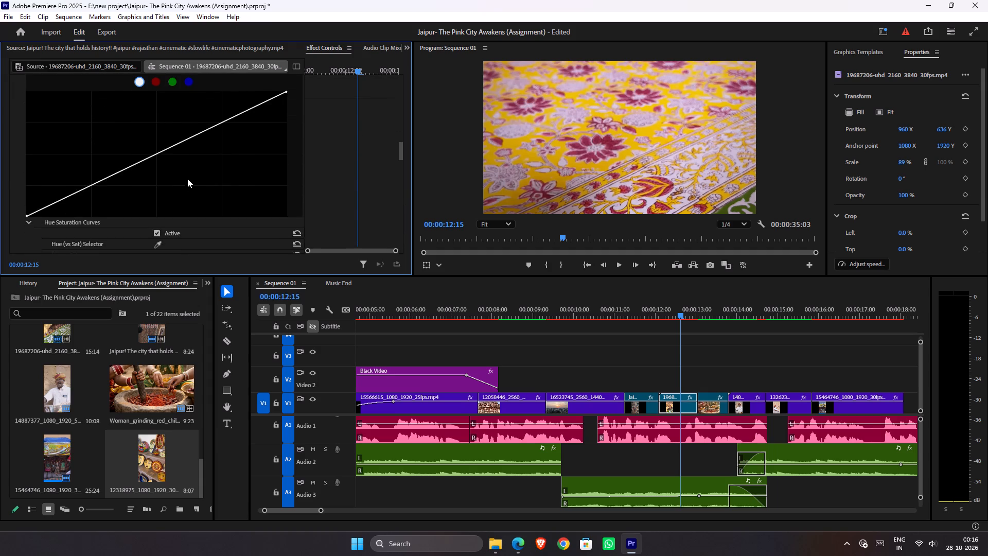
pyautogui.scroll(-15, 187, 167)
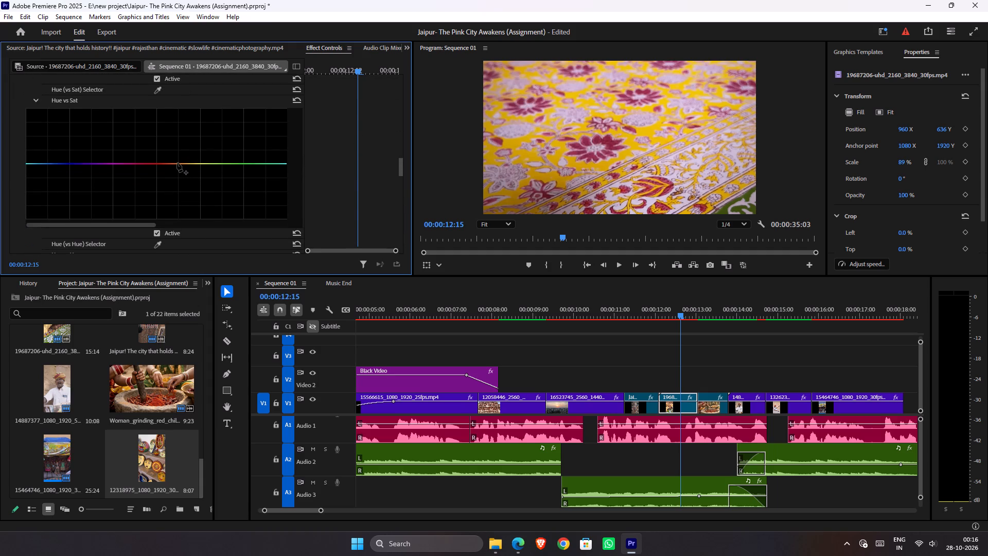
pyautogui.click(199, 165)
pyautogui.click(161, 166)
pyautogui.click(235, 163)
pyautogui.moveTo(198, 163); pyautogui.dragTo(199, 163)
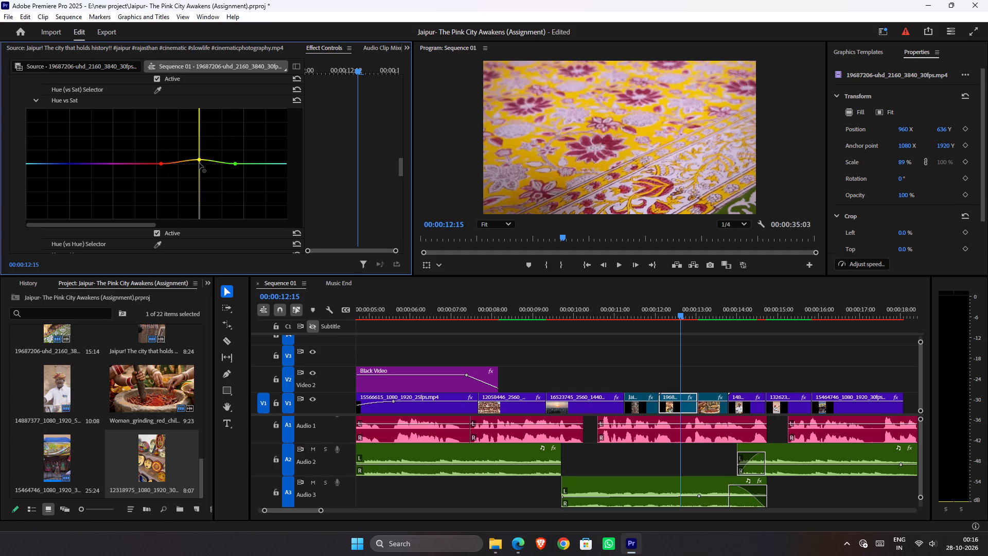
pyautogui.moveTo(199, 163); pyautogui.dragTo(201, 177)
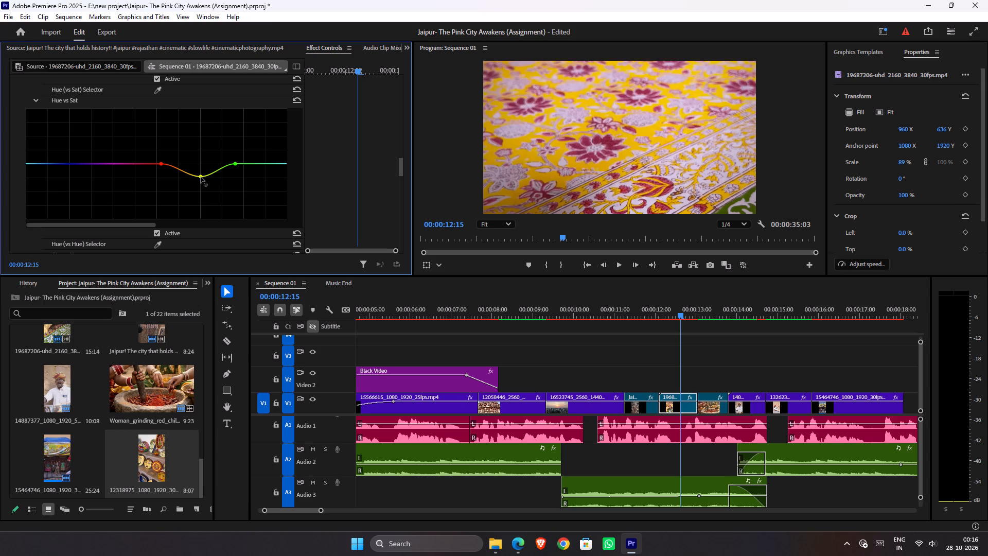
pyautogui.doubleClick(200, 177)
# Add yellow and orange control points to the fabric clip's Hue vs Hue curve.
pyautogui.scroll(-7, 193, 181)
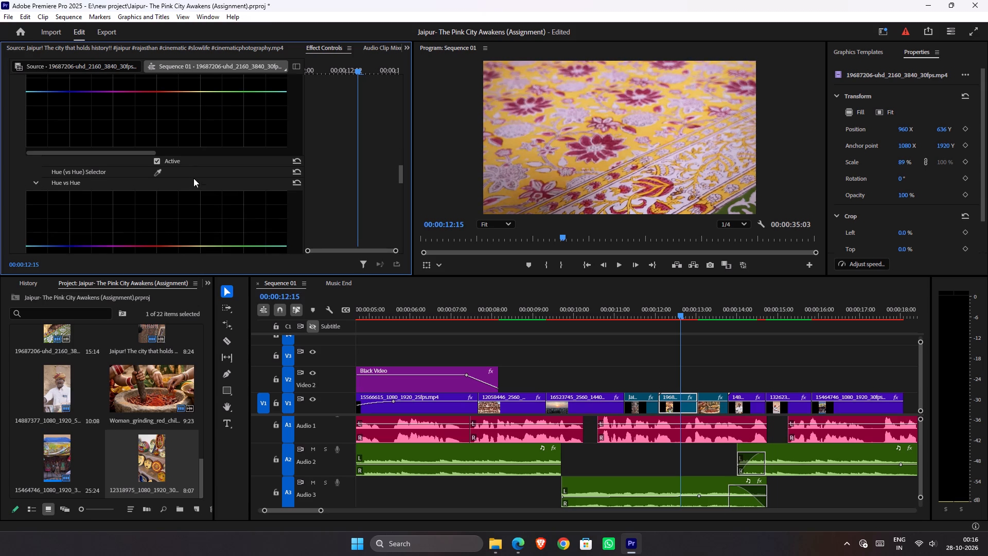
pyautogui.scroll(-7, 193, 175)
pyautogui.click(204, 176)
pyautogui.click(173, 175)
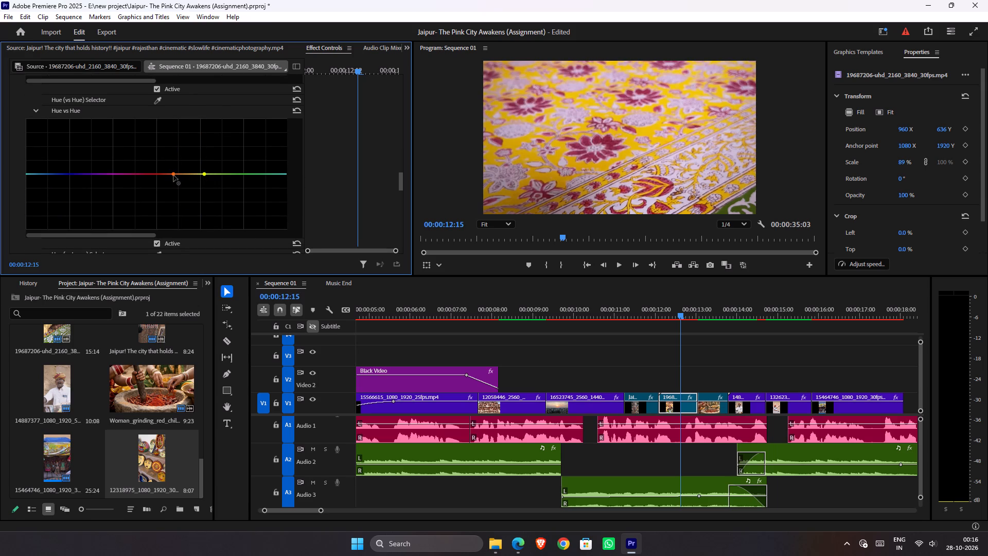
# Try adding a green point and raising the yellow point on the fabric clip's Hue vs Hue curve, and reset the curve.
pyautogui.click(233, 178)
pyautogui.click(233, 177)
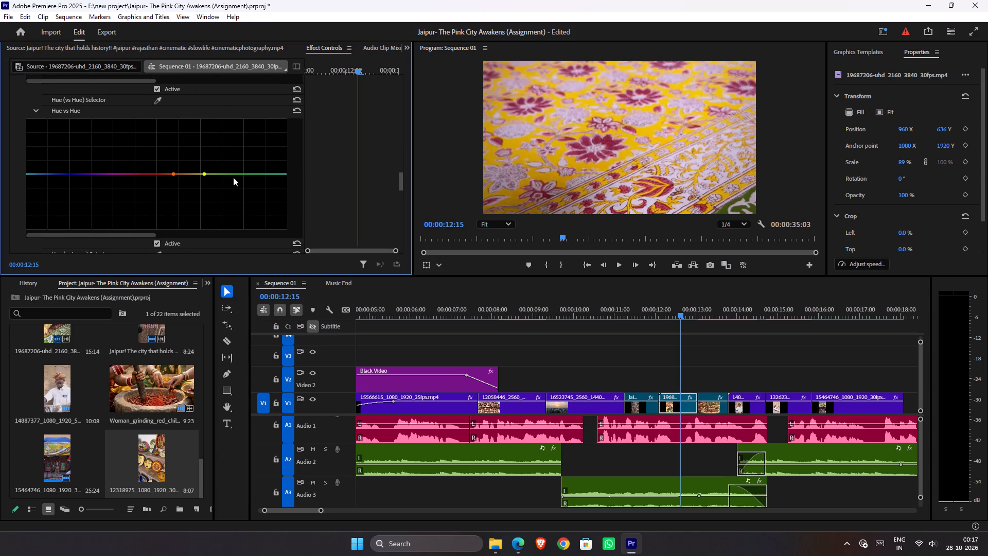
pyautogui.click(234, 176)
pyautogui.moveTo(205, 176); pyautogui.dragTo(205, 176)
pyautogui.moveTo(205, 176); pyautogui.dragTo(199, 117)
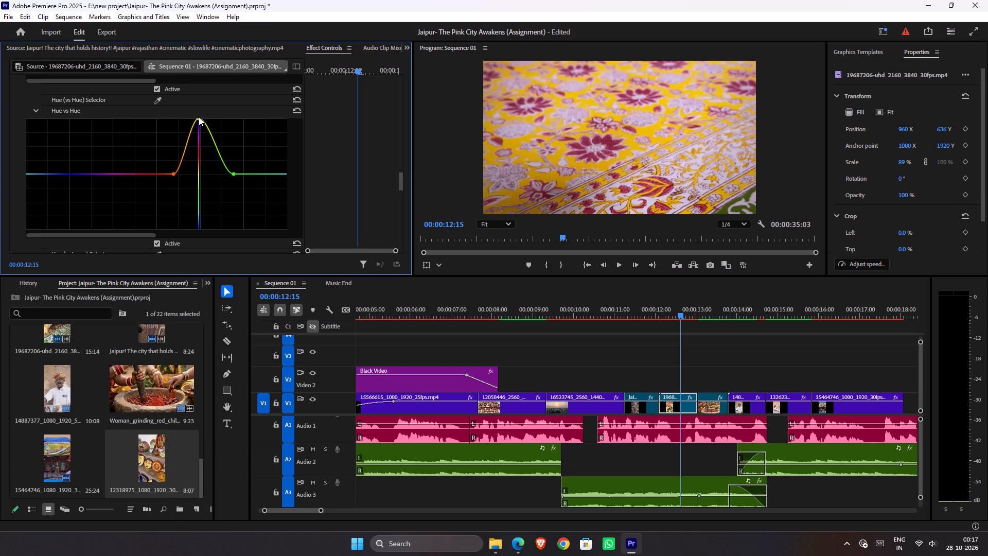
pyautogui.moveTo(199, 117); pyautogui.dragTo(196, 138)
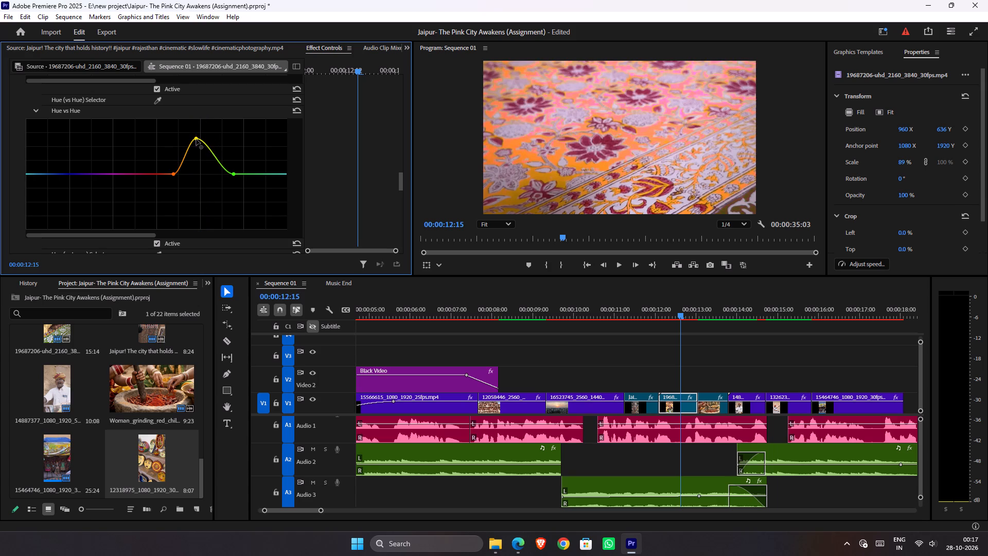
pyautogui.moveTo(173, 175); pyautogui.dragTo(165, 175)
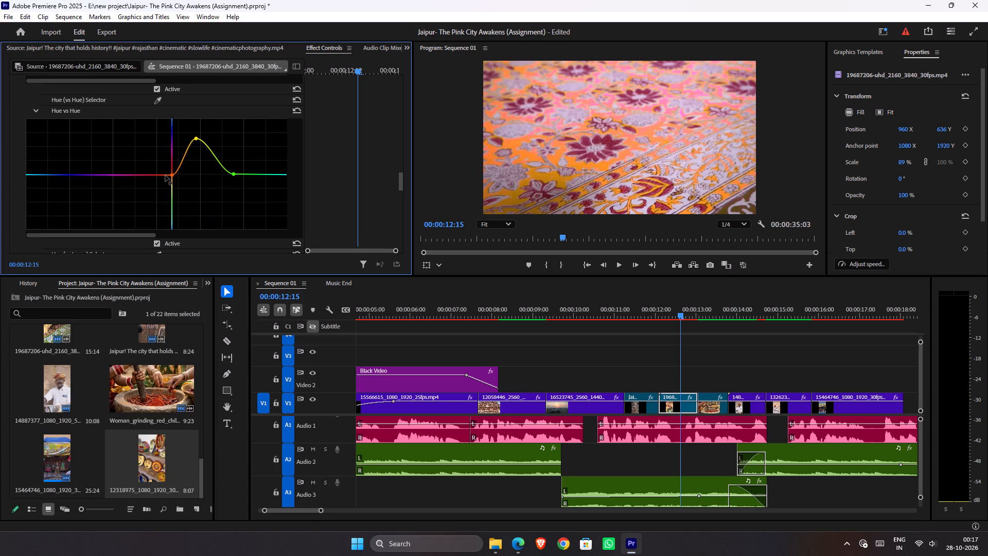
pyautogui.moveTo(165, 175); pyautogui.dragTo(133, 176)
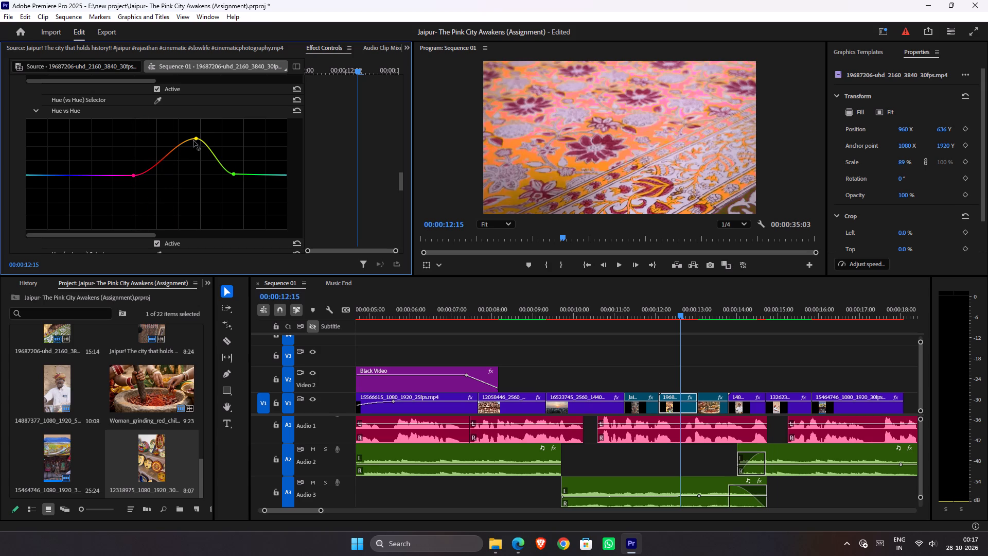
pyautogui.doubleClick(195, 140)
# Collapse the fabric clip's Lumetri Color effect settings.
pyautogui.scroll(-1, 203, 155)
pyautogui.scroll(5, 203, 155)
pyautogui.scroll(-1, 203, 154)
pyautogui.scroll(4, 205, 150)
pyautogui.scroll(-1, 205, 150)
pyautogui.scroll(2, 205, 150)
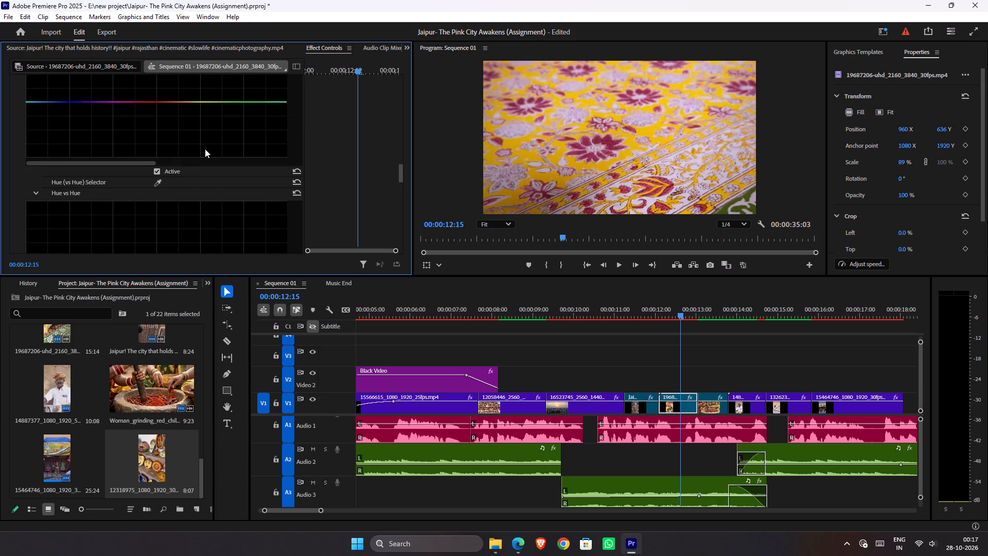
pyautogui.scroll(18, 206, 141)
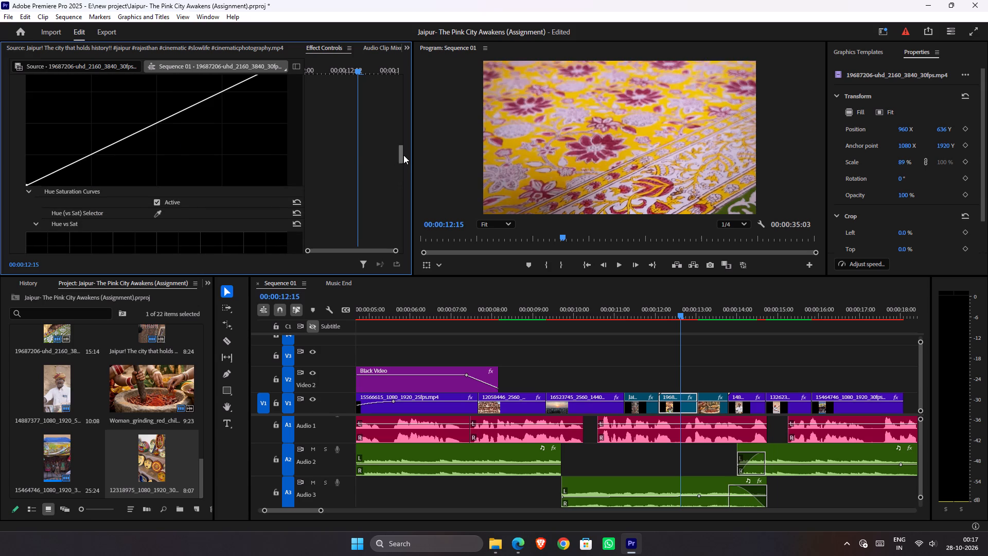
pyautogui.click(403, 155)
pyautogui.moveTo(399, 155); pyautogui.dragTo(389, 91)
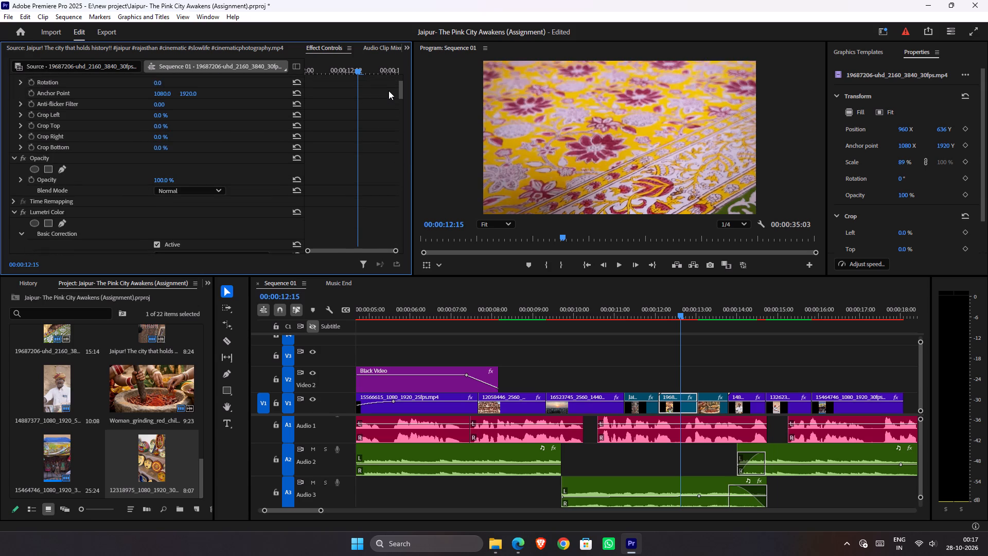
pyautogui.moveTo(389, 91); pyautogui.dragTo(383, 100)
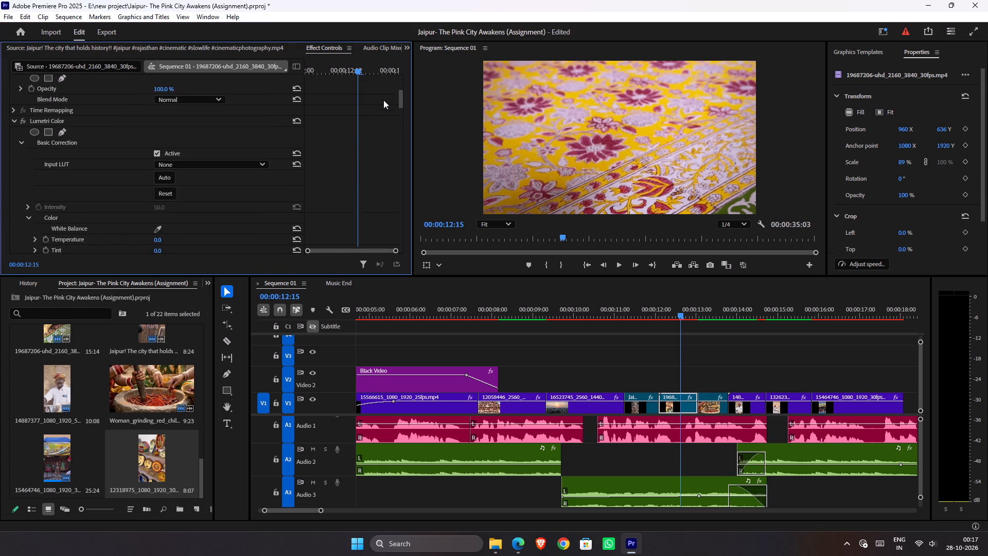
pyautogui.moveTo(383, 100); pyautogui.dragTo(383, 96)
pyautogui.click(11, 162)
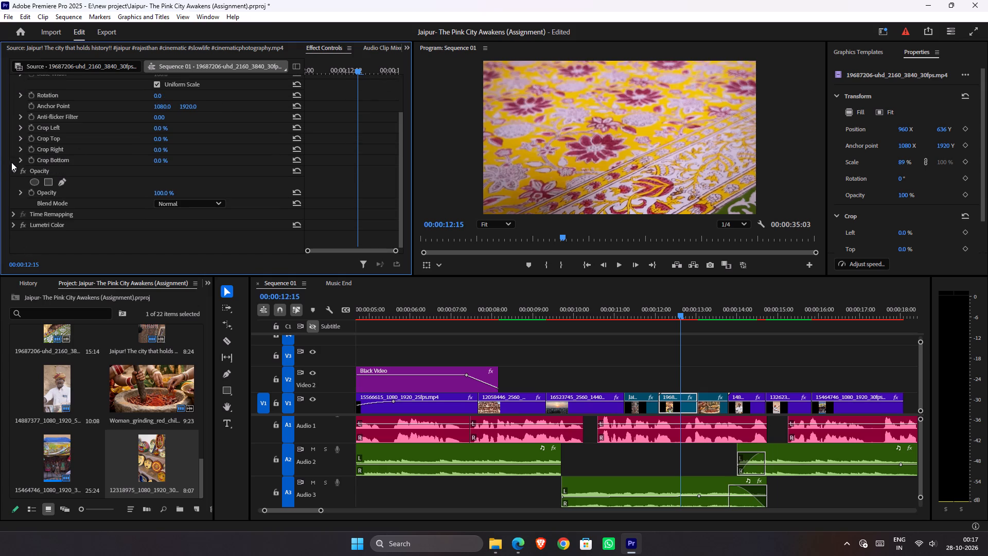
# Select the sunset city clip and set its Lumetri Color Exposure to -1.8.
pyautogui.moveTo(629, 312); pyautogui.dragTo(617, 312)
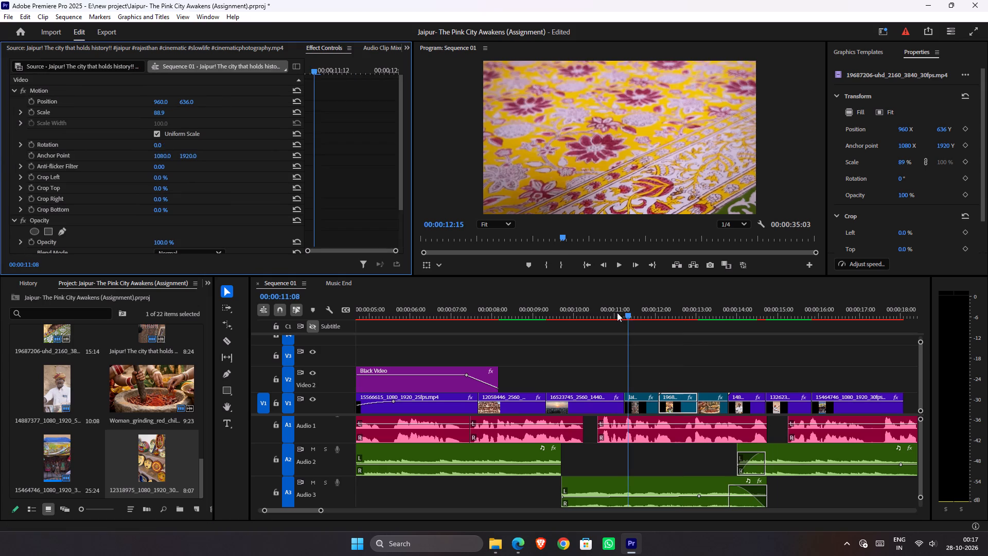
pyautogui.moveTo(617, 312); pyautogui.dragTo(613, 313)
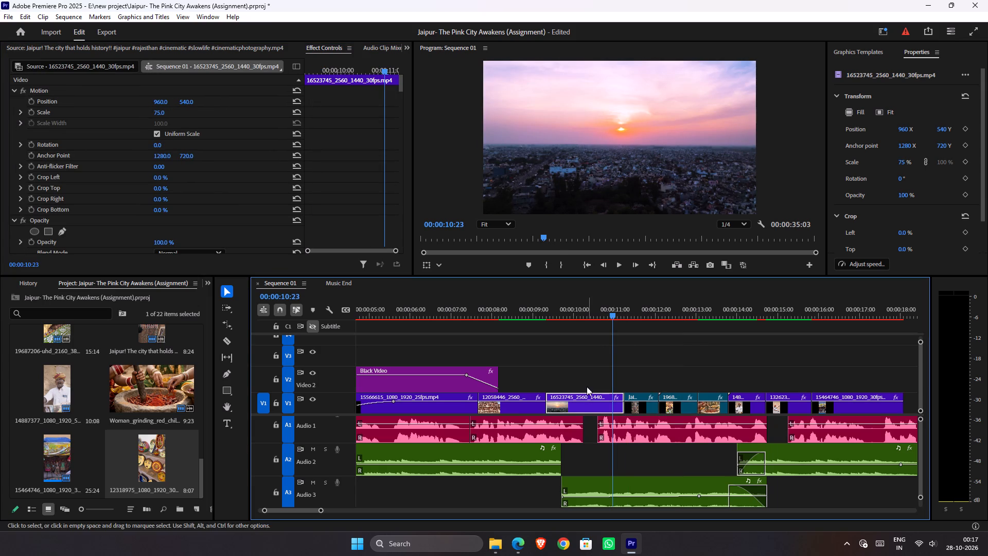
pyautogui.click(581, 409)
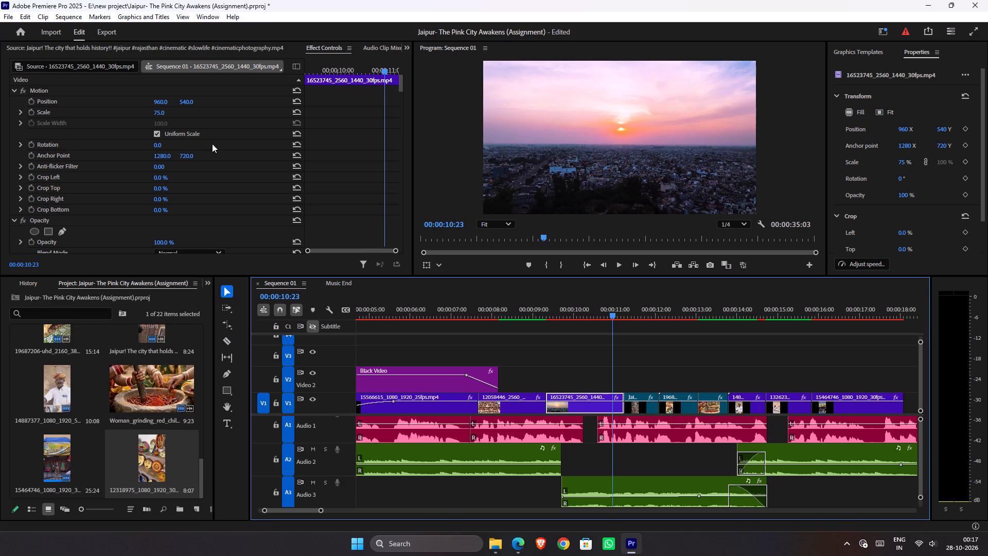
pyautogui.scroll(-7, 166, 190)
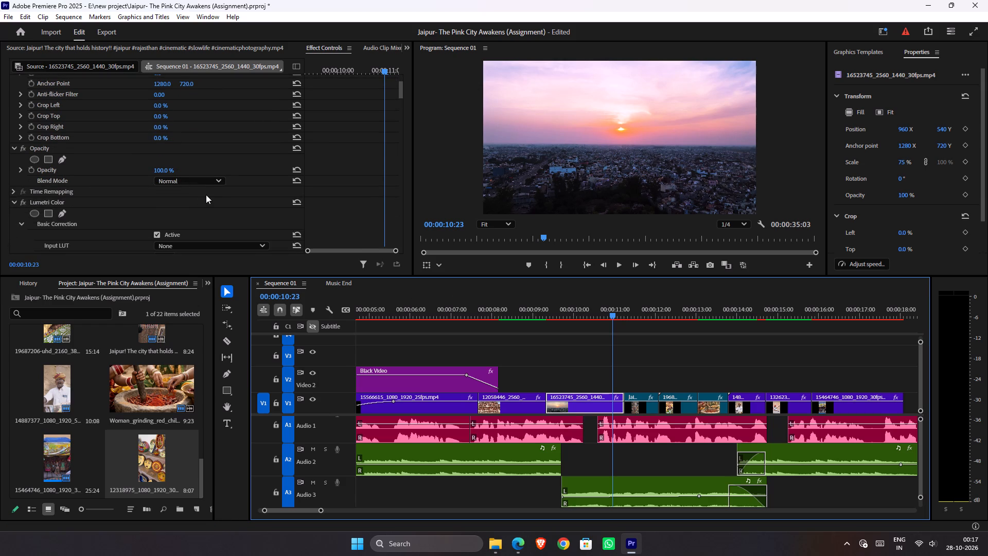
pyautogui.scroll(-10, 203, 186)
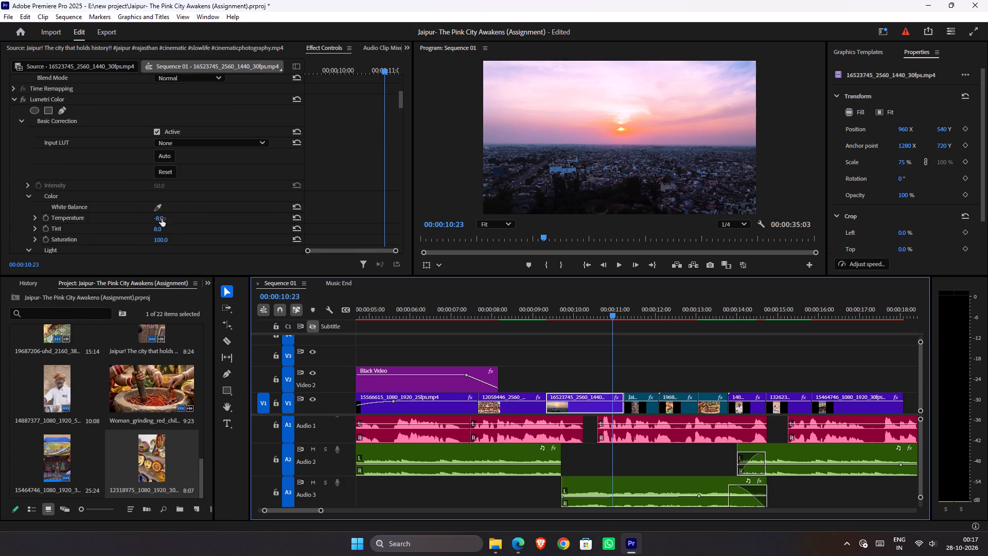
pyautogui.scroll(-7, 161, 227)
pyautogui.moveTo(155, 188); pyautogui.dragTo(141, 189)
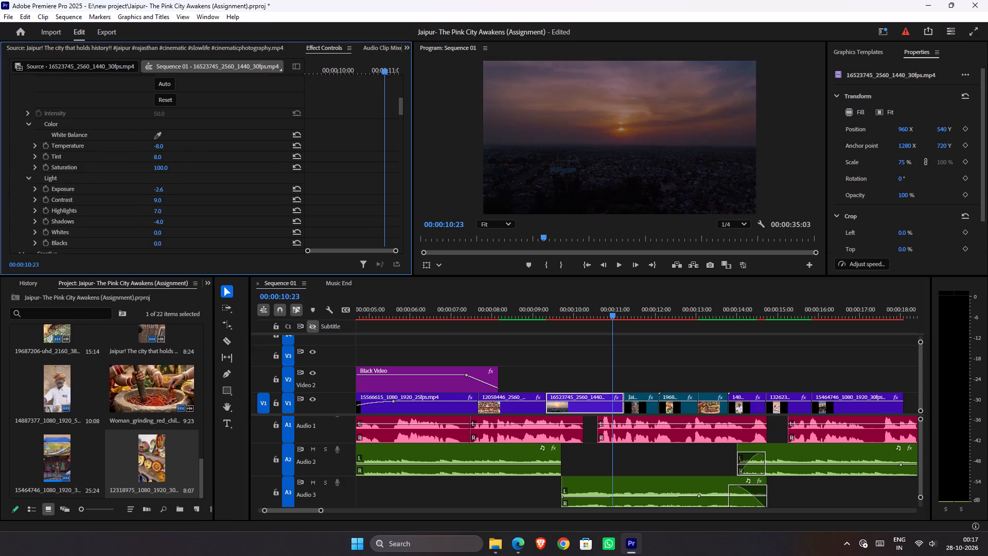
pyautogui.moveTo(141, 189); pyautogui.dragTo(149, 190)
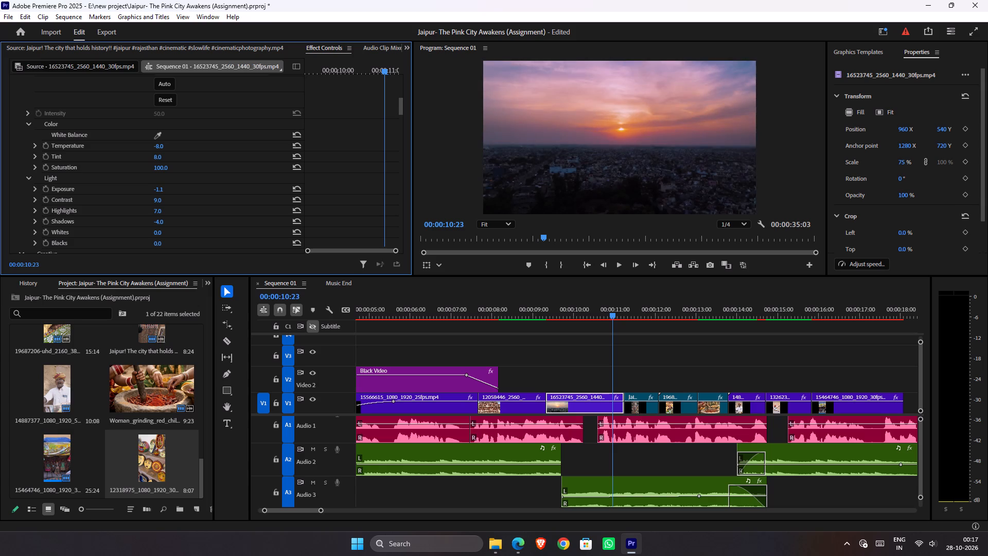
pyautogui.moveTo(149, 190); pyautogui.dragTo(145, 191)
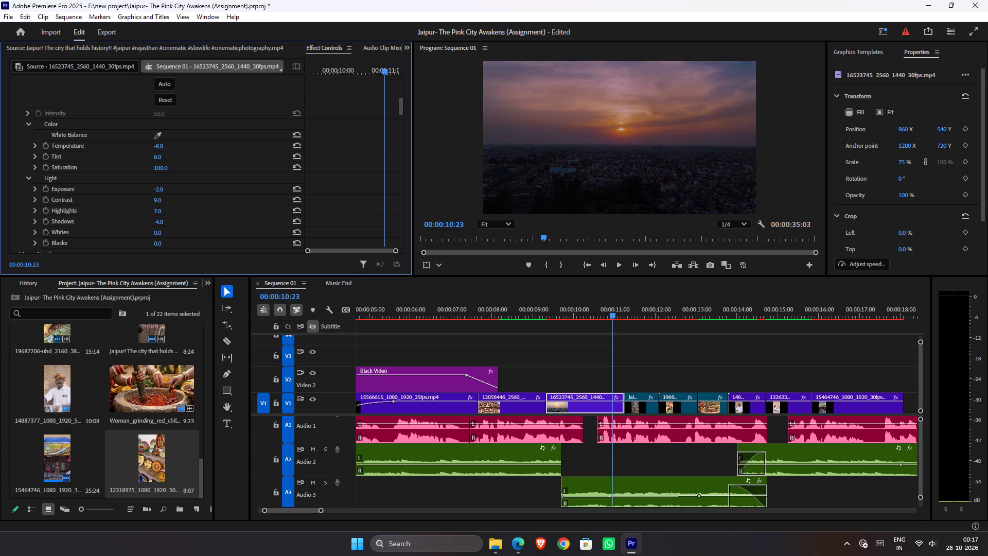
pyautogui.moveTo(145, 191); pyautogui.dragTo(147, 192)
pyautogui.moveTo(147, 192); pyautogui.dragTo(149, 192)
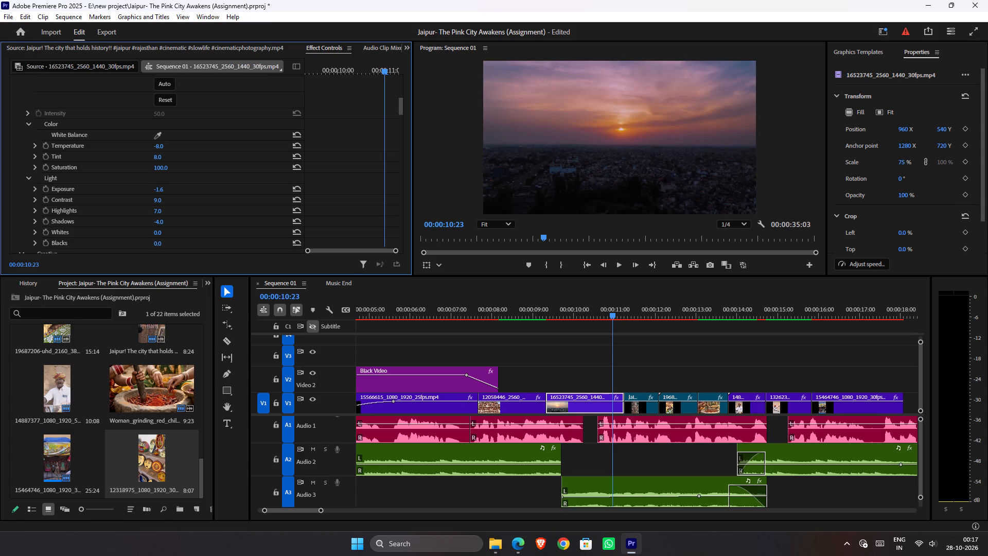
pyautogui.moveTo(149, 192); pyautogui.dragTo(148, 192)
# Start Exposure keyframing on the sunset clip with a keyframe at its first frame, 00:00:09:08.
pyautogui.moveTo(542, 312); pyautogui.dragTo(548, 318)
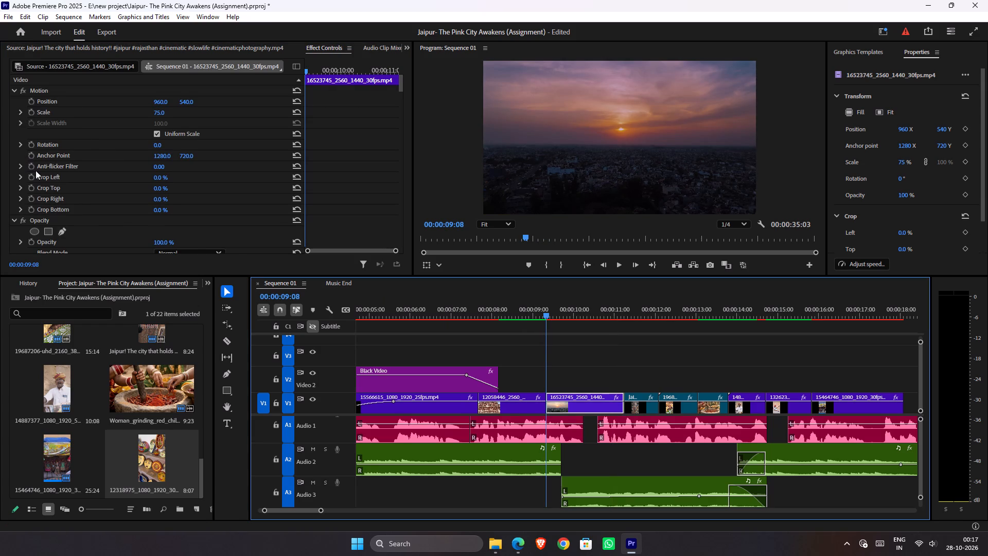
pyautogui.scroll(-18, 44, 183)
pyautogui.scroll(1, 54, 177)
pyautogui.scroll(-5, 54, 177)
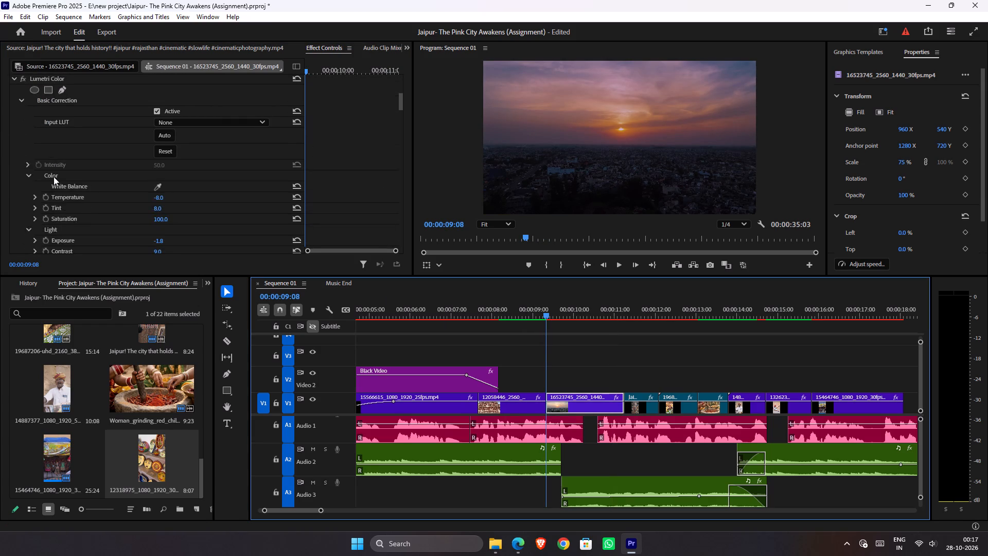
pyautogui.scroll(-3, 54, 177)
pyautogui.click(46, 179)
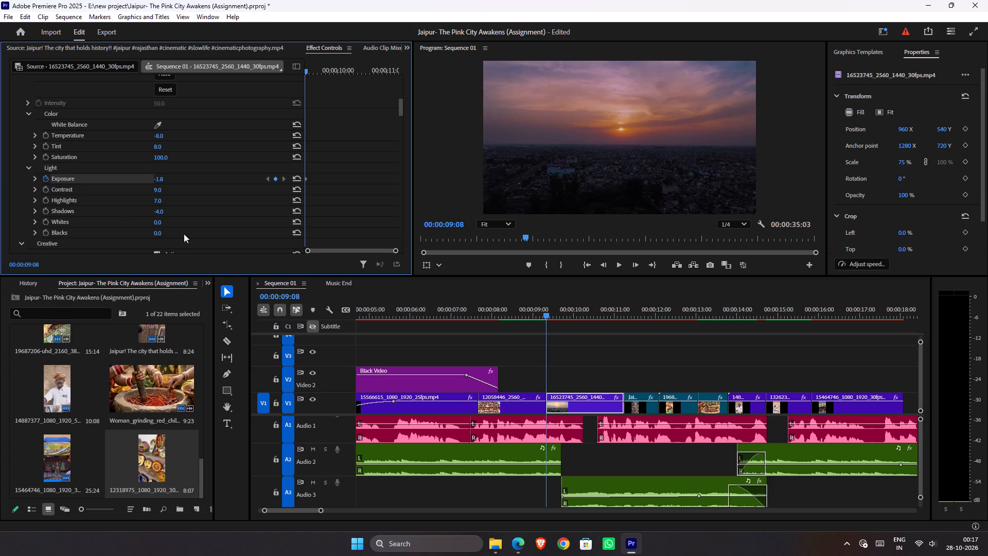
# Add a second Exposure keyframe of -0.9 to the sunset clip at 00:00:10:12.
pyautogui.moveTo(560, 315); pyautogui.dragTo(615, 321)
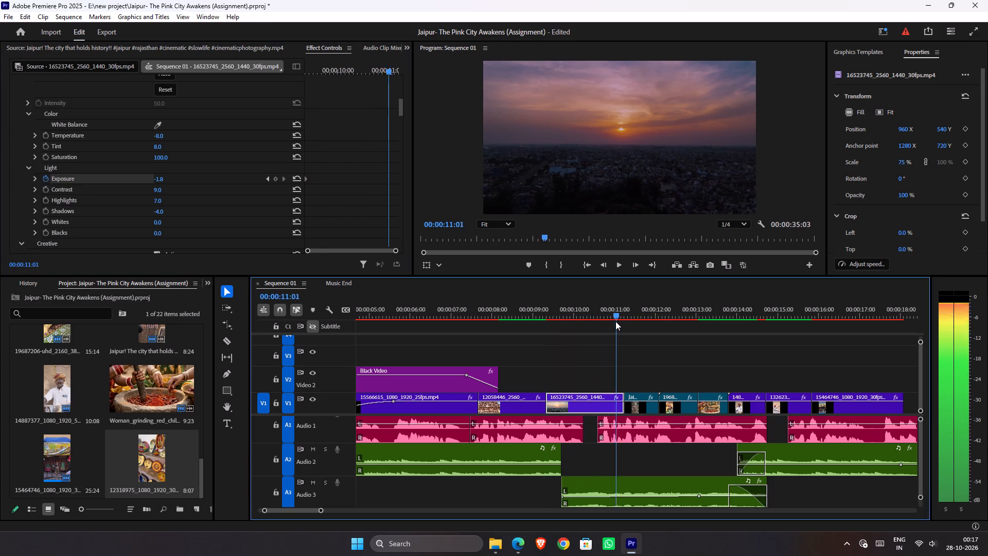
pyautogui.moveTo(615, 321); pyautogui.dragTo(596, 318)
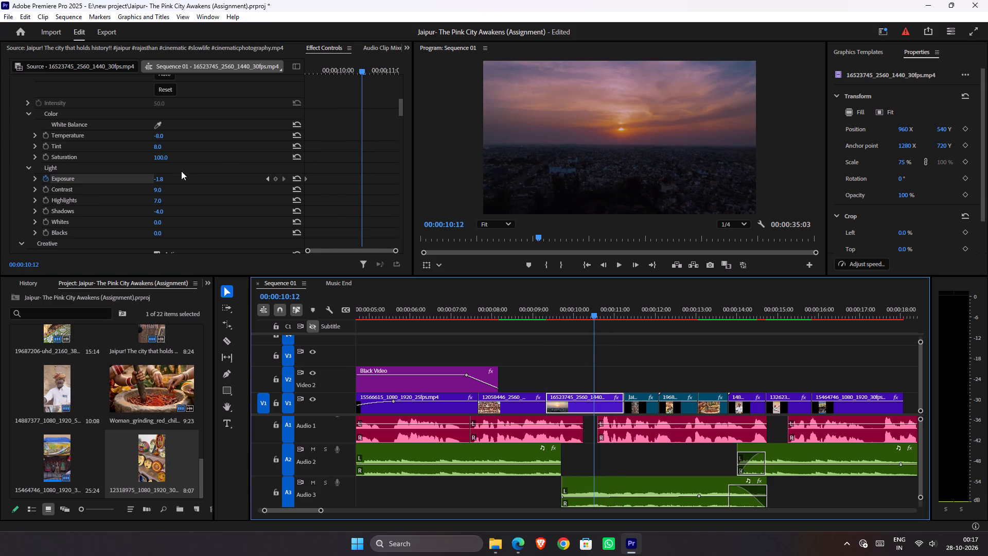
pyautogui.moveTo(156, 176); pyautogui.dragTo(166, 178)
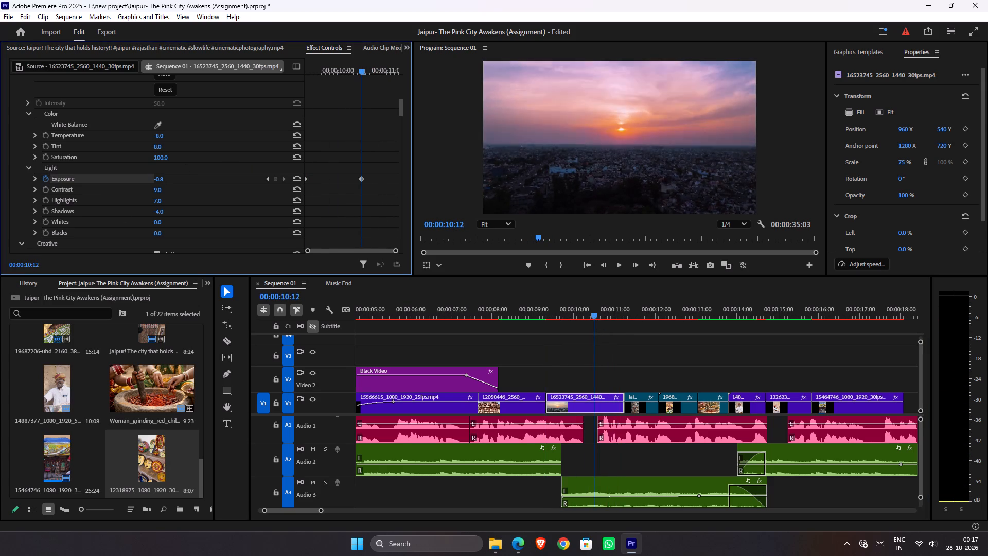
pyautogui.moveTo(166, 178); pyautogui.dragTo(168, 181)
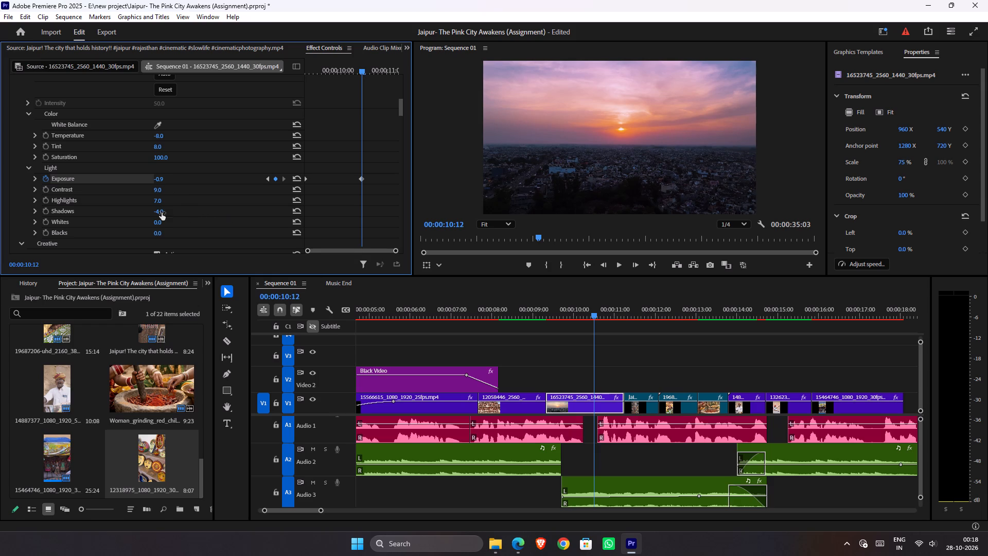
# Set the sunset clip's Lumetri Color Contrast to -97.0.
pyautogui.moveTo(157, 188); pyautogui.dragTo(111, 199)
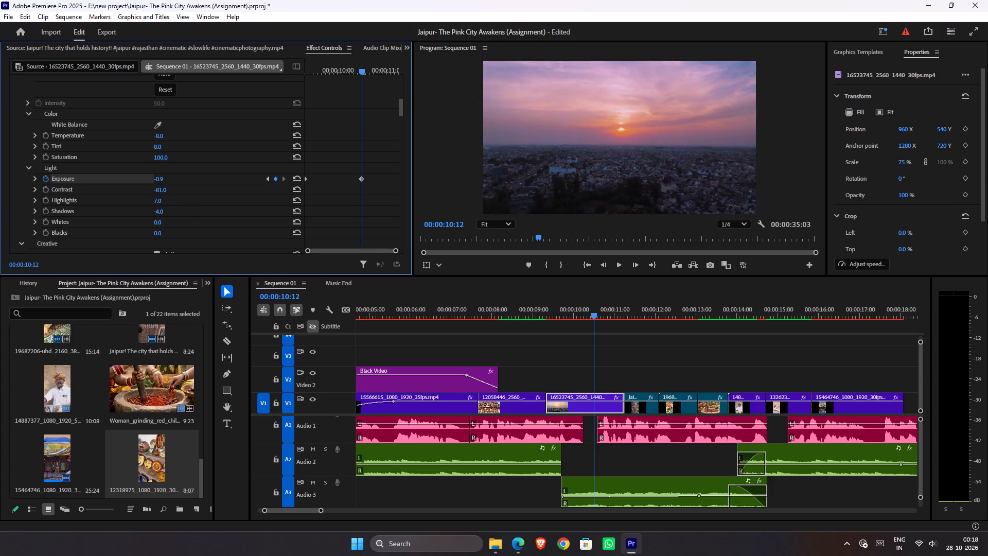
pyautogui.moveTo(111, 199); pyautogui.dragTo(101, 208)
pyautogui.moveTo(101, 208); pyautogui.dragTo(103, 208)
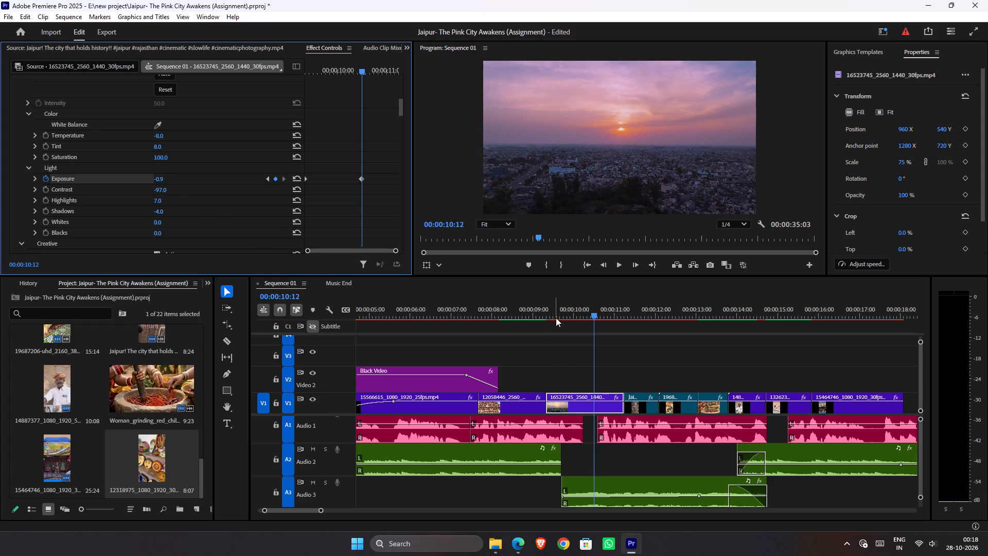
# Play the sequence from before the sunset clip into the fabric clip to review the exposure change.
pyautogui.moveTo(556, 316); pyautogui.dragTo(510, 316)
pyautogui.press('space')
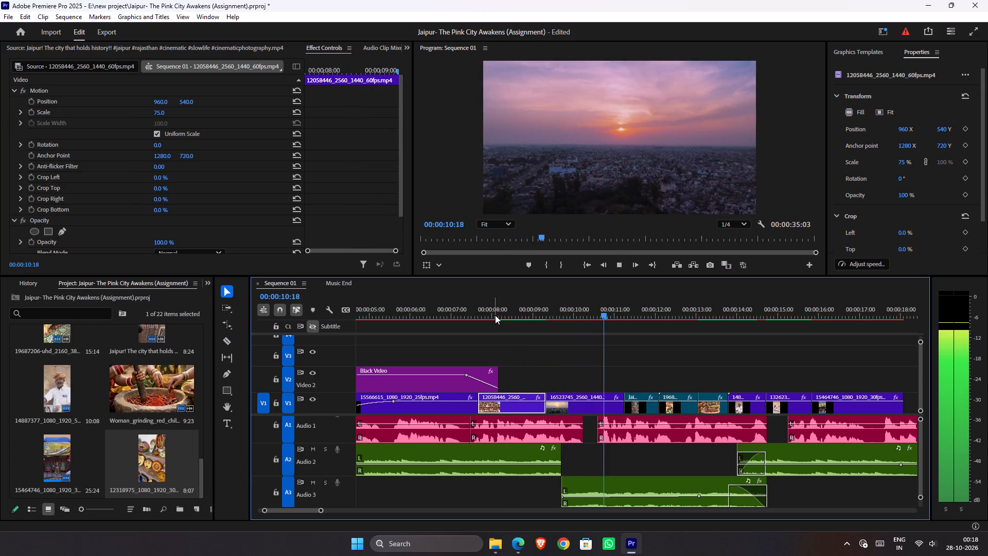
pyautogui.press('space')
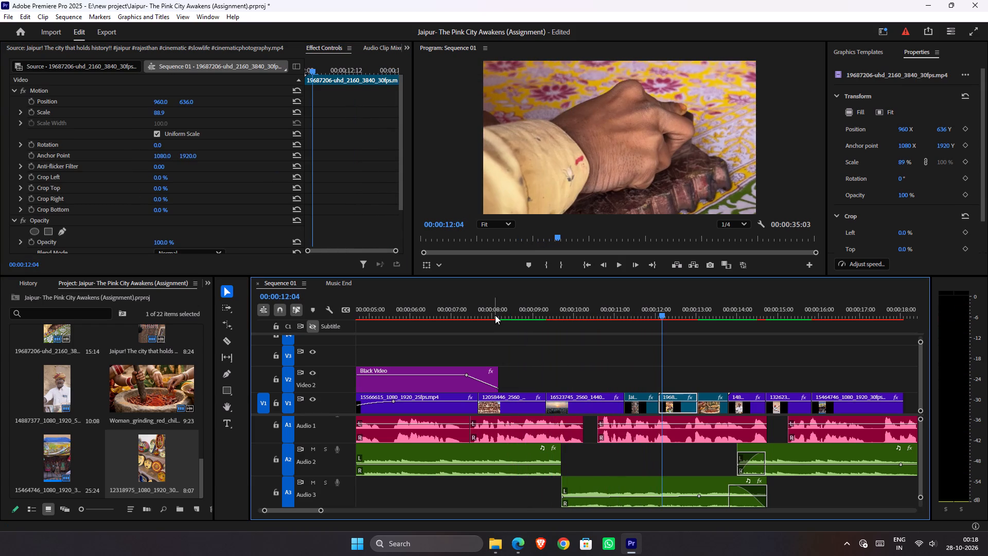
# Set the Exposure keyframe at the sunset clip's first frame, 00:00:09:08, to -3.5.
pyautogui.click(585, 303)
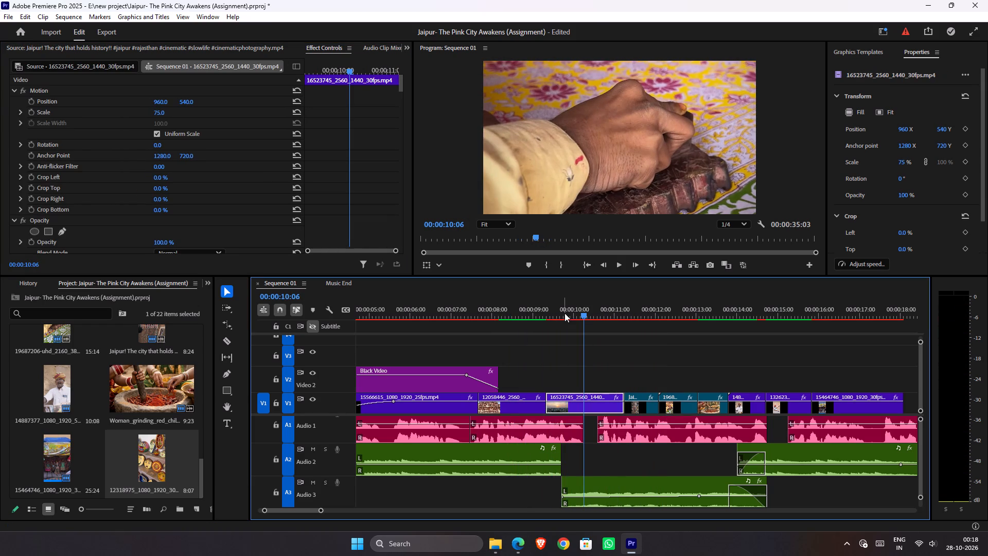
pyautogui.scroll(-15, 183, 149)
pyautogui.scroll(1, 193, 176)
pyautogui.scroll(-4, 193, 176)
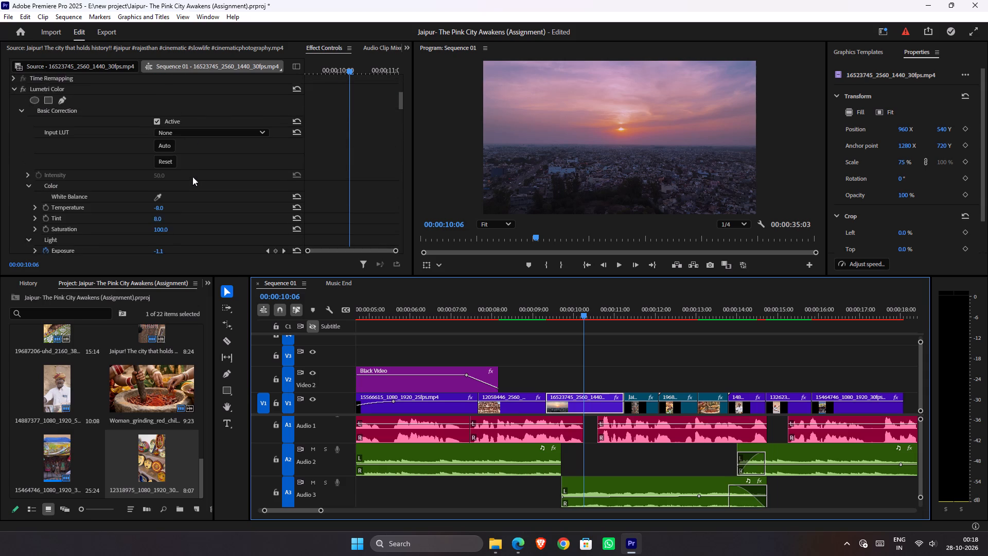
pyautogui.scroll(-8, 191, 176)
pyautogui.click(266, 165)
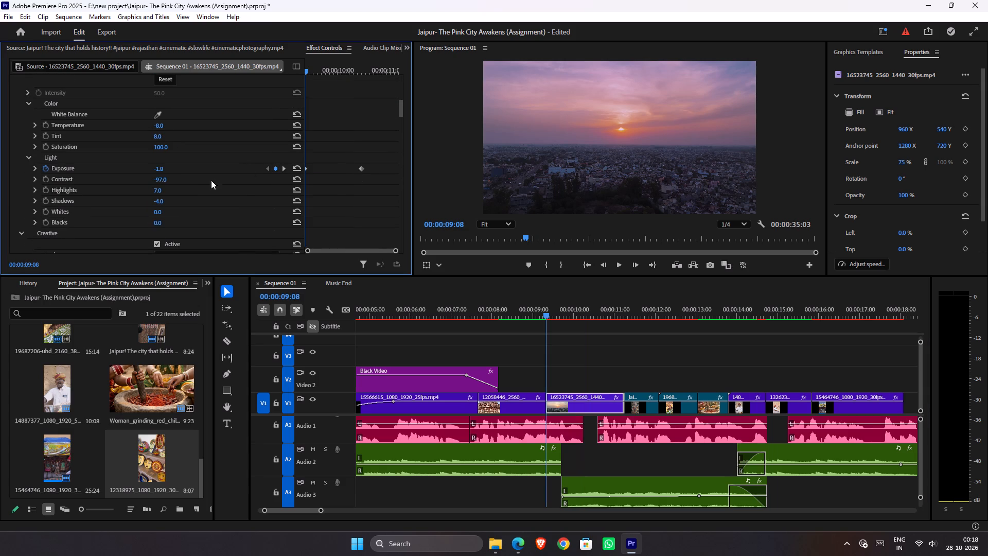
pyautogui.moveTo(156, 169); pyautogui.dragTo(133, 169)
# Play the sunset clip's exposure fade from the palace facade clip and on through to the puppet clip.
pyautogui.press('space')
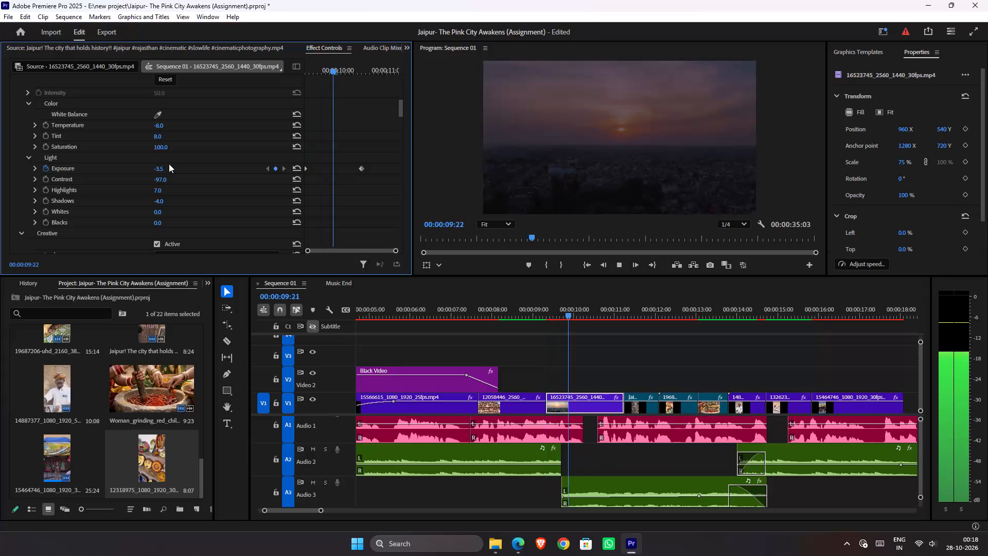
pyautogui.press('space')
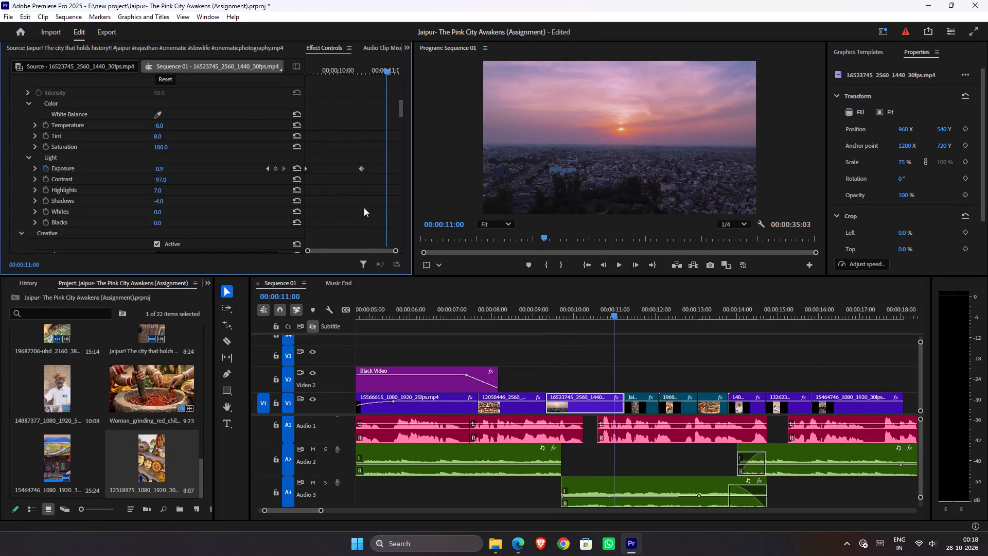
pyautogui.click(508, 315)
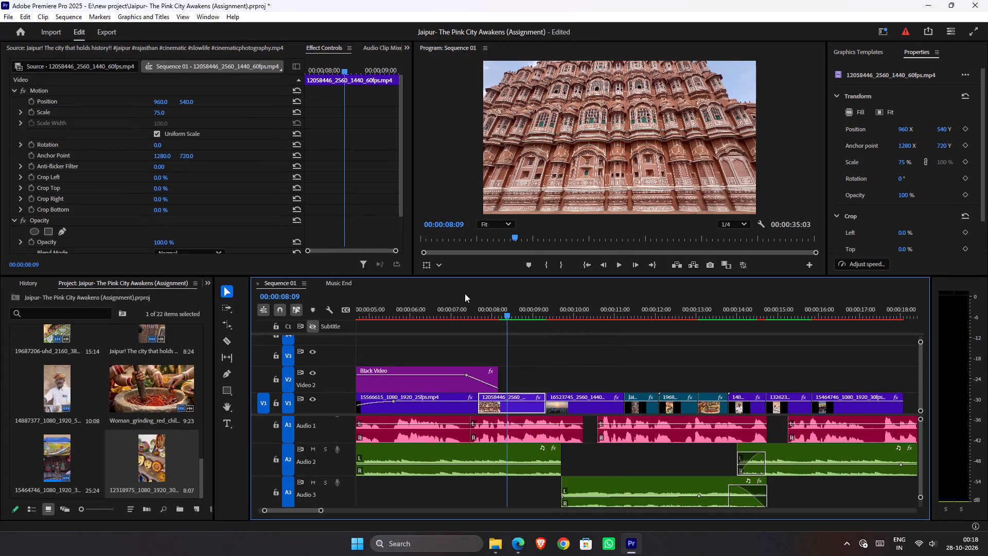
pyautogui.press('space')
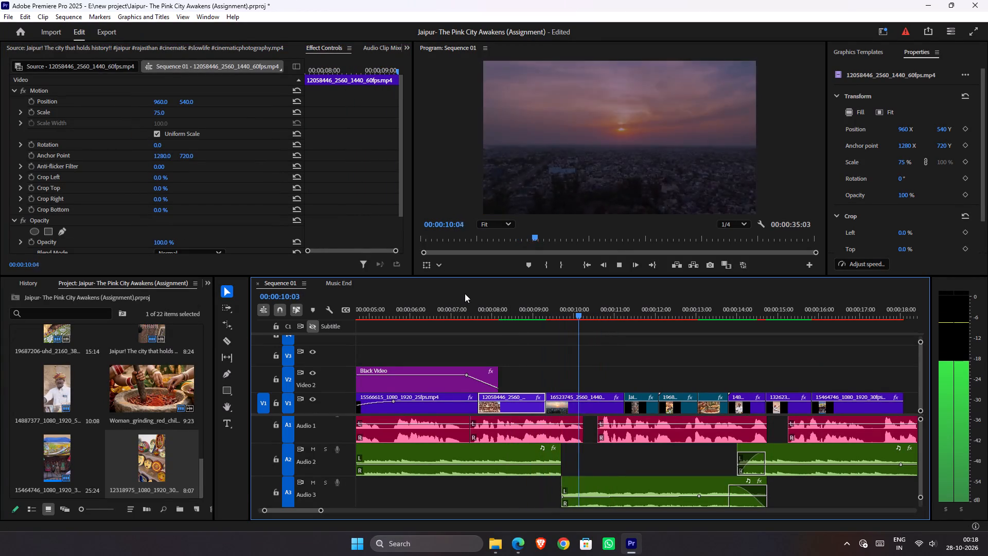
pyautogui.press('space')
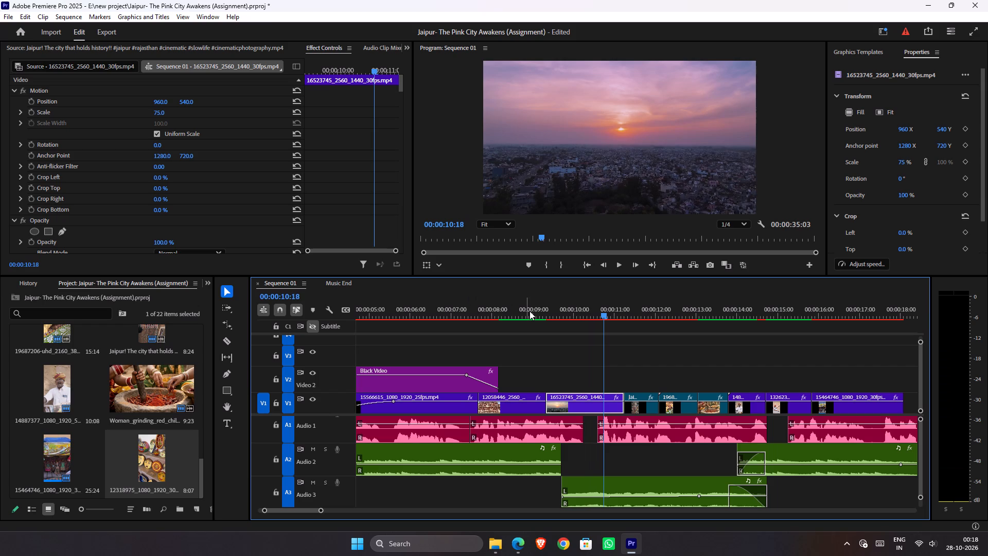
pyautogui.click(530, 311)
pyautogui.press('space')
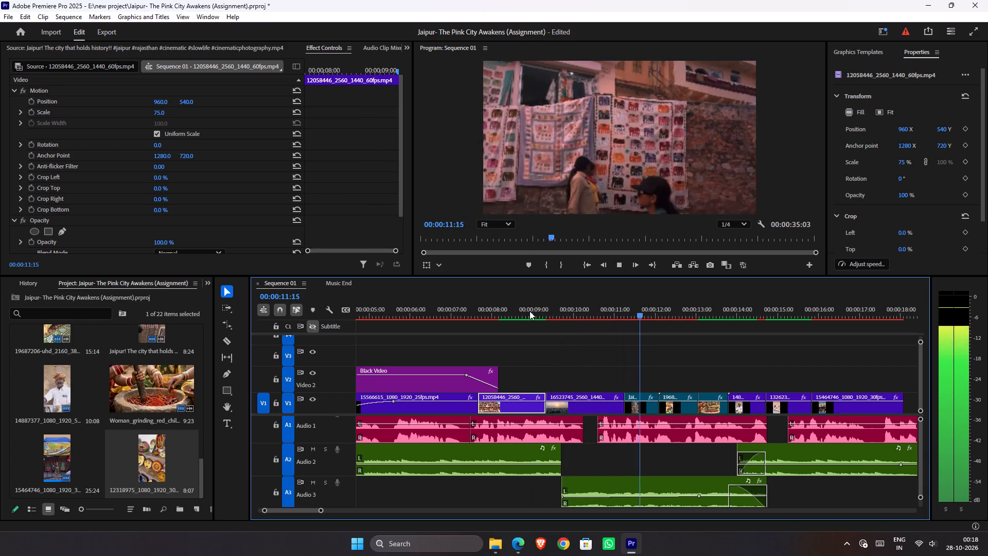
pyautogui.press('space')
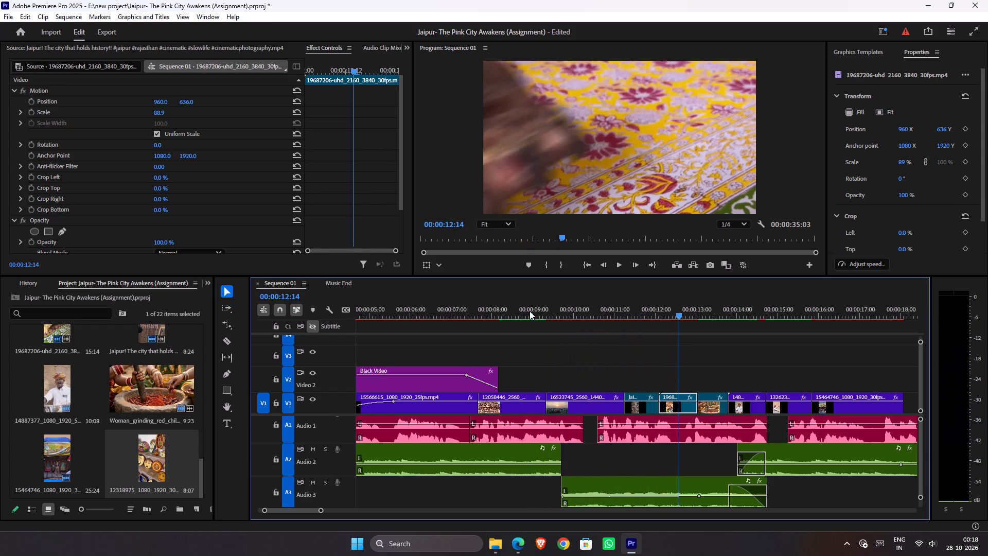
pyautogui.press('space')
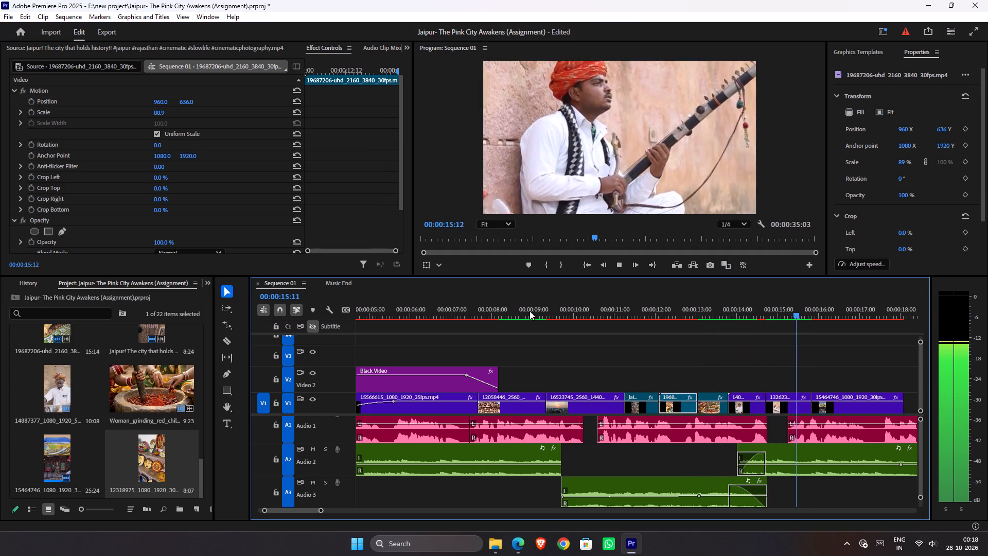
pyautogui.press('space')
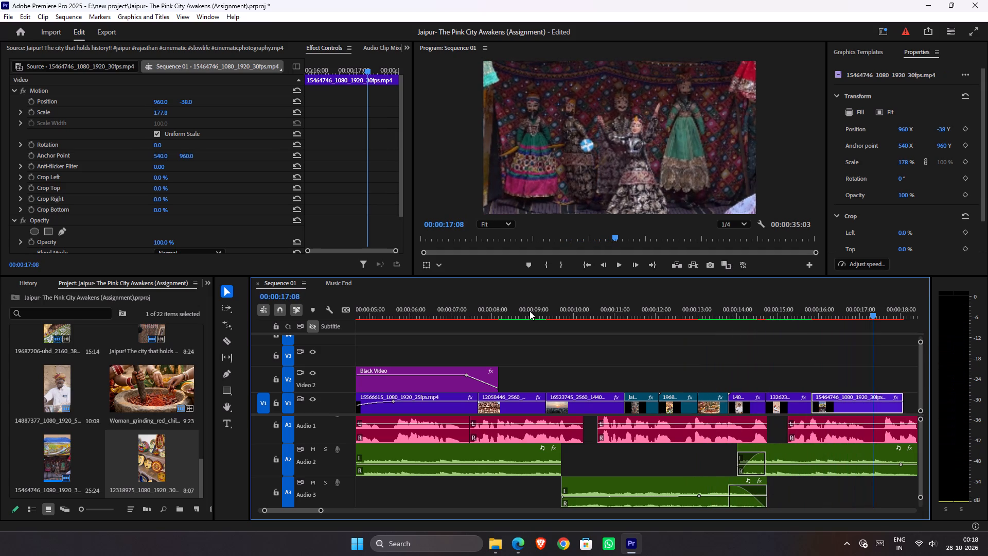
# Replay the cut from the palace facade clip into the sunset clip to check its timing against the voiceover.
pyautogui.moveTo(543, 315); pyautogui.dragTo(534, 314)
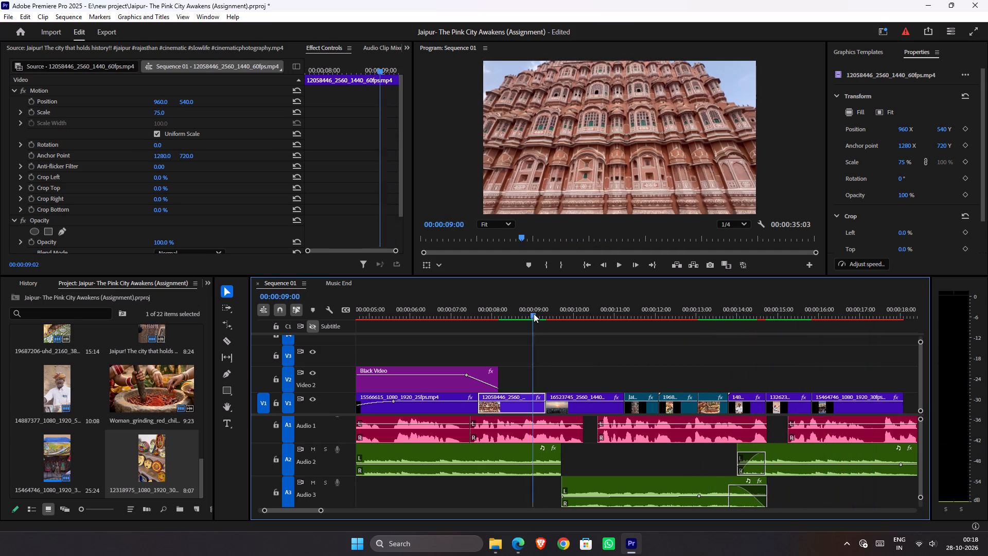
pyautogui.moveTo(534, 314); pyautogui.dragTo(456, 306)
pyautogui.press('space')
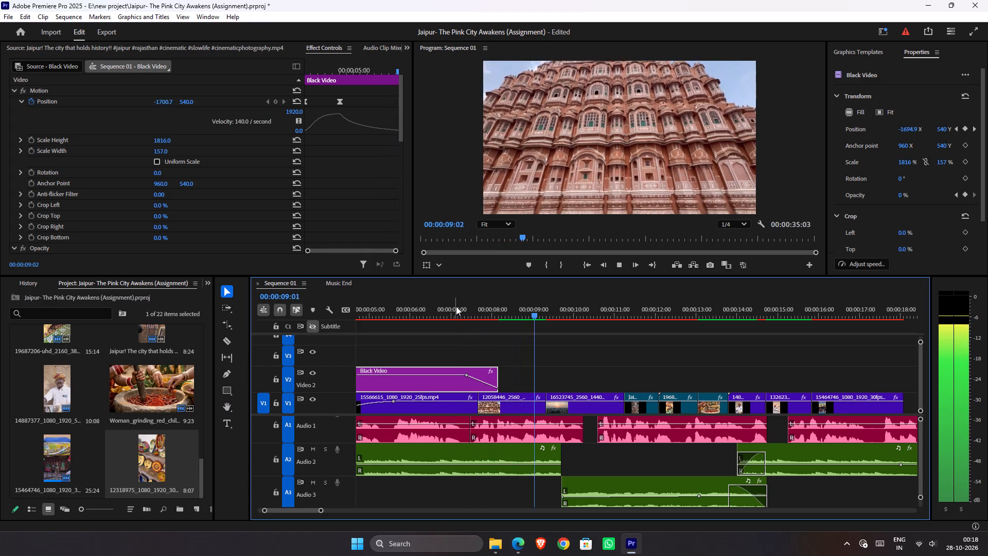
pyautogui.press('space')
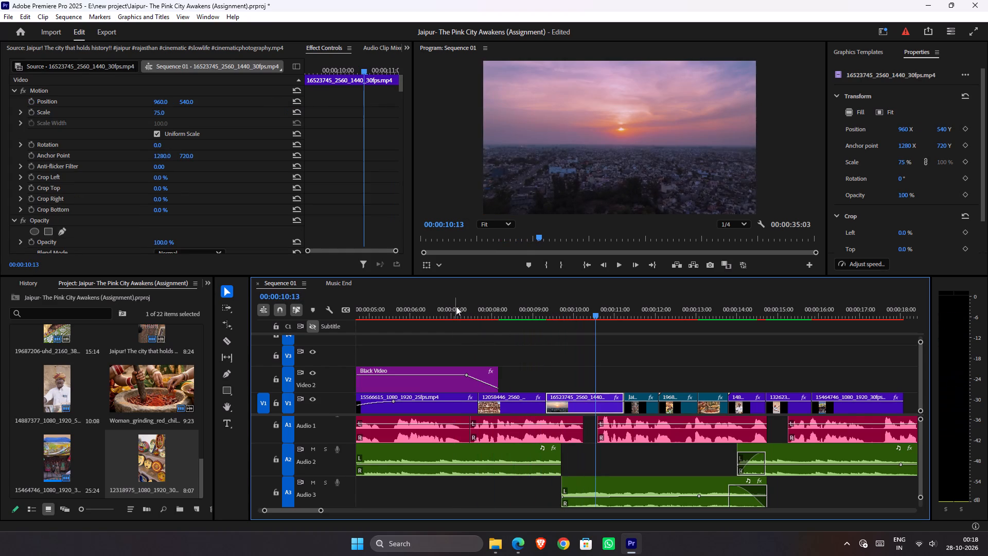
pyautogui.moveTo(567, 319); pyautogui.dragTo(550, 321)
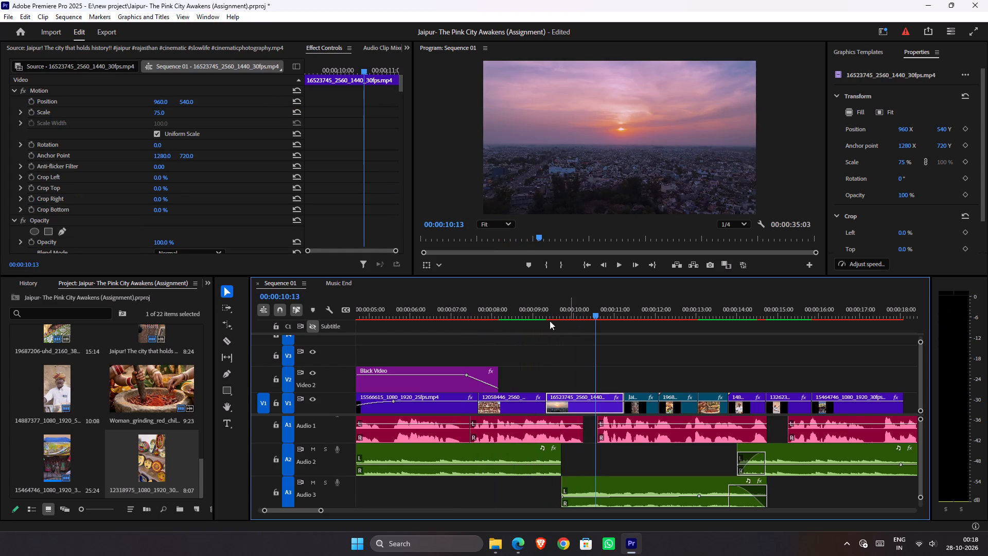
pyautogui.moveTo(550, 321); pyautogui.dragTo(538, 322)
pyautogui.click(537, 317)
pyautogui.press('space')
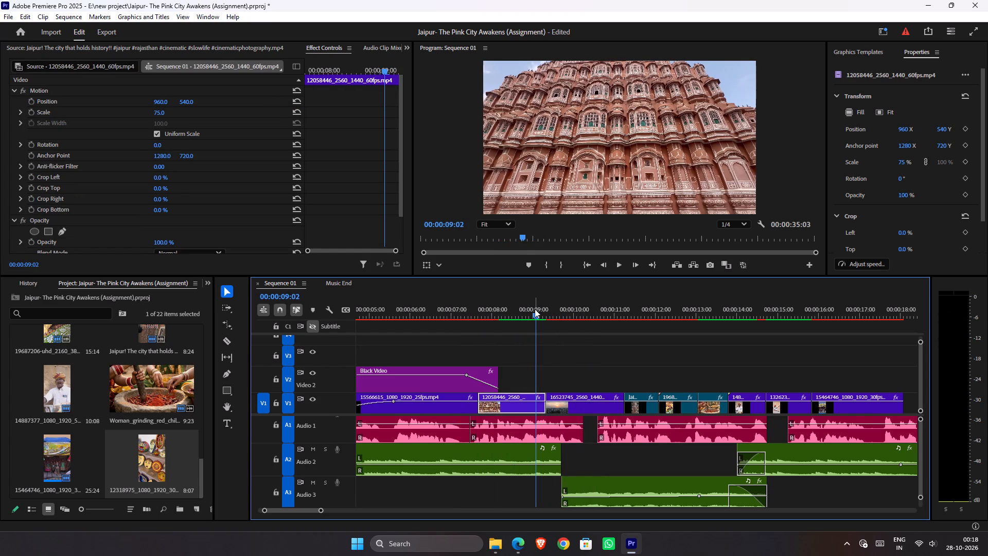
pyautogui.press('space')
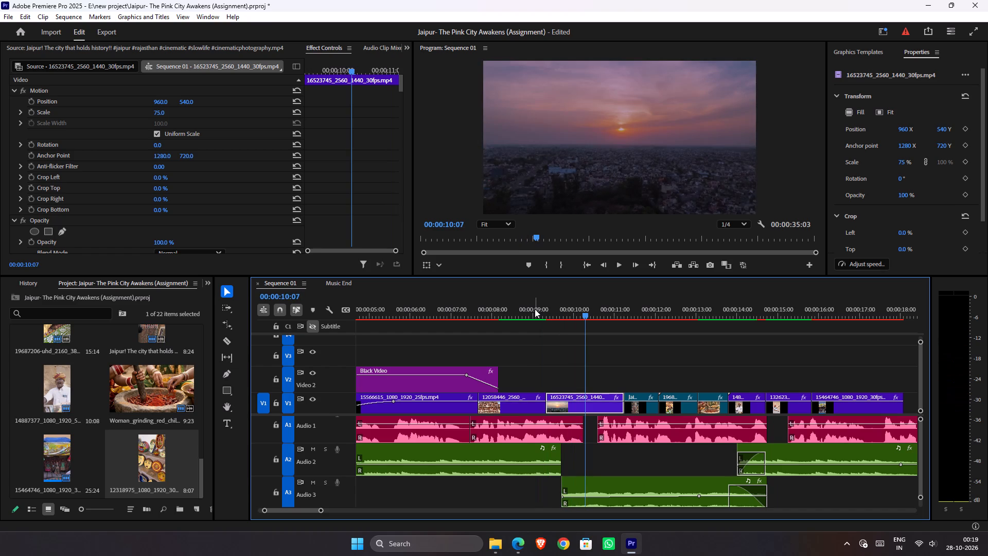
pyautogui.moveTo(534, 308); pyautogui.dragTo(529, 316)
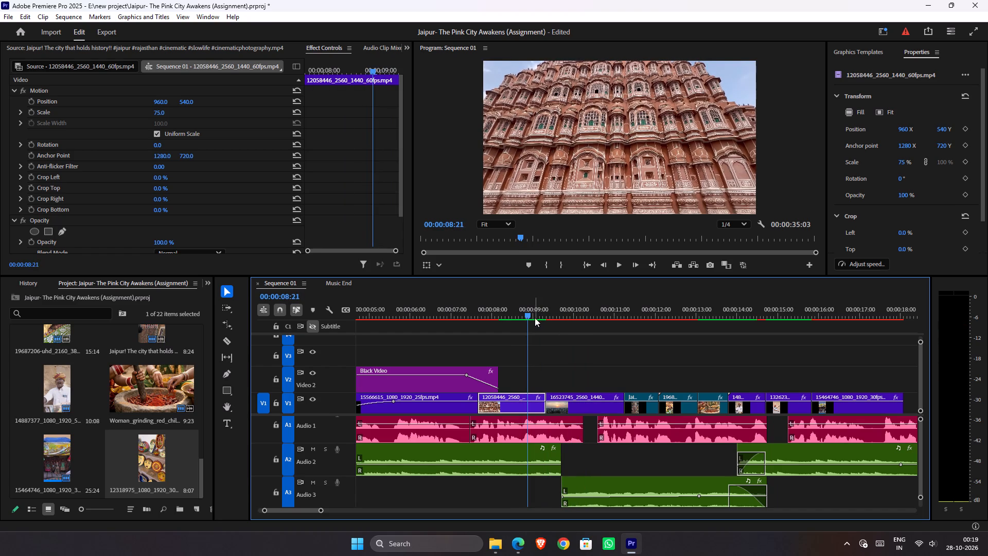
# Move the sunset and fabric clips together later on V1, overwriting the block-printing clip, so the fabric clip ends at the chili-grinding clip.
pyautogui.moveTo(586, 408); pyautogui.dragTo(609, 377)
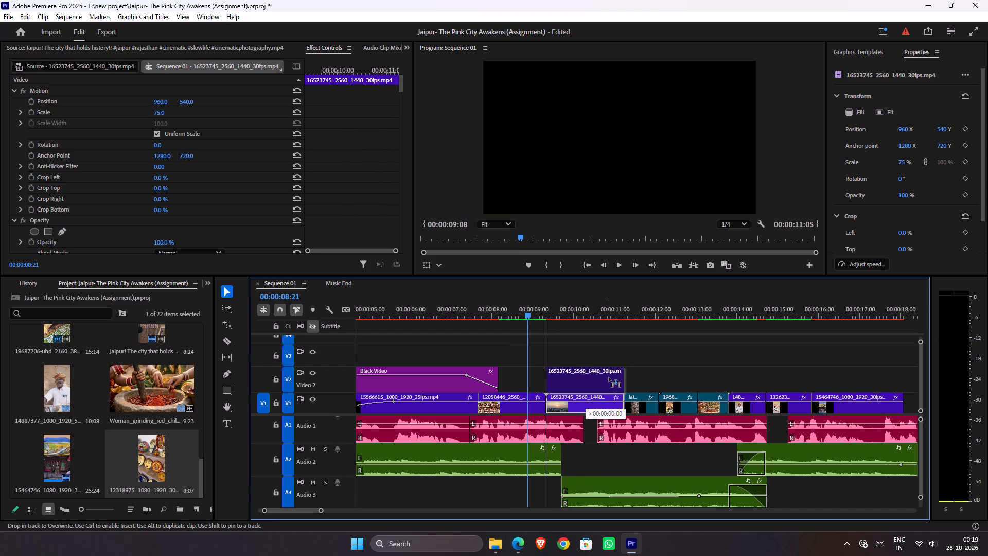
pyautogui.moveTo(609, 377); pyautogui.dragTo(592, 398)
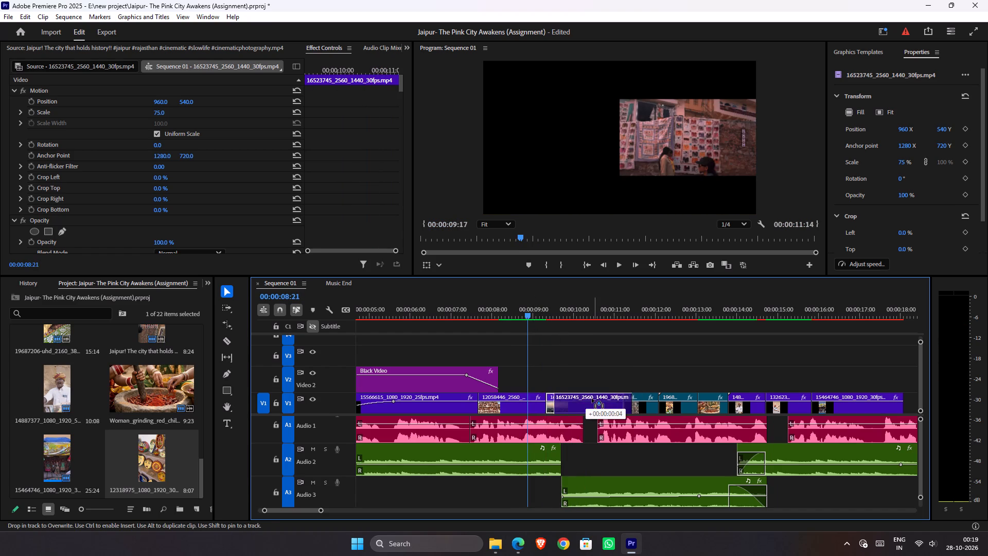
pyautogui.moveTo(592, 398); pyautogui.dragTo(584, 398)
pyautogui.moveTo(617, 374); pyautogui.dragTo(634, 405)
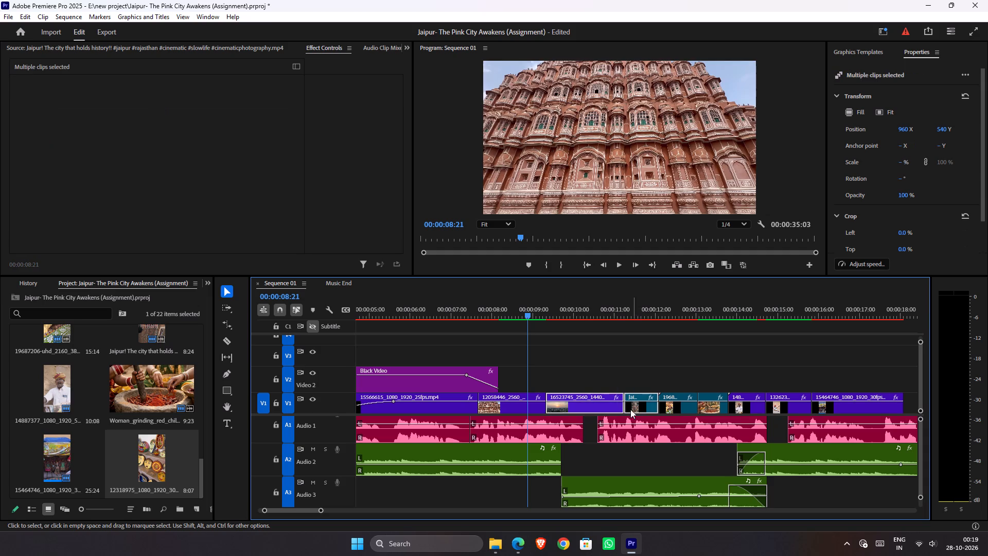
pyautogui.moveTo(612, 407); pyautogui.dragTo(641, 408)
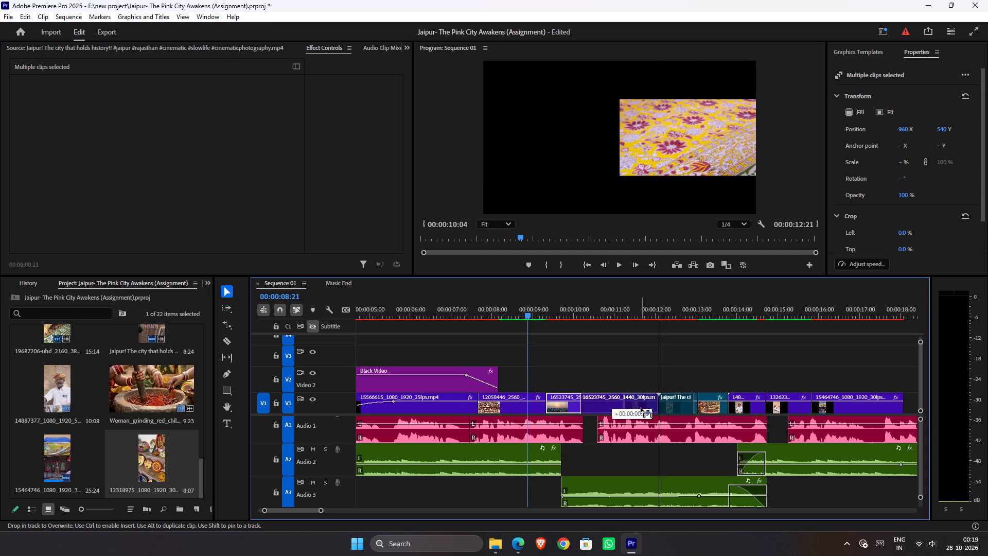
pyautogui.moveTo(641, 408); pyautogui.dragTo(657, 409)
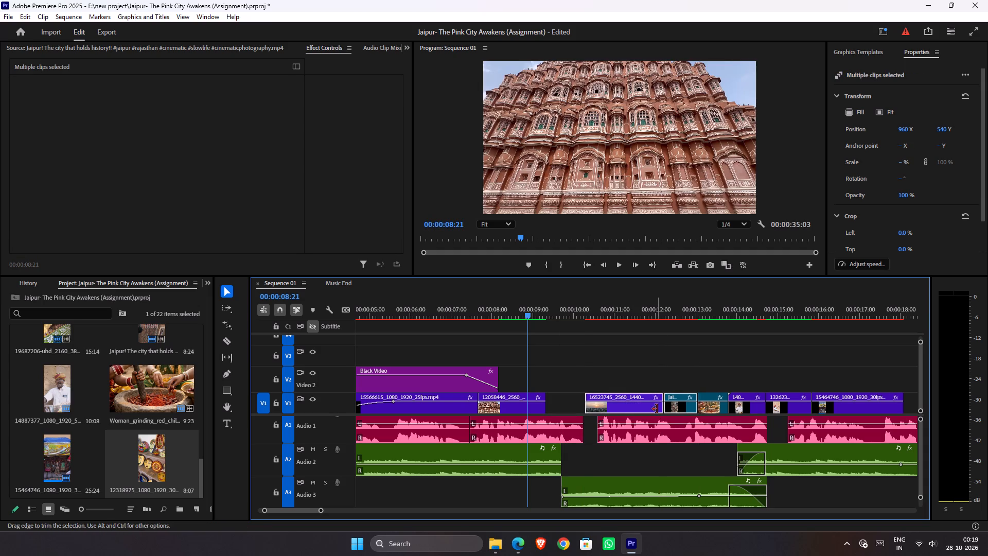
pyautogui.press('space')
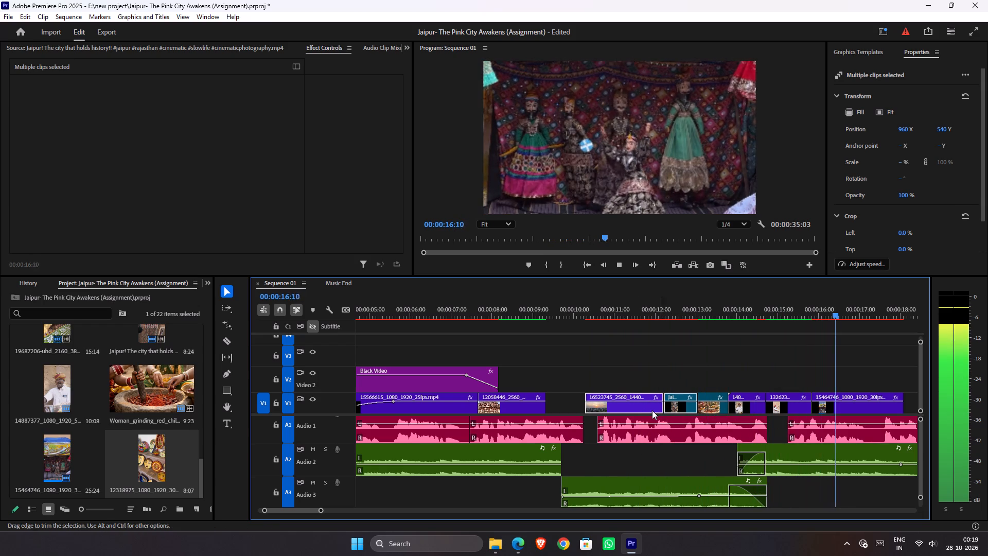
# Extend the end of the palace facade clip on V1 to close the gap before the sunset clip.
pyautogui.moveTo(530, 311); pyautogui.dragTo(477, 326)
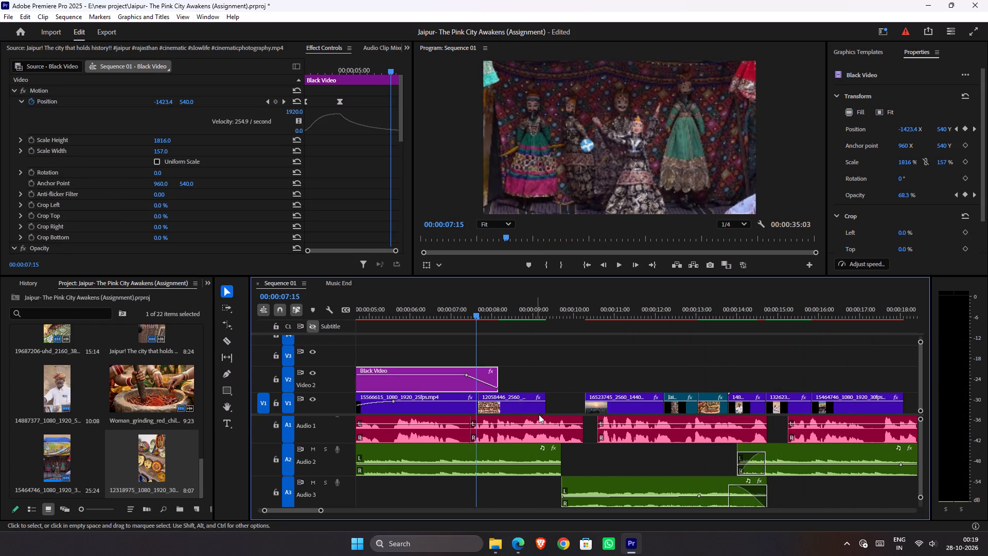
pyautogui.moveTo(546, 406); pyautogui.dragTo(588, 408)
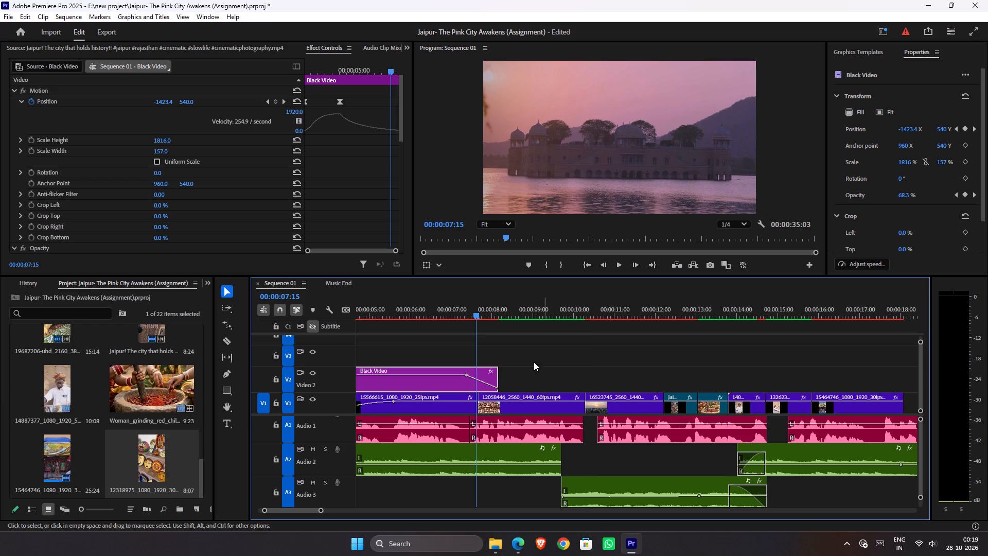
# Play the retimed section from before the palace facade clip to past the puppet clip to review the cuts.
pyautogui.moveTo(491, 309); pyautogui.dragTo(464, 310)
pyautogui.press('space')
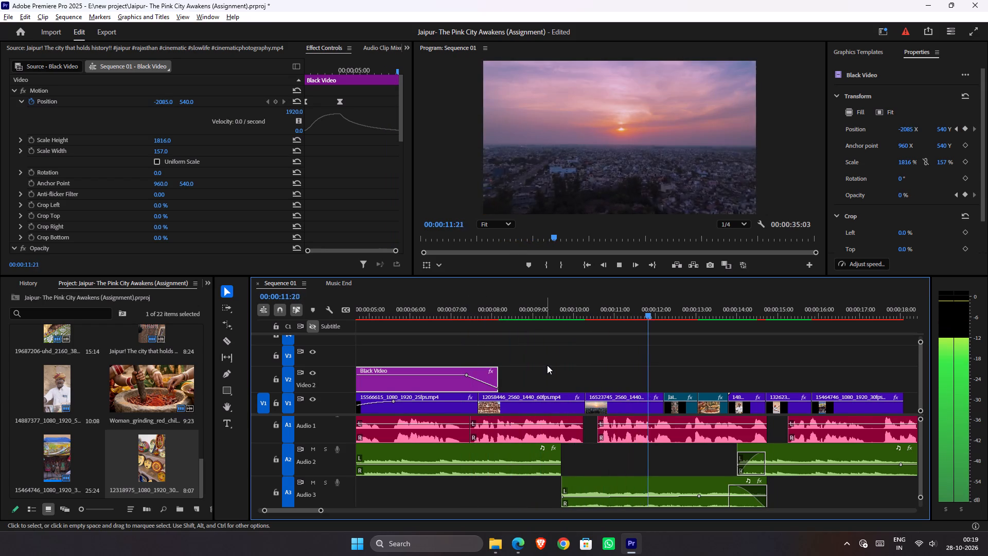
pyautogui.keyDown('alt'); pyautogui.scroll(-5, 548, 370); pyautogui.keyUp('alt')
pyautogui.moveTo(558, 317); pyautogui.dragTo(544, 312)
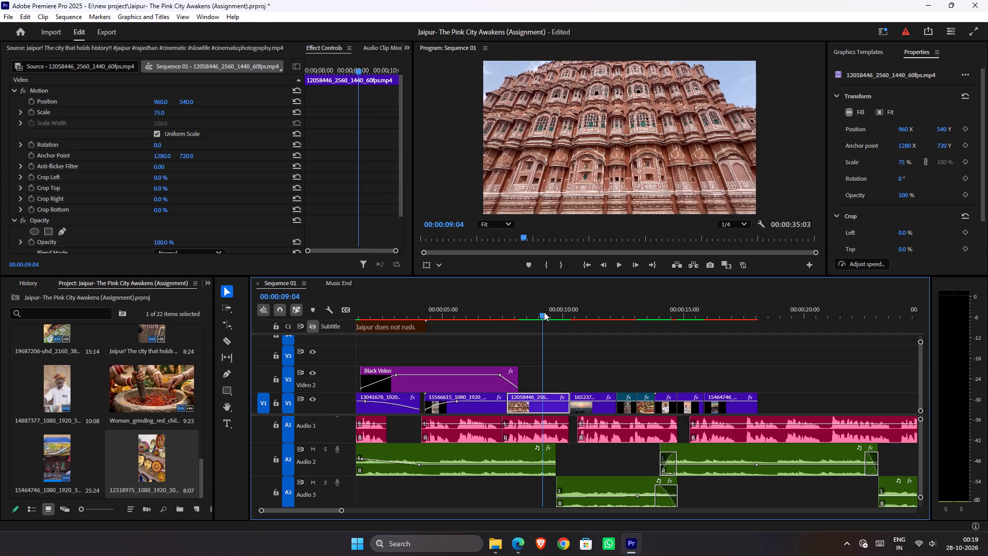
pyautogui.press('space')
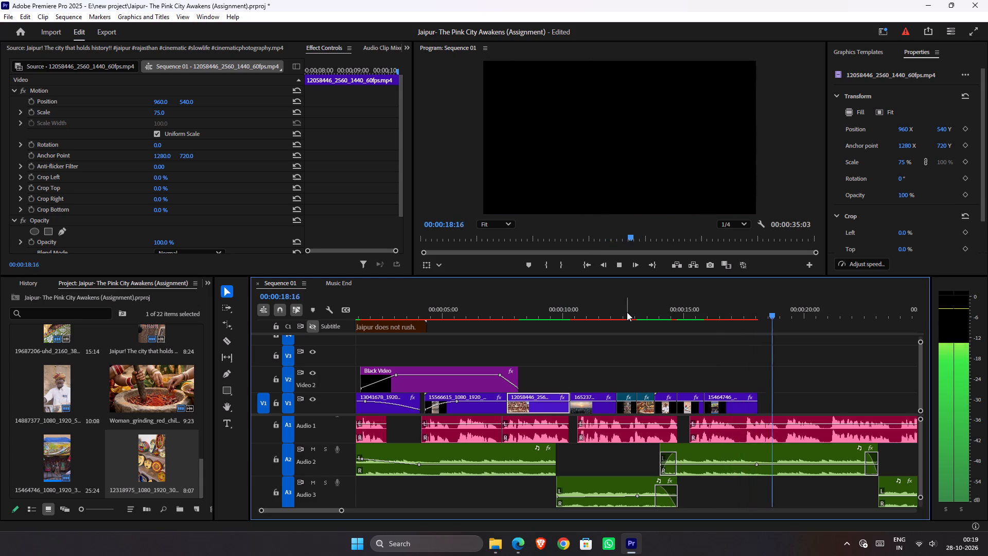
pyautogui.moveTo(627, 312); pyautogui.dragTo(618, 311)
# Save the project.
pyautogui.hotkey('ctrl', 's')
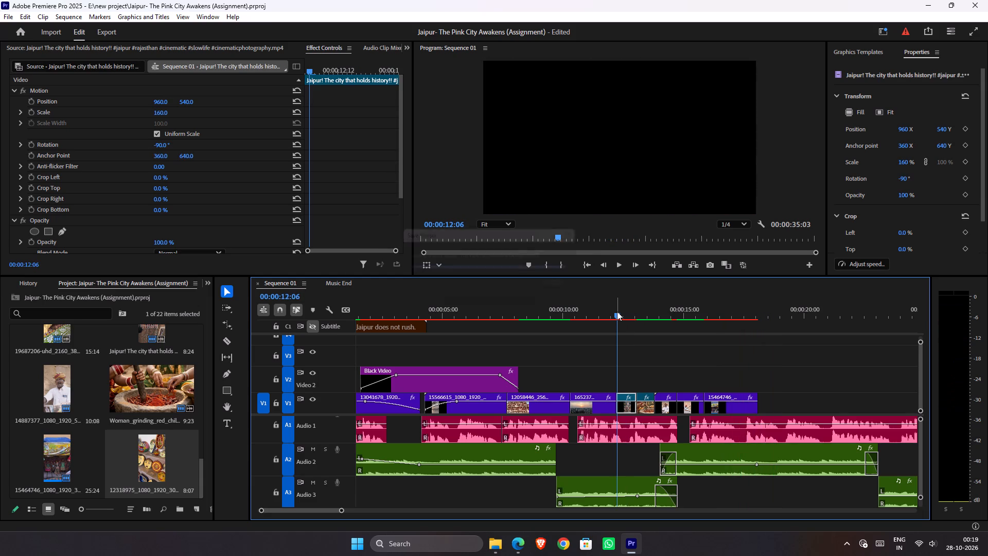
# Apply the Lumetri Color effect to the chili-grinding clip on V1.
pyautogui.moveTo(616, 314); pyautogui.dragTo(644, 328)
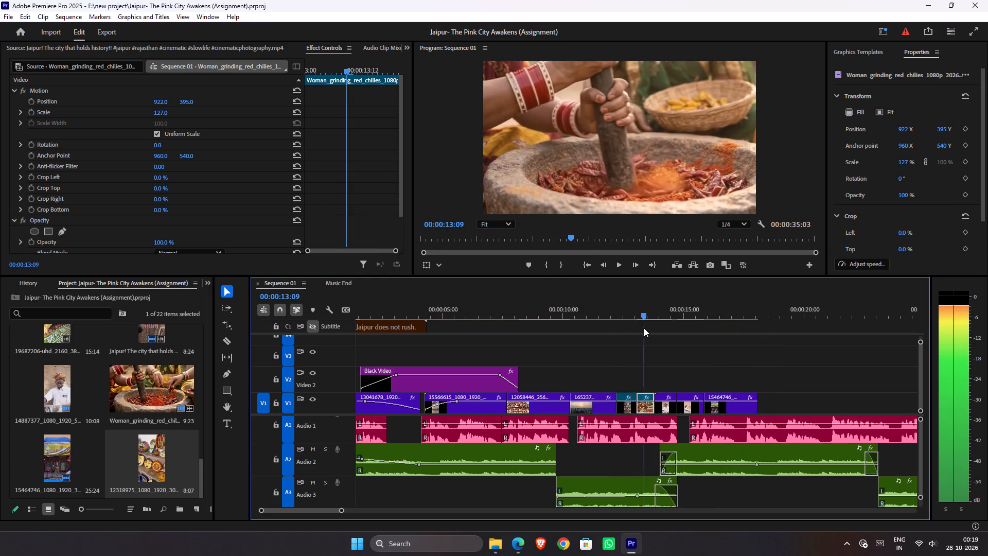
pyautogui.moveTo(644, 328); pyautogui.dragTo(645, 329)
pyautogui.click(644, 408)
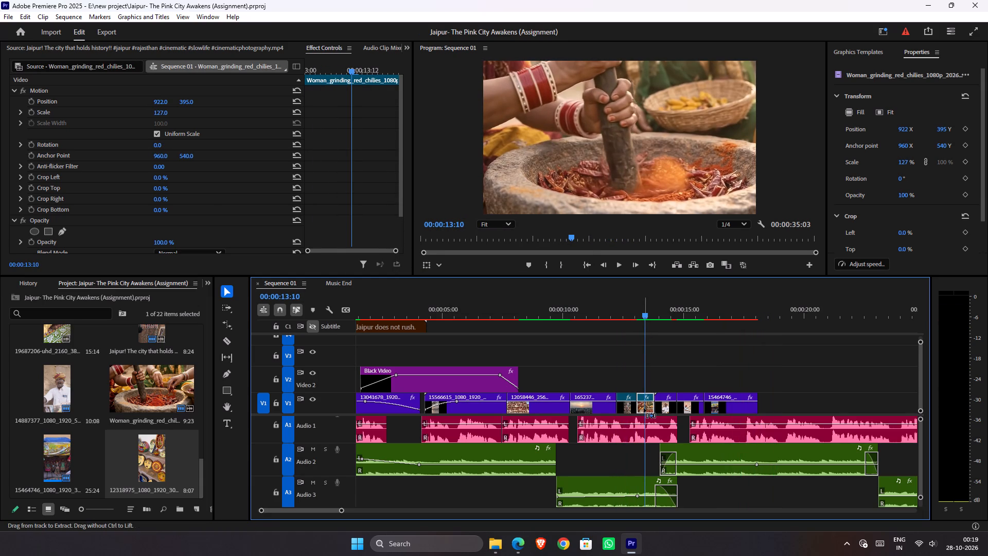
pyautogui.hotkey('ctrl', 'd')
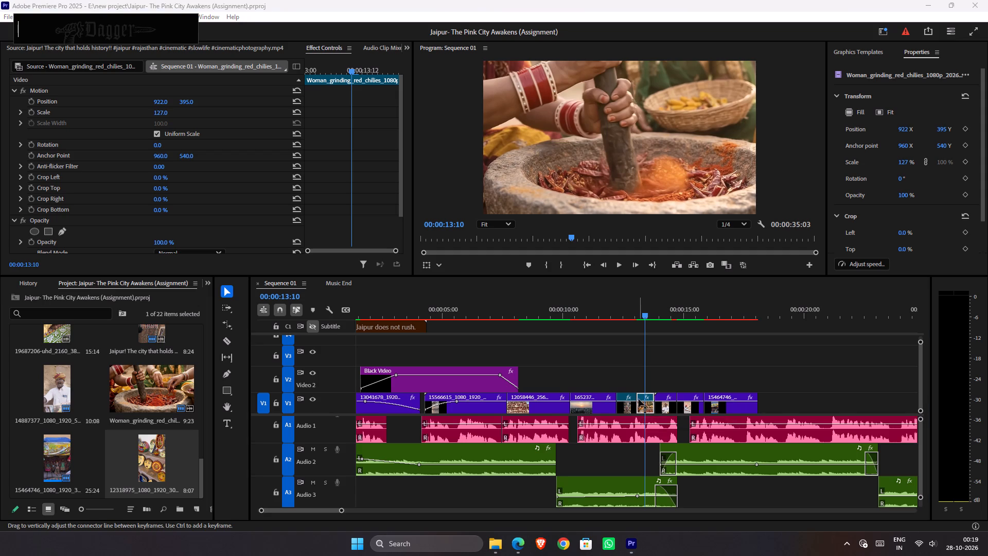
pyautogui.press('l')
pyautogui.write('umet')
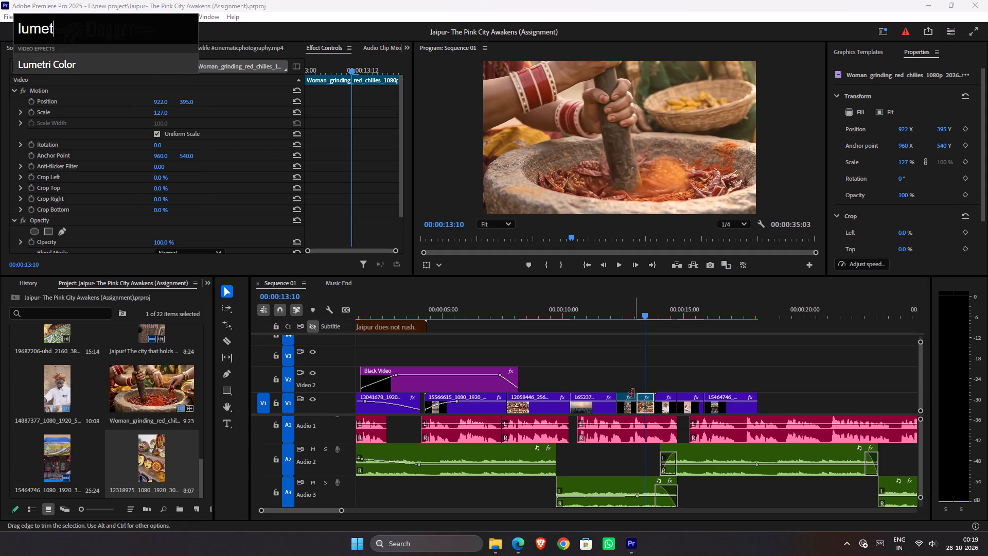
pyautogui.press('Return')
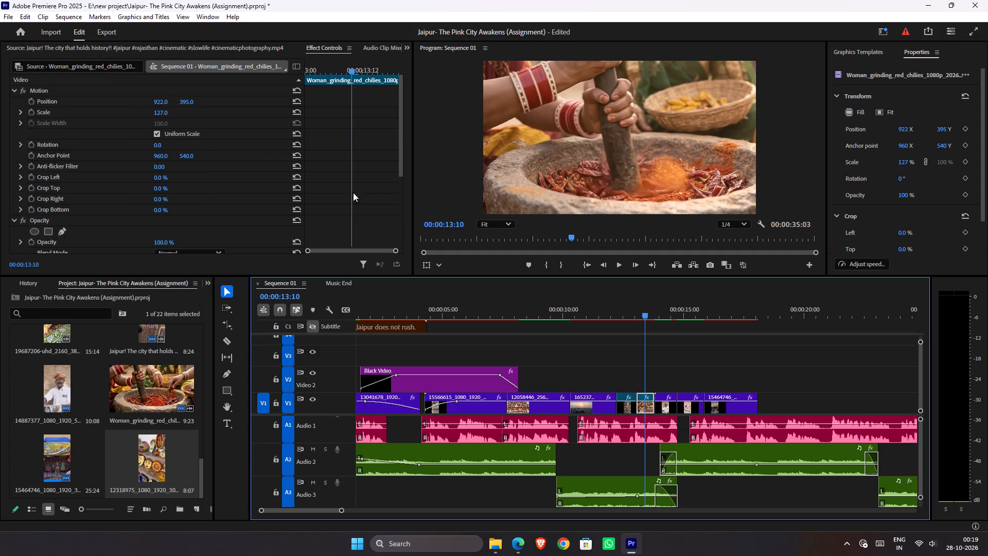
# In Lumetri's Basic Correction for the chili-grinding clip, set Temperature to 24 and Tint to 9.
pyautogui.scroll(-17, 148, 186)
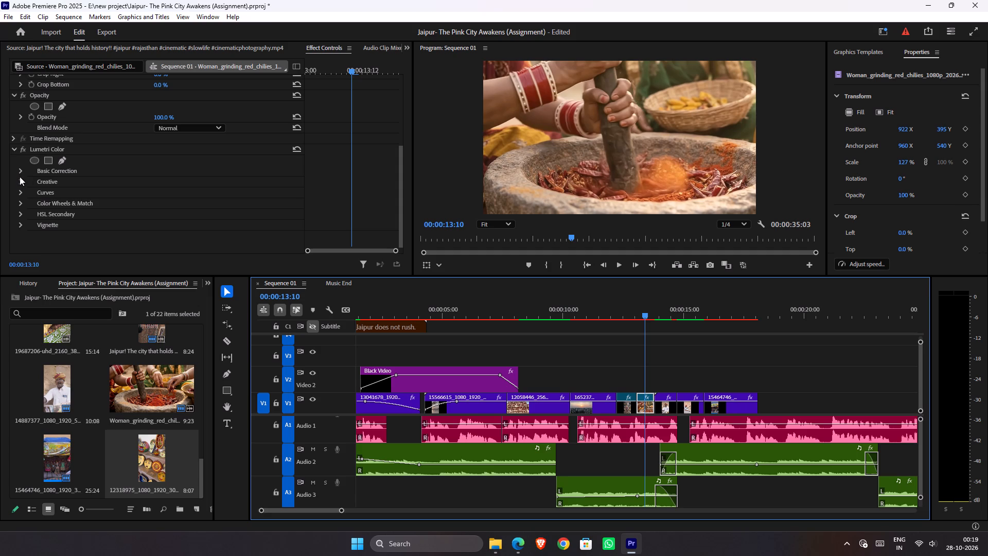
pyautogui.click(19, 170)
pyautogui.scroll(-8, 214, 211)
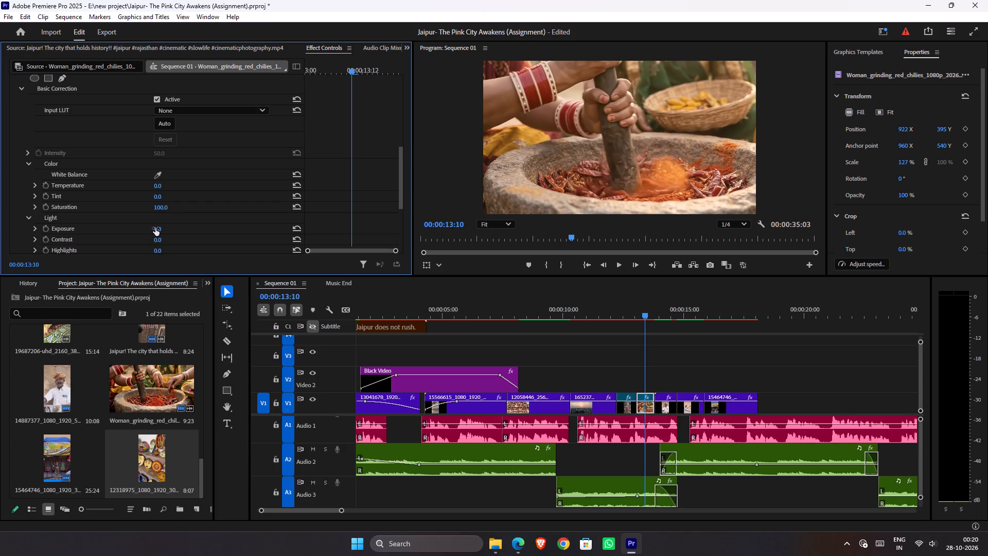
pyautogui.moveTo(157, 186); pyautogui.dragTo(161, 186)
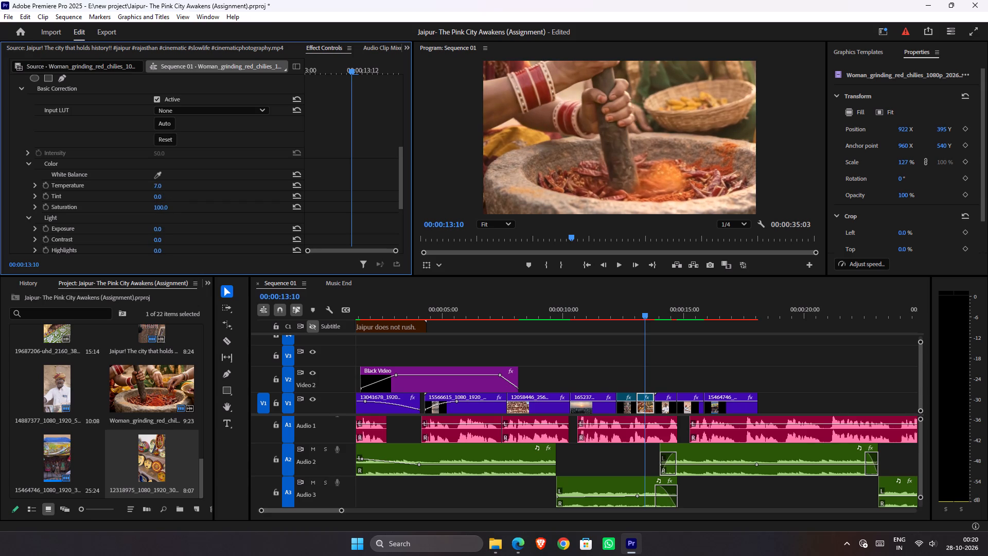
pyautogui.moveTo(161, 186); pyautogui.dragTo(153, 186)
pyautogui.moveTo(153, 186); pyautogui.dragTo(186, 179)
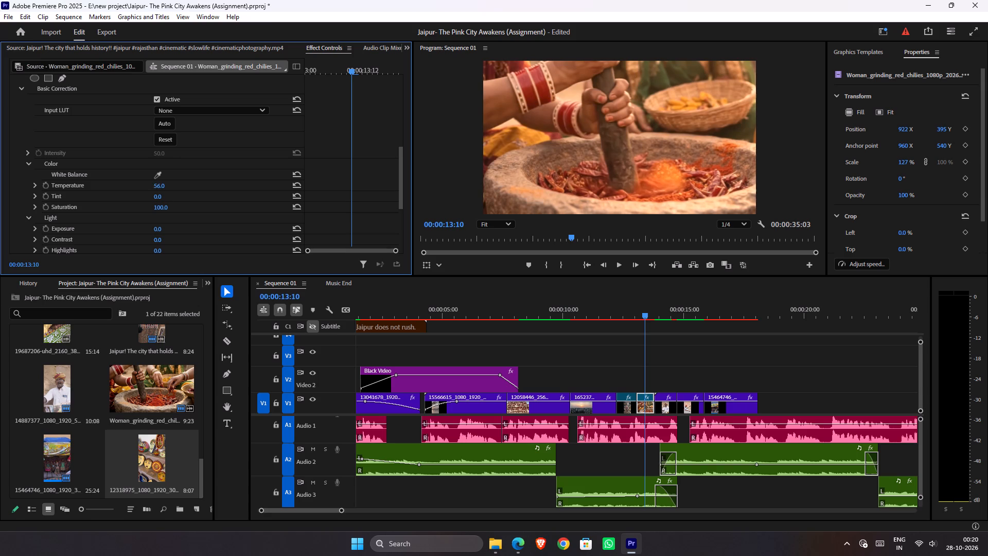
pyautogui.moveTo(186, 179); pyautogui.dragTo(174, 180)
pyautogui.moveTo(174, 180); pyautogui.dragTo(169, 180)
pyautogui.scroll(-1, 171, 190)
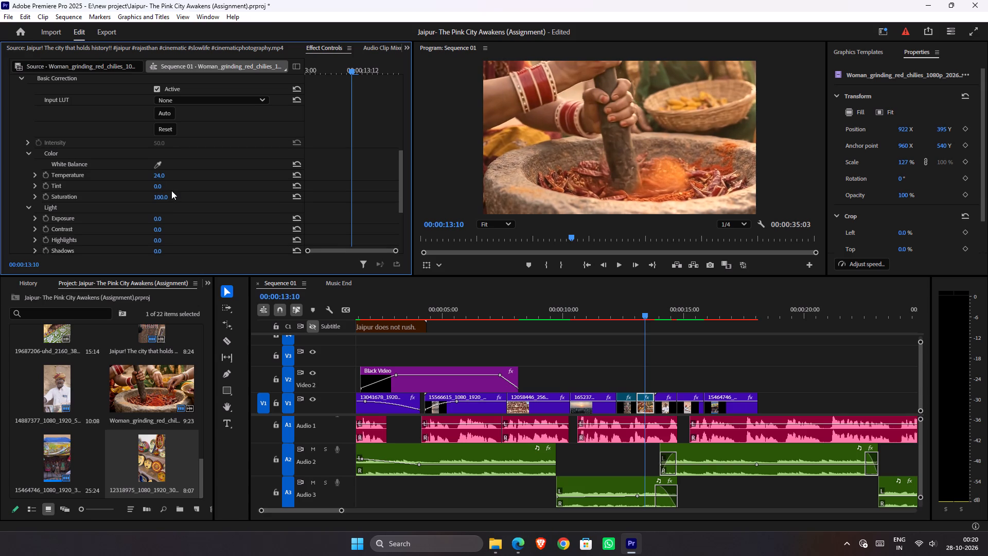
pyautogui.moveTo(158, 184); pyautogui.dragTo(180, 184)
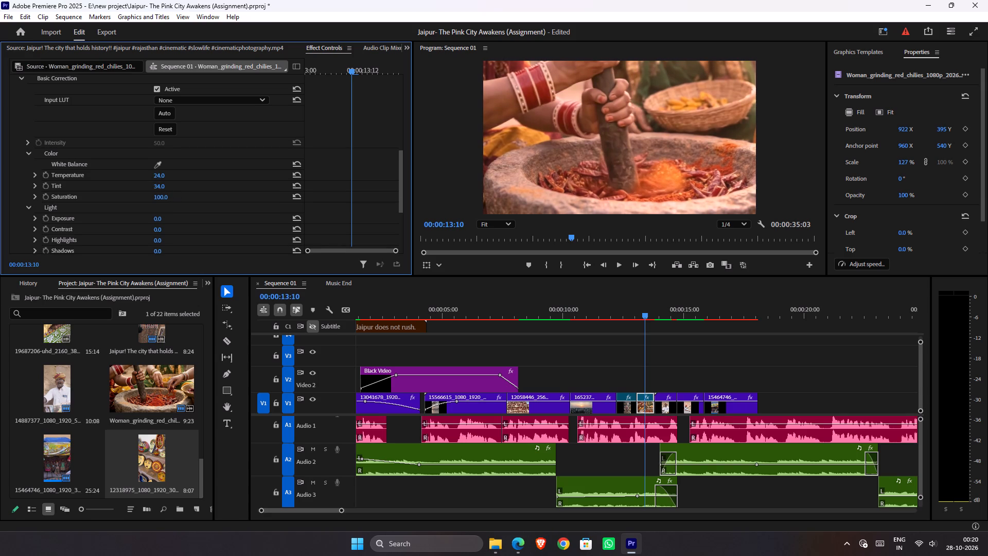
pyautogui.moveTo(180, 184); pyautogui.dragTo(172, 187)
pyautogui.moveTo(172, 187); pyautogui.dragTo(169, 187)
pyautogui.moveTo(169, 187); pyautogui.dragTo(168, 187)
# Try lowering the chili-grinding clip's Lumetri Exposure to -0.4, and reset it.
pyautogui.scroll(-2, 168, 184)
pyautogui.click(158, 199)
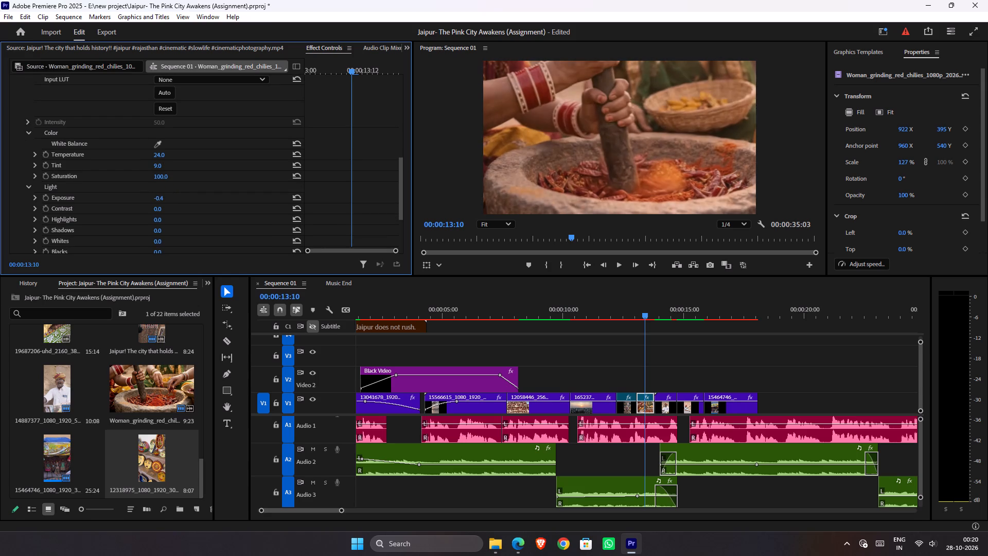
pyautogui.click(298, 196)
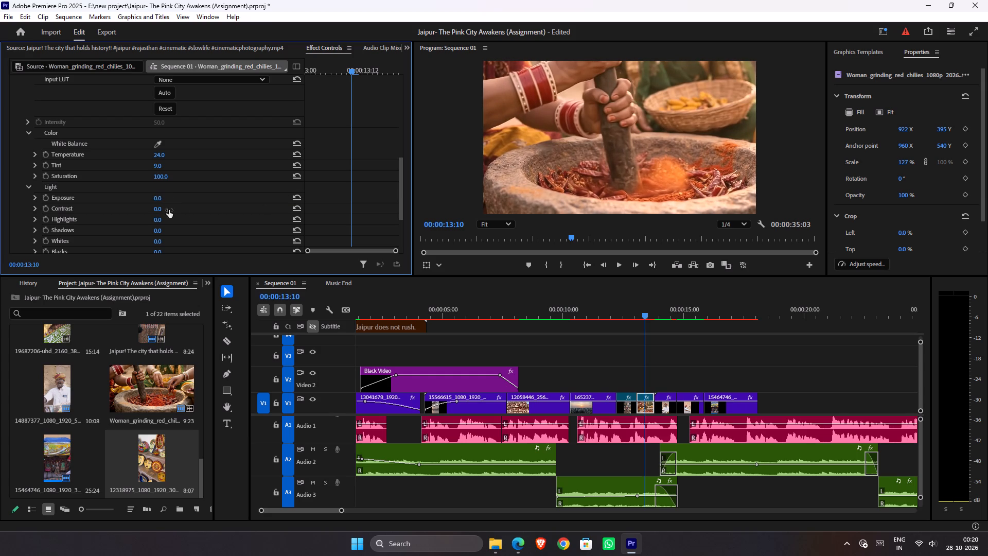
# Set the chili-grinding clip's Lumetri Contrast to -5 and Shadows to 55.
pyautogui.click(159, 210)
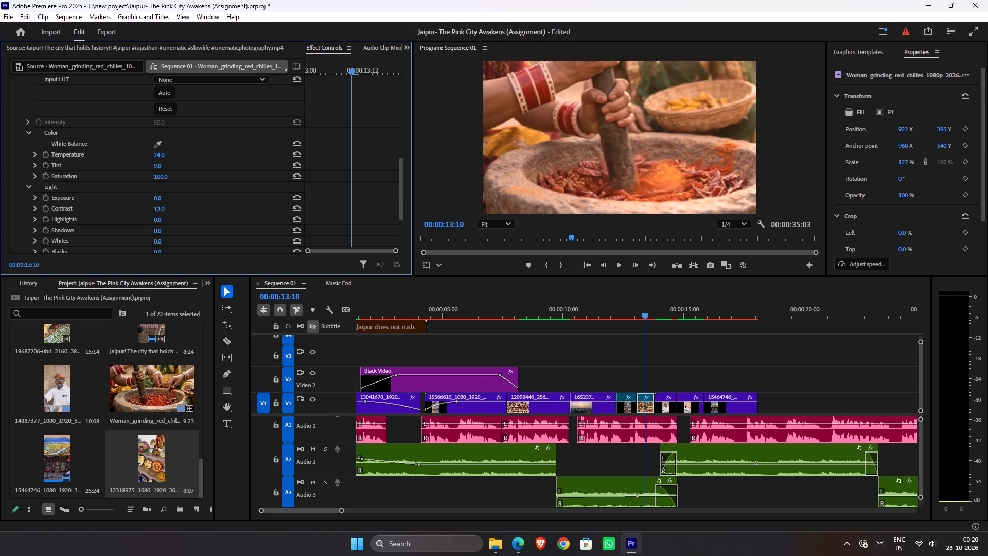
pyautogui.scroll(-2, 177, 208)
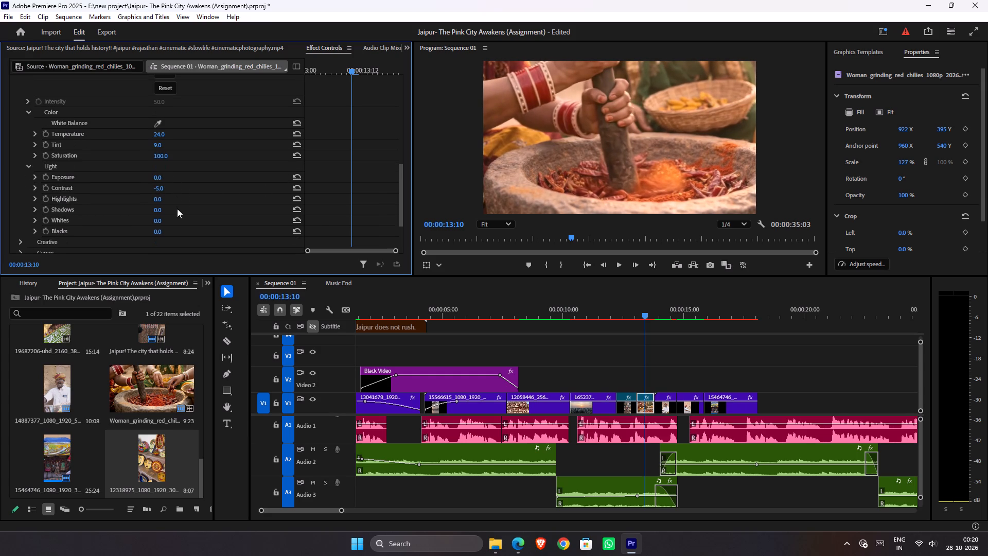
pyautogui.scroll(-1, 177, 208)
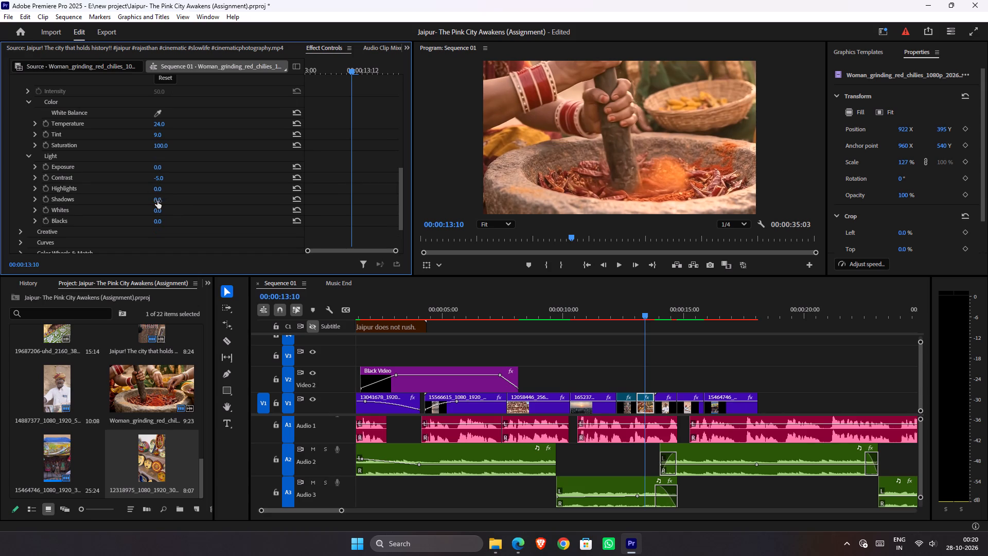
pyautogui.moveTo(157, 201); pyautogui.dragTo(187, 202)
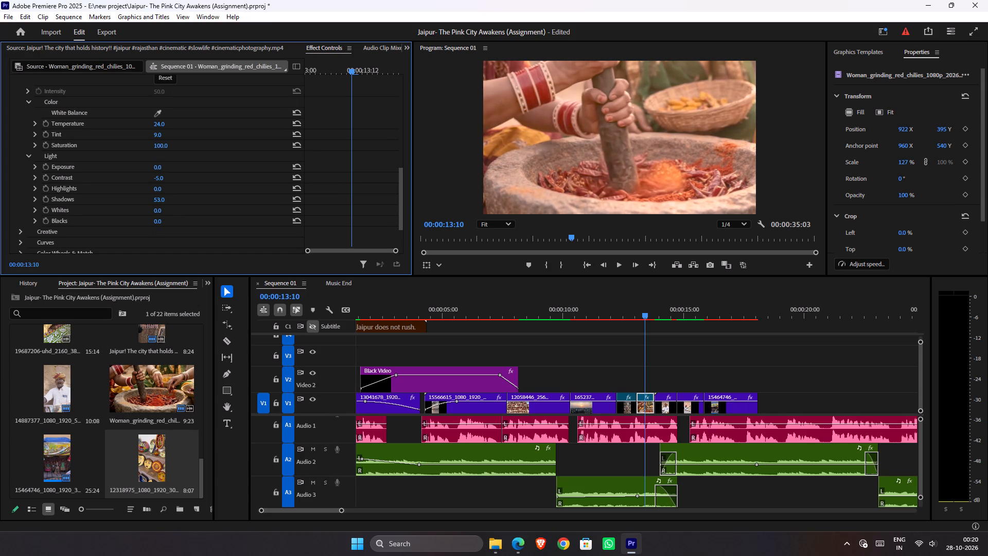
pyautogui.moveTo(187, 202); pyautogui.dragTo(187, 202)
pyautogui.moveTo(187, 202); pyautogui.dragTo(188, 202)
# In Lumetri's Creative adjustments for the chili-grinding clip, set Vibrance to 69.
pyautogui.scroll(-9, 171, 197)
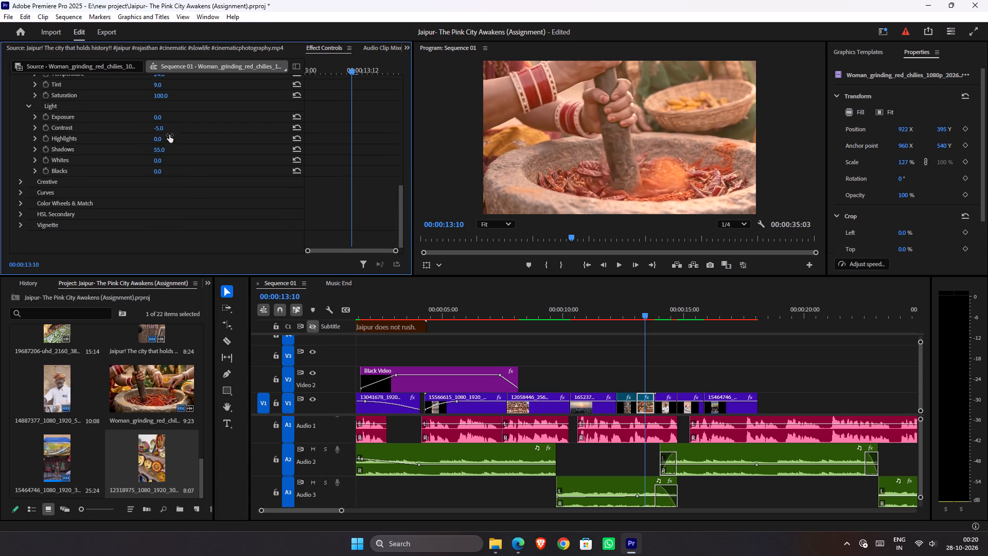
pyautogui.click(20, 182)
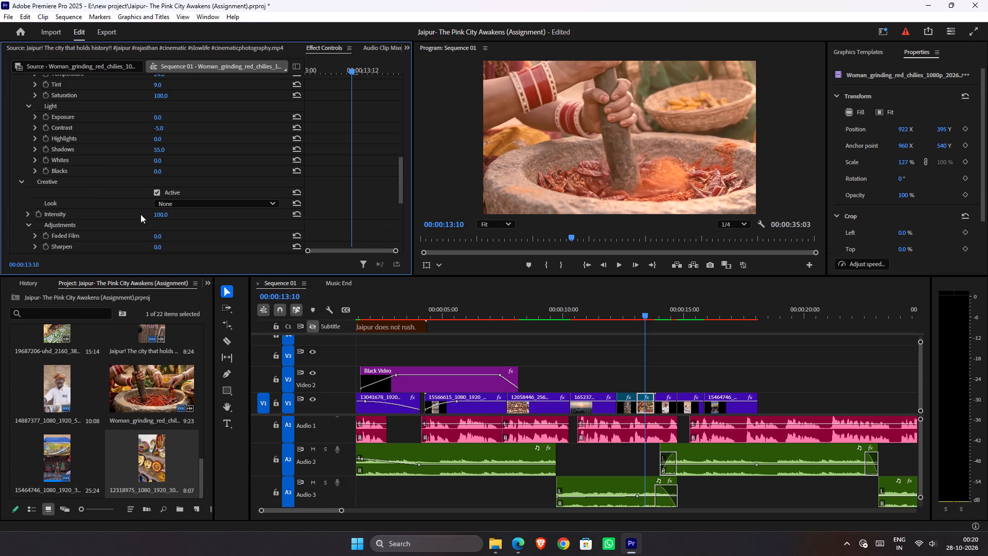
pyautogui.scroll(-1, 154, 220)
pyautogui.scroll(-6, 94, 216)
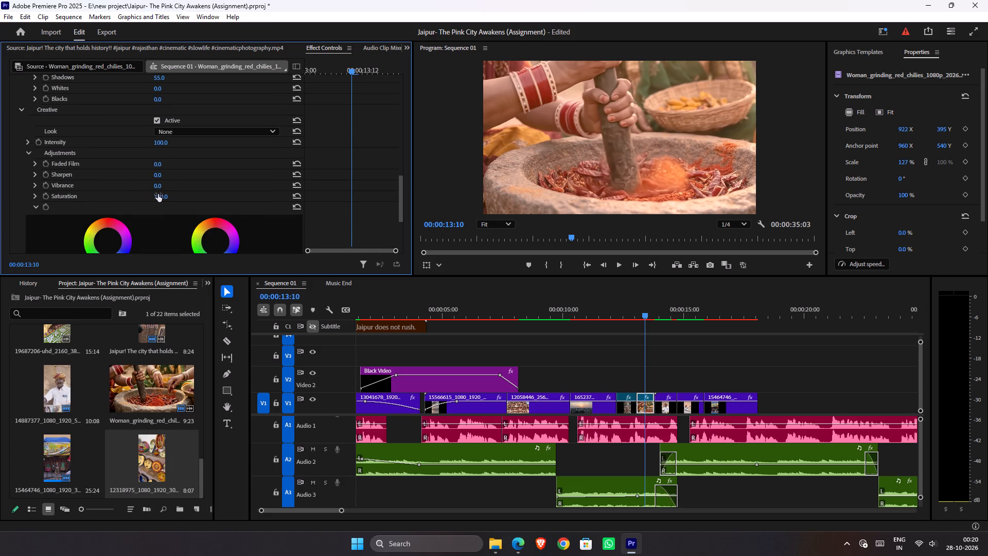
pyautogui.moveTo(158, 185); pyautogui.dragTo(169, 183)
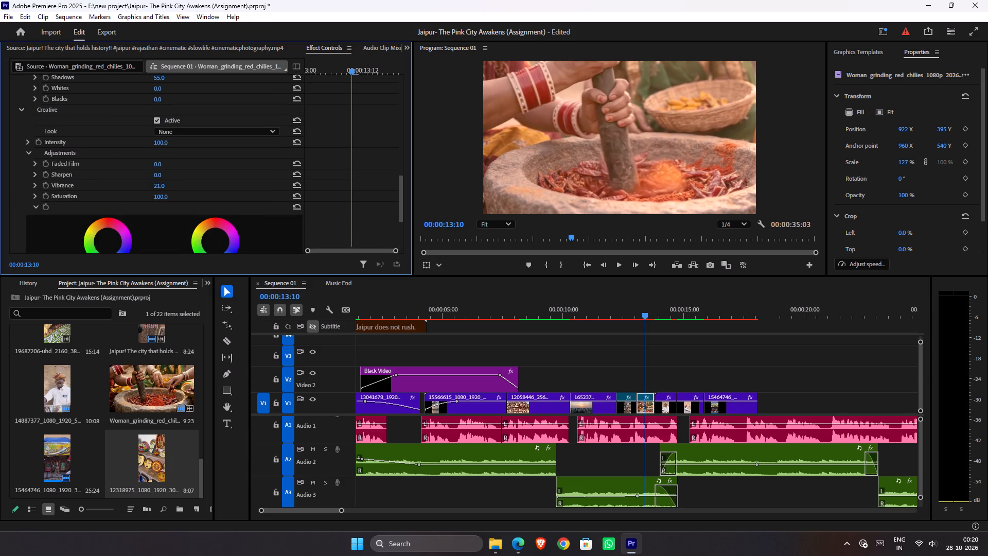
pyautogui.moveTo(169, 183); pyautogui.dragTo(206, 182)
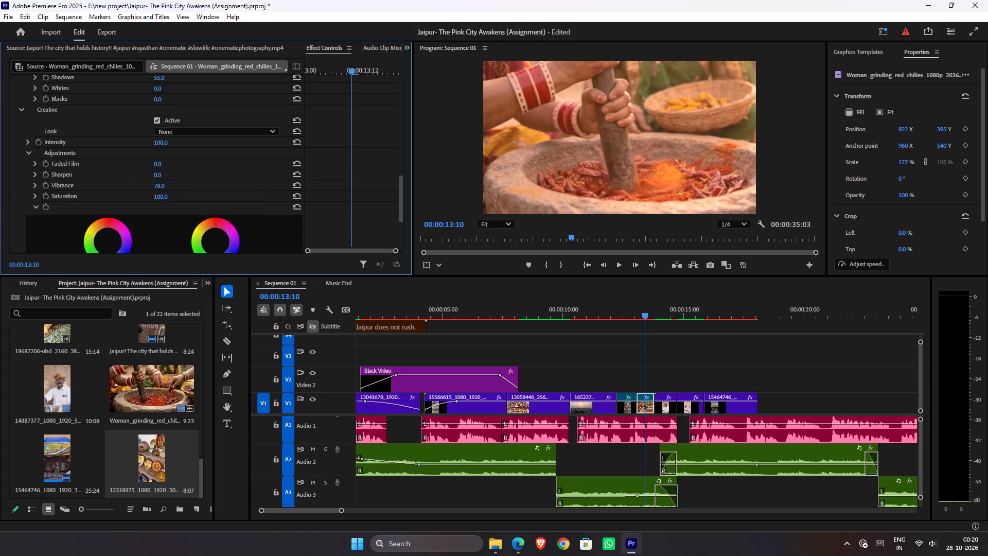
pyautogui.moveTo(206, 182); pyautogui.dragTo(202, 181)
pyautogui.moveTo(202, 181); pyautogui.dragTo(199, 181)
# Shift the chili-grinding clip's Lumetri Highlight Tint slightly toward magenta-pink.
pyautogui.scroll(-7, 177, 184)
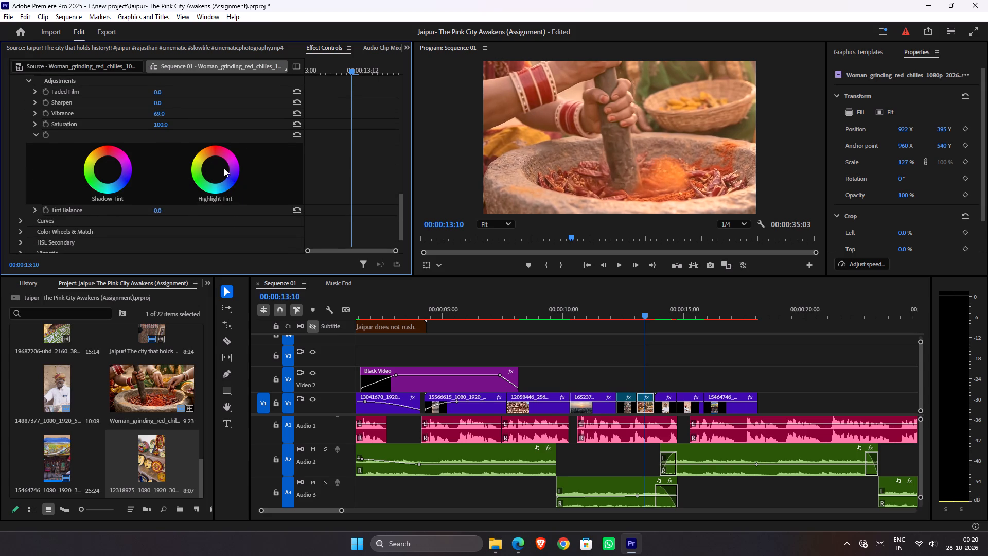
pyautogui.moveTo(214, 169); pyautogui.dragTo(295, 145)
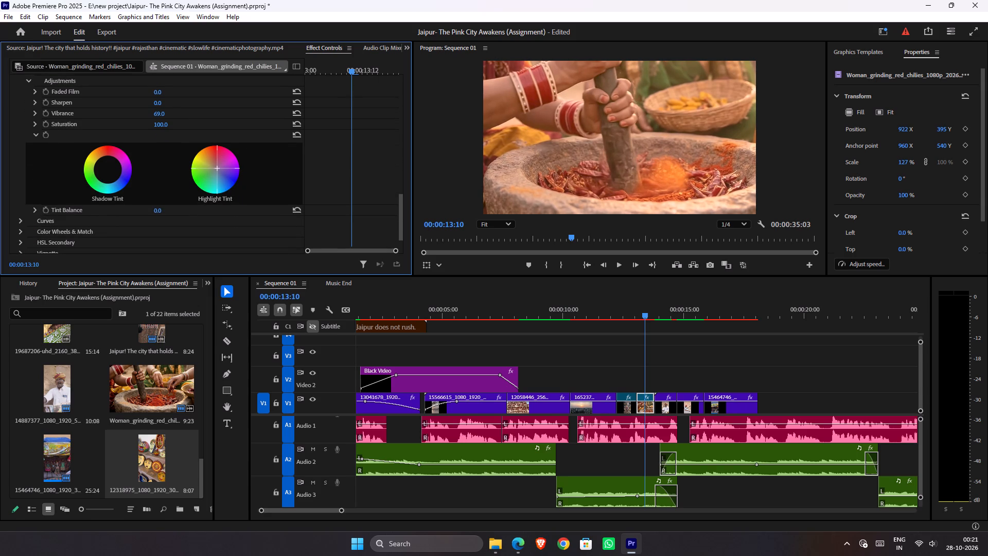
pyautogui.moveTo(295, 145); pyautogui.dragTo(308, 178)
pyautogui.moveTo(217, 169); pyautogui.dragTo(220, 169)
pyautogui.moveTo(220, 169); pyautogui.dragTo(232, 164)
pyautogui.moveTo(218, 169); pyautogui.dragTo(226, 152)
pyautogui.moveTo(226, 152); pyautogui.dragTo(233, 124)
# Reset the chili-grinding clip's Lumetri Highlight Tint to neutral.
pyautogui.click(206, 166)
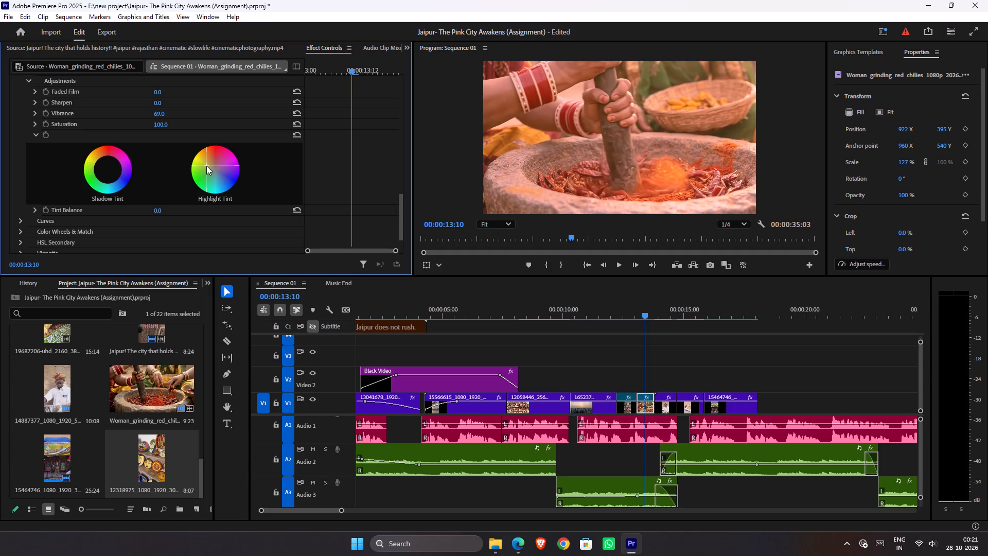
pyautogui.doubleClick(206, 166)
# Try red, magenta and green Shadow Tints on the chili-grinding clip, and settle on a slight shift toward blue.
pyautogui.moveTo(108, 168); pyautogui.dragTo(320, 302)
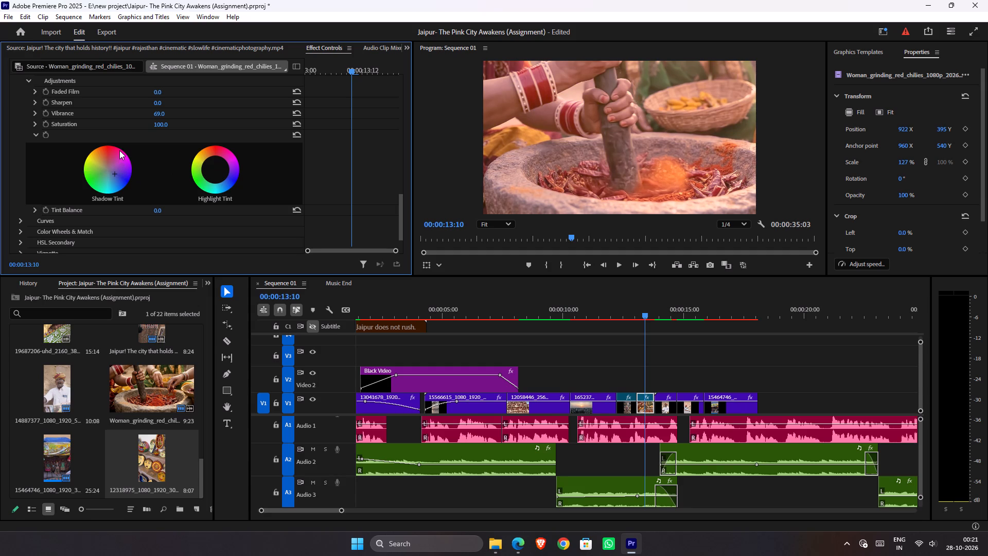
pyautogui.click(119, 150)
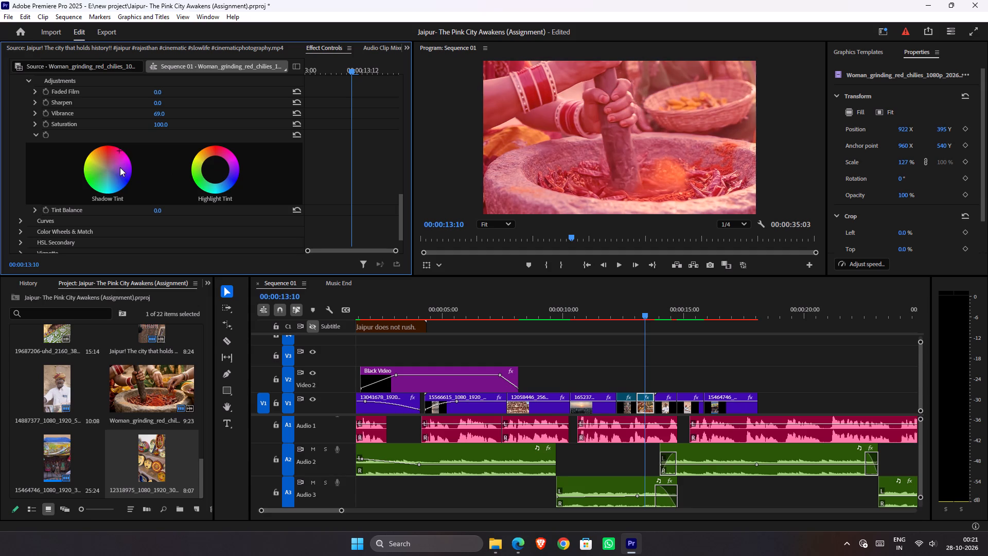
pyautogui.click(120, 167)
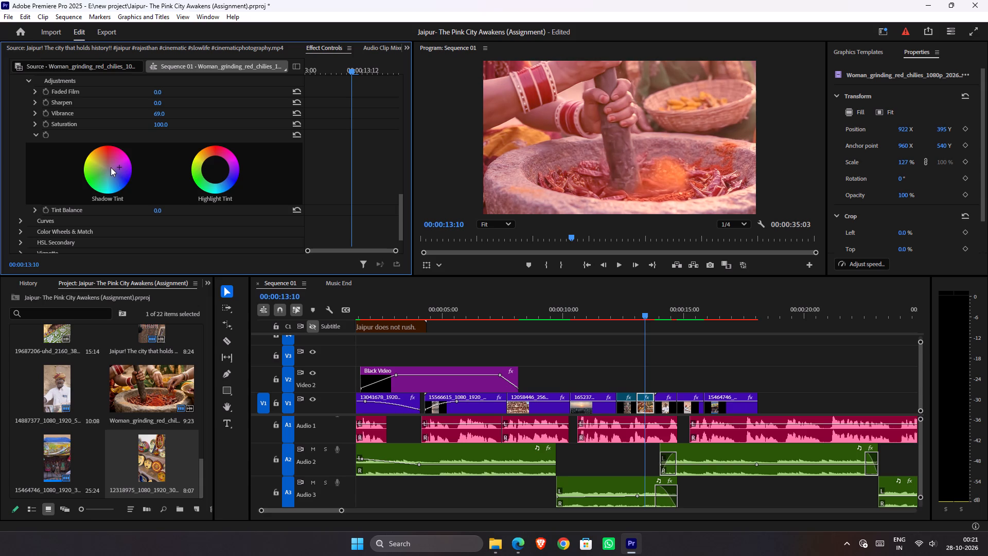
pyautogui.click(112, 167)
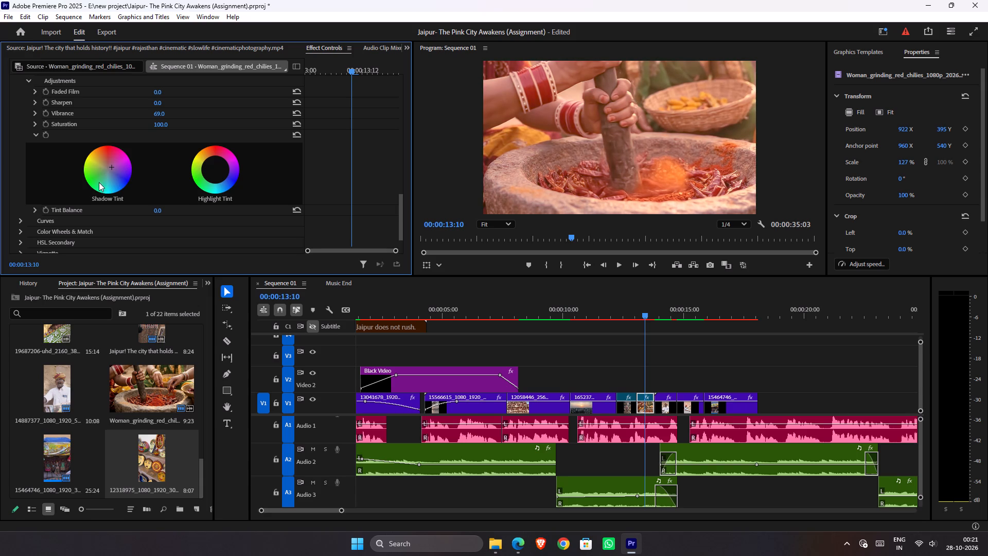
pyautogui.click(92, 182)
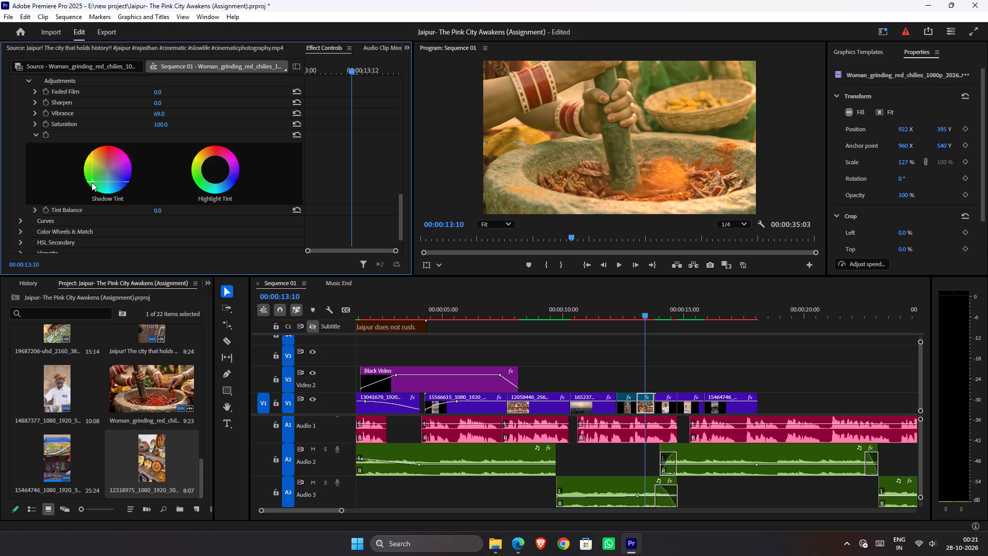
pyautogui.click(108, 172)
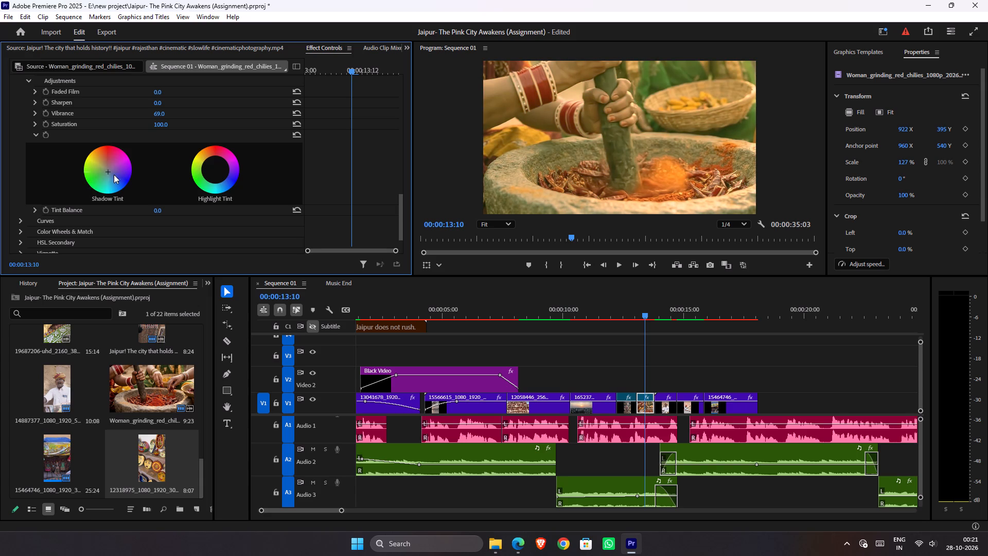
pyautogui.click(116, 176)
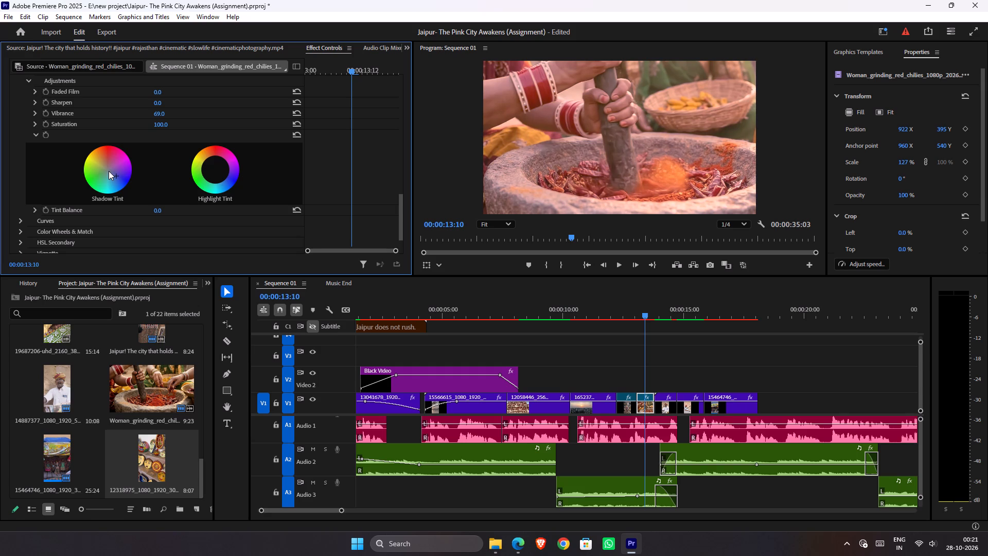
# Shape the clip's master RGB curve into a gentle S, lowering a shadow point and slightly raising a highlight point.
pyautogui.scroll(-14, 110, 170)
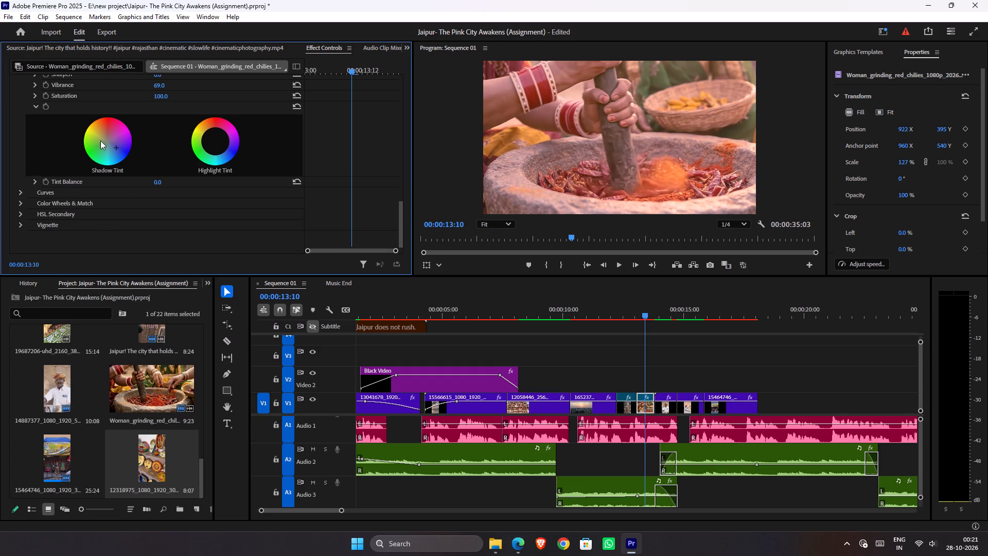
pyautogui.click(23, 195)
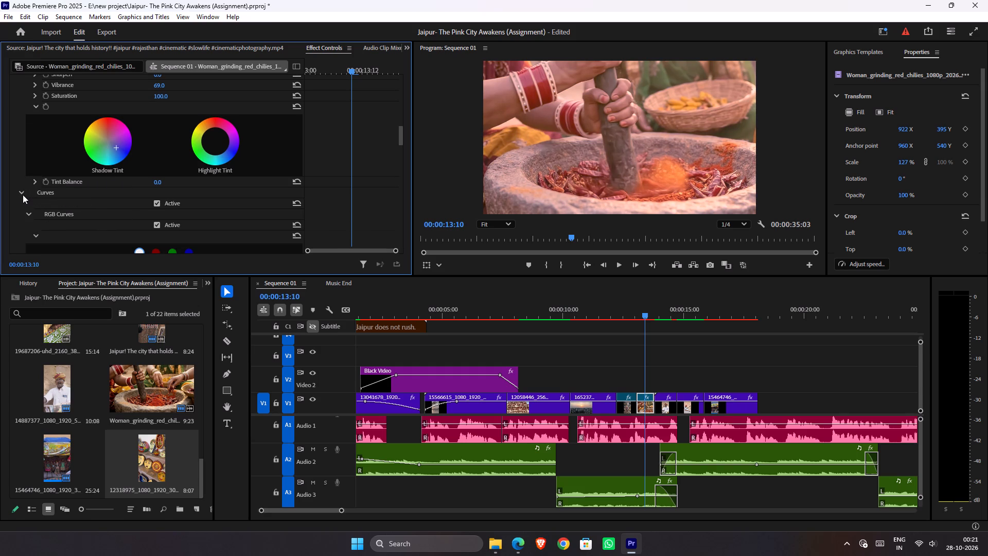
pyautogui.scroll(-14, 155, 197)
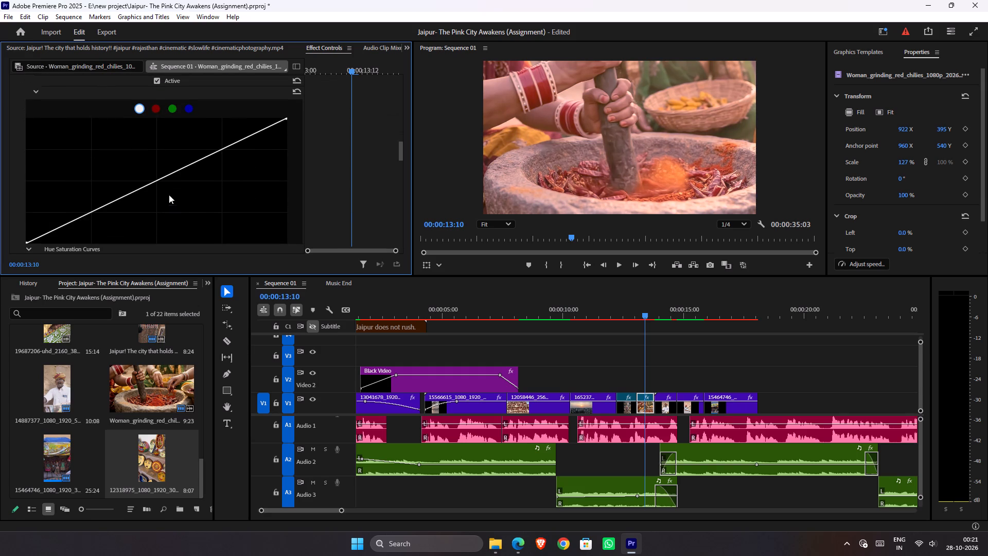
pyautogui.scroll(-2, 115, 206)
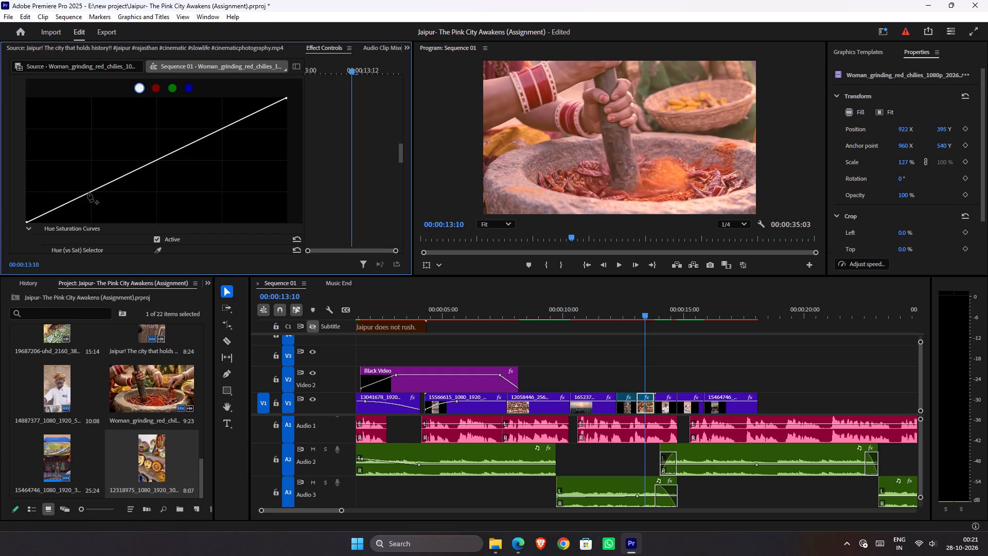
pyautogui.moveTo(88, 193); pyautogui.dragTo(92, 198)
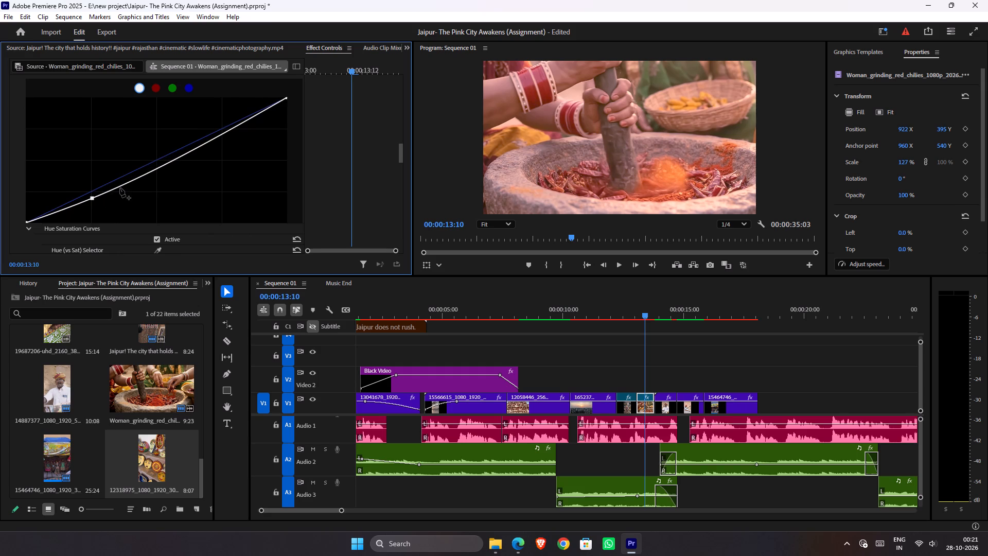
pyautogui.moveTo(227, 129); pyautogui.dragTo(225, 124)
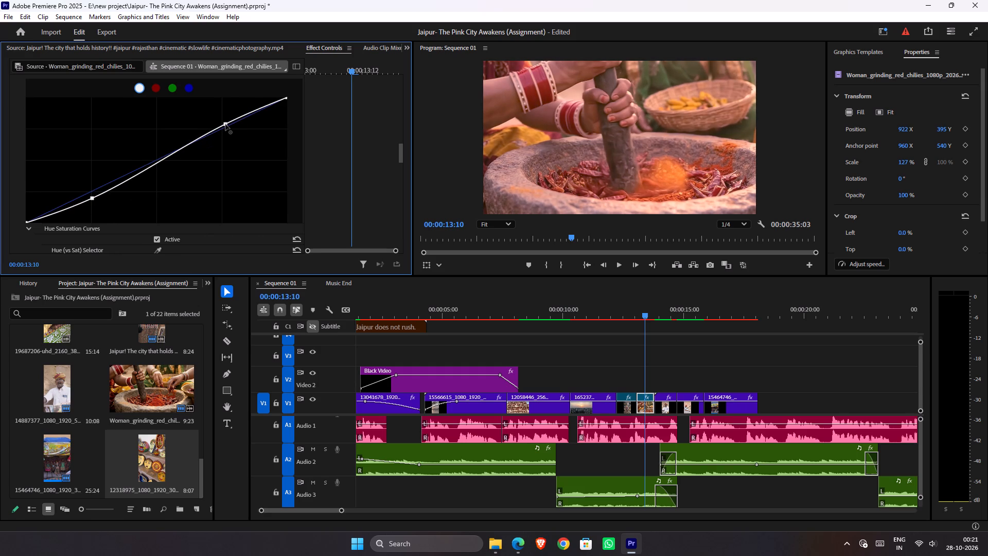
pyautogui.moveTo(225, 124); pyautogui.dragTo(224, 124)
pyautogui.scroll(-1, 223, 126)
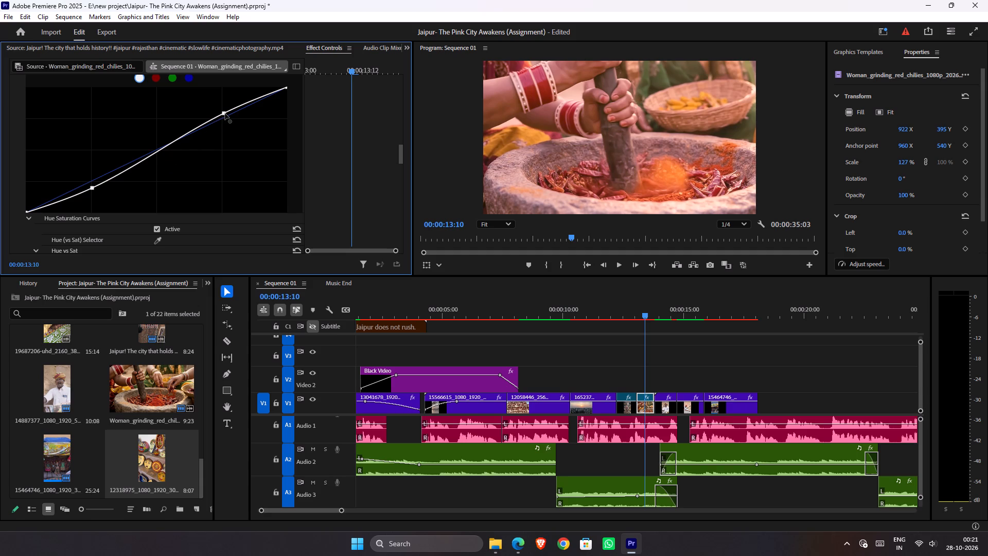
pyautogui.click(223, 113)
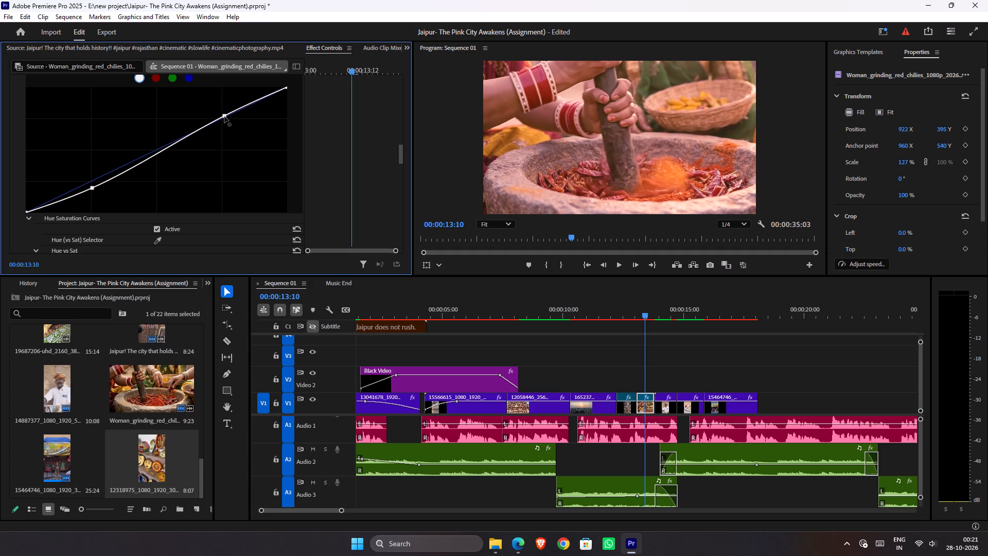
pyautogui.moveTo(91, 189); pyautogui.dragTo(86, 194)
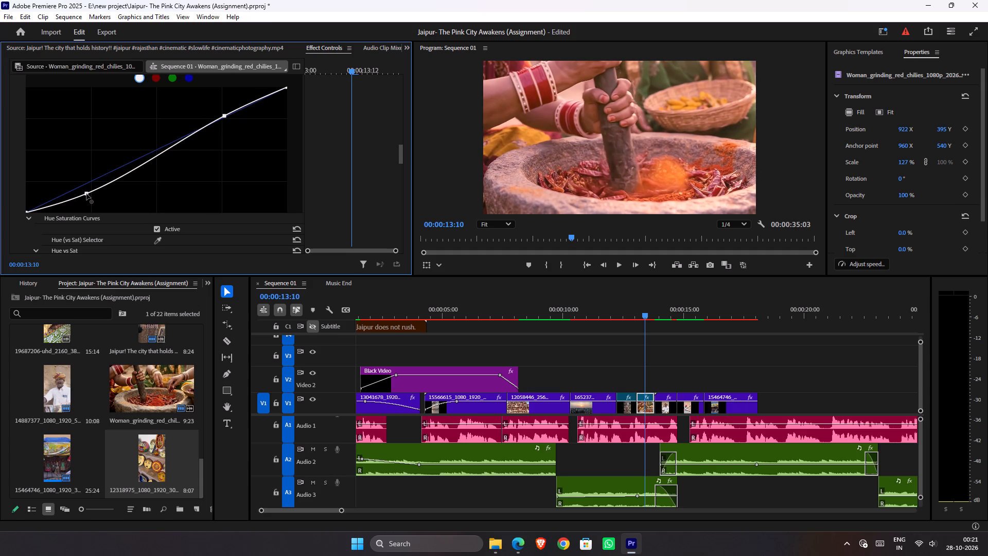
pyautogui.click(86, 194)
# In Lumetri's Color Wheels & Match, shift the chili-grinding clip's Highlights slightly toward magenta-violet.
pyautogui.scroll(-8, 102, 183)
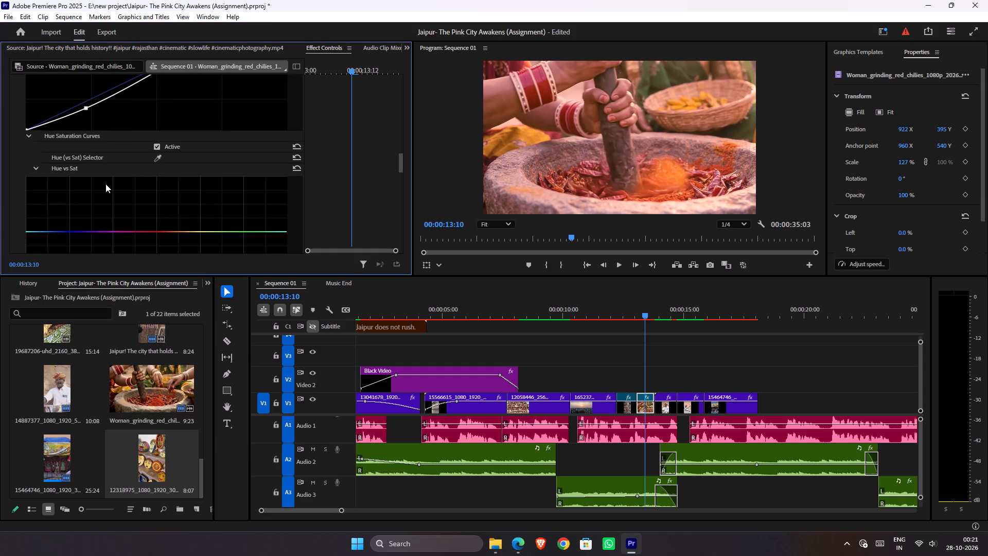
pyautogui.scroll(-16, 105, 183)
pyautogui.scroll(1, 104, 183)
pyautogui.scroll(-6, 104, 183)
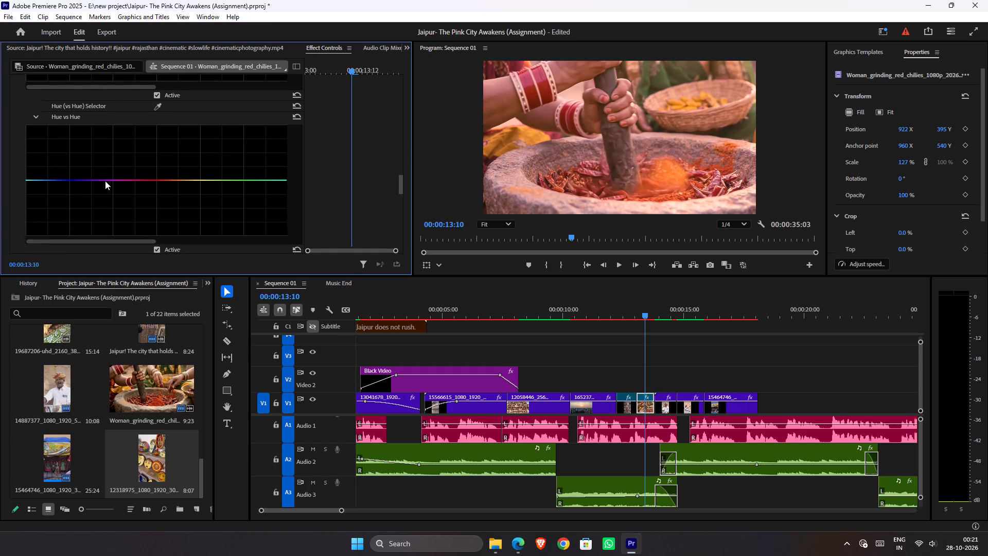
pyautogui.scroll(-9, 105, 181)
pyautogui.scroll(1, 102, 182)
pyautogui.scroll(-20, 102, 183)
pyautogui.scroll(-7, 102, 183)
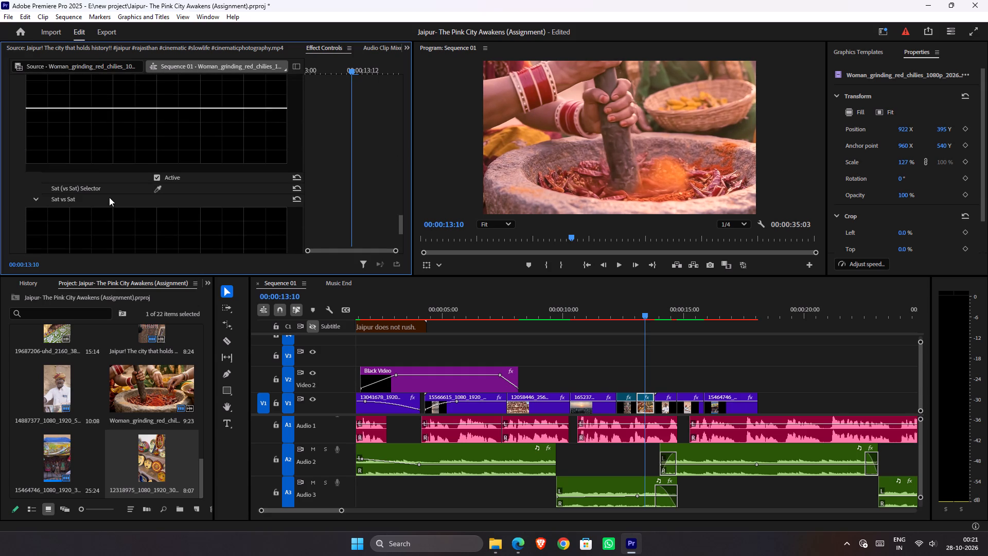
pyautogui.scroll(-18, 109, 197)
pyautogui.click(20, 205)
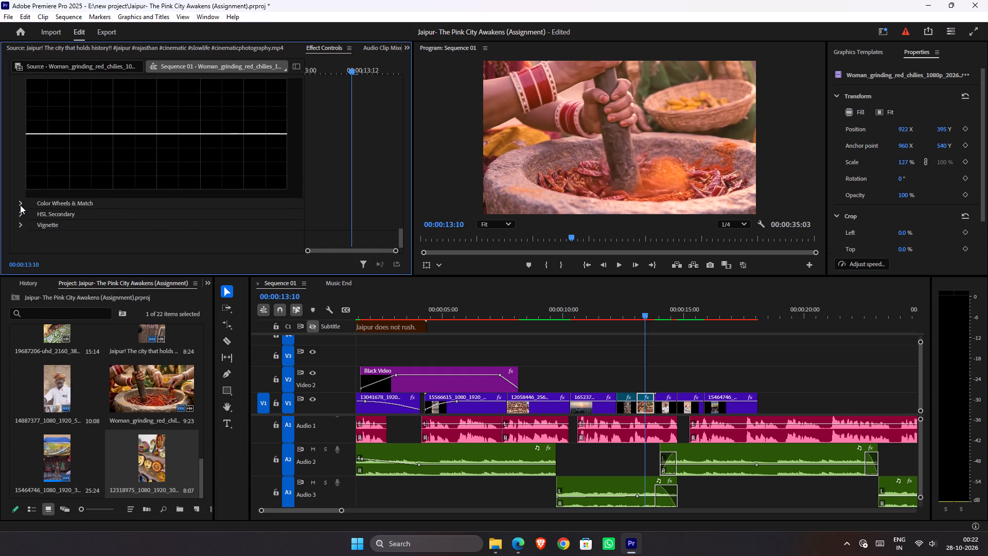
pyautogui.scroll(-8, 47, 206)
pyautogui.scroll(-7, 168, 199)
pyautogui.moveTo(260, 195); pyautogui.dragTo(446, 196)
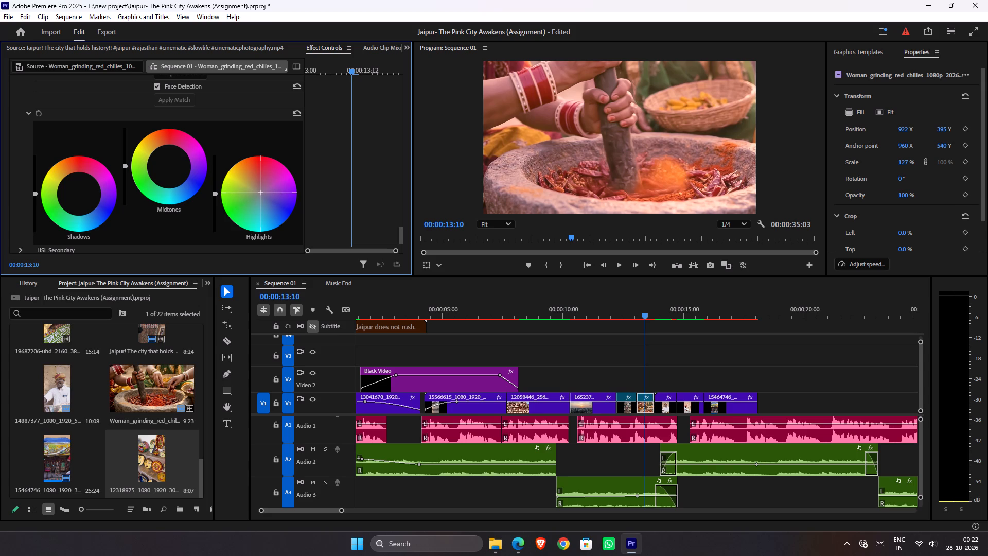
pyautogui.moveTo(446, 196); pyautogui.dragTo(442, 217)
# Shift the clip's Midtones color wheel slightly toward yellow-orange.
pyautogui.moveTo(171, 157); pyautogui.dragTo(160, 171)
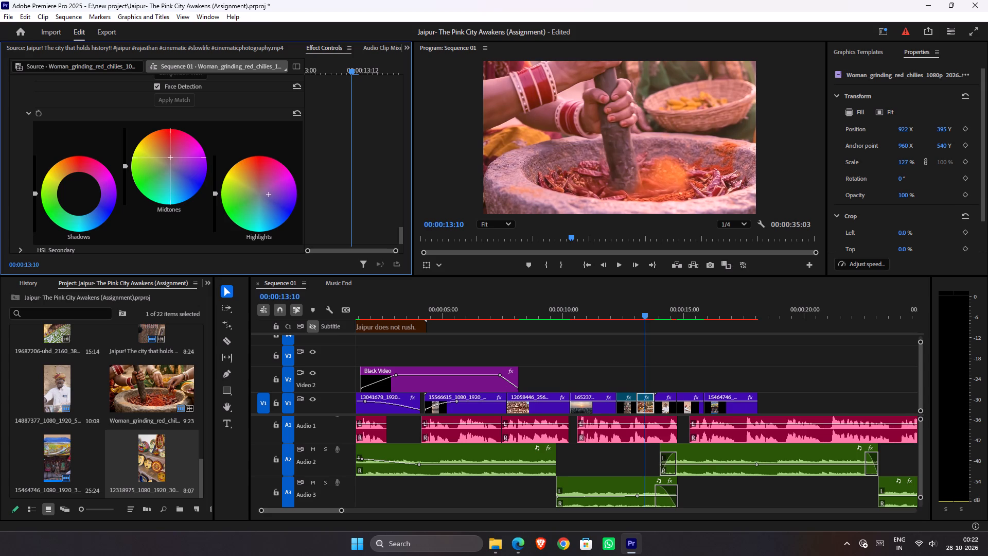
pyautogui.moveTo(160, 171); pyautogui.dragTo(70, 187)
pyautogui.moveTo(70, 187); pyautogui.dragTo(2, 210)
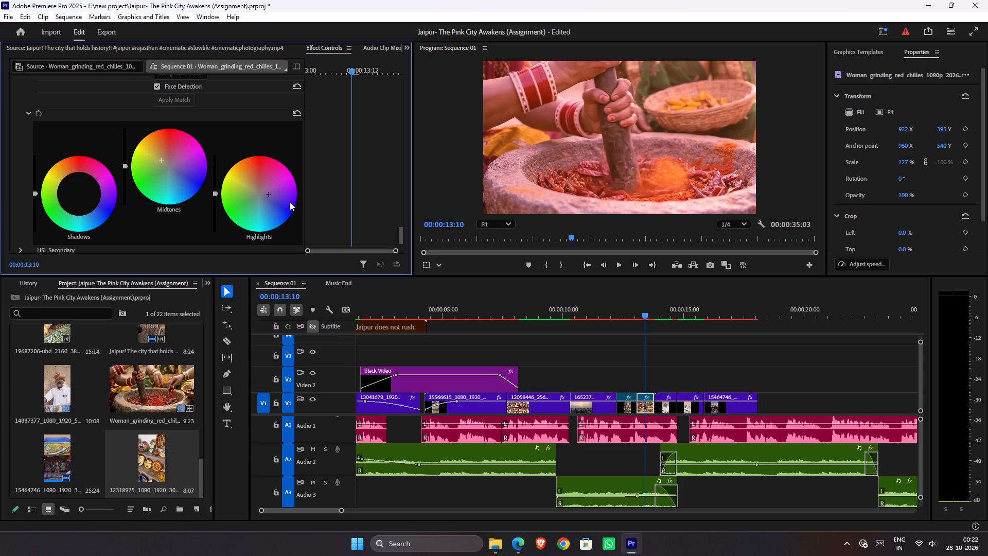
# Pull the clip's Highlights color wheel back closer to neutral, keeping a slight magenta bias.
pyautogui.moveTo(266, 192); pyautogui.dragTo(259, 199)
pyautogui.moveTo(266, 192); pyautogui.dragTo(239, 201)
# Shift the clip's Shadows color wheel slightly toward cyan.
pyautogui.moveTo(81, 192); pyautogui.dragTo(48, 225)
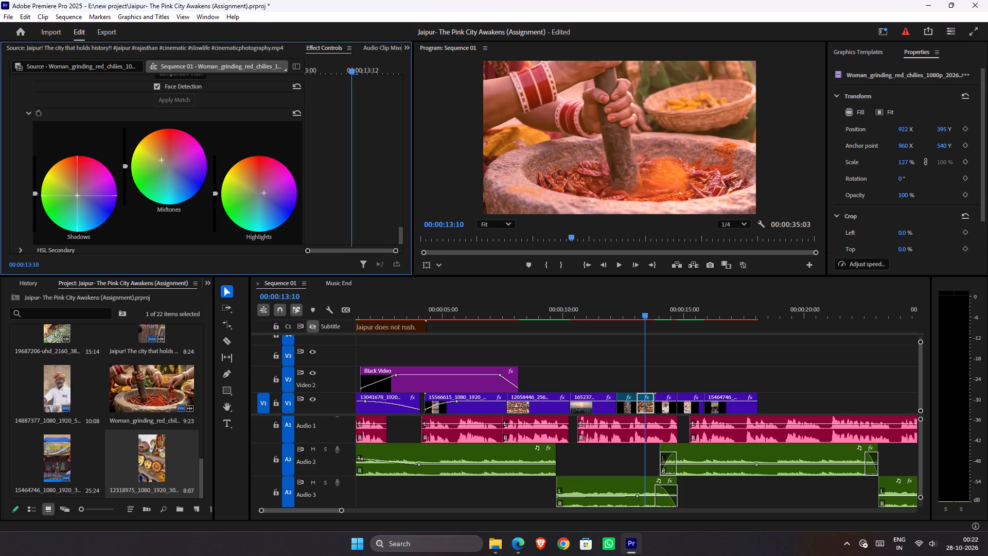
pyautogui.moveTo(48, 225); pyautogui.dragTo(90, 289)
pyautogui.moveTo(90, 289); pyautogui.dragTo(91, 289)
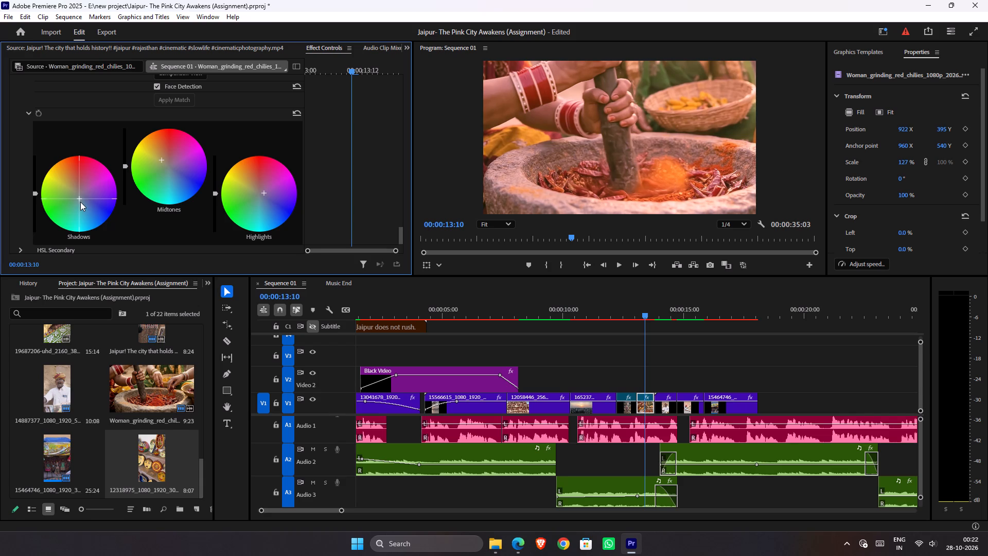
# Push the clip's Midtones color wheel further toward orange for a warmer tone.
pyautogui.click(163, 156)
pyautogui.moveTo(158, 150); pyautogui.dragTo(172, 181)
pyautogui.moveTo(172, 181); pyautogui.dragTo(200, 207)
pyautogui.moveTo(157, 146); pyautogui.dragTo(157, 157)
pyautogui.moveTo(160, 147); pyautogui.dragTo(180, 206)
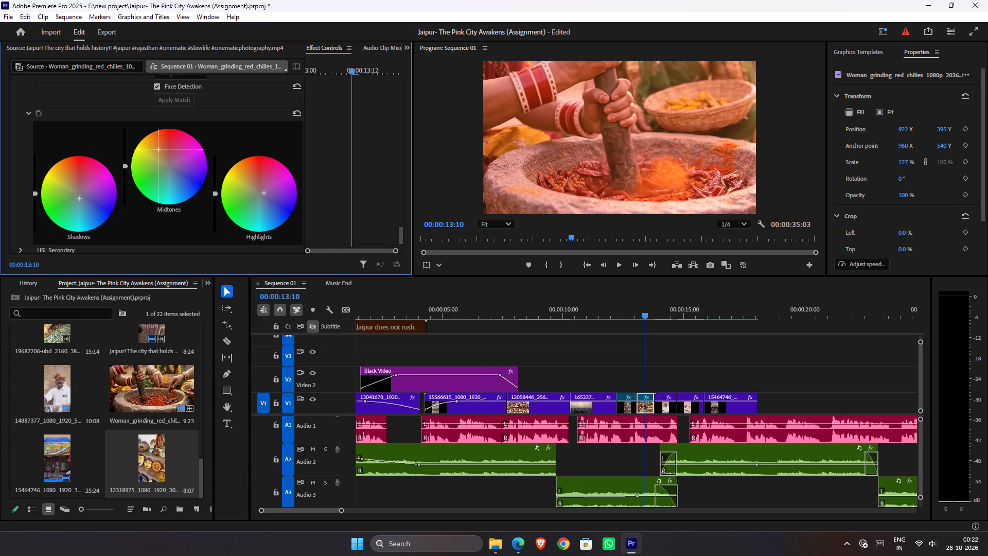
pyautogui.moveTo(180, 206); pyautogui.dragTo(211, 285)
# Fine-tune the clip's Highlights color wheel with a very slight nudge toward magenta.
pyautogui.moveTo(264, 194); pyautogui.dragTo(284, 189)
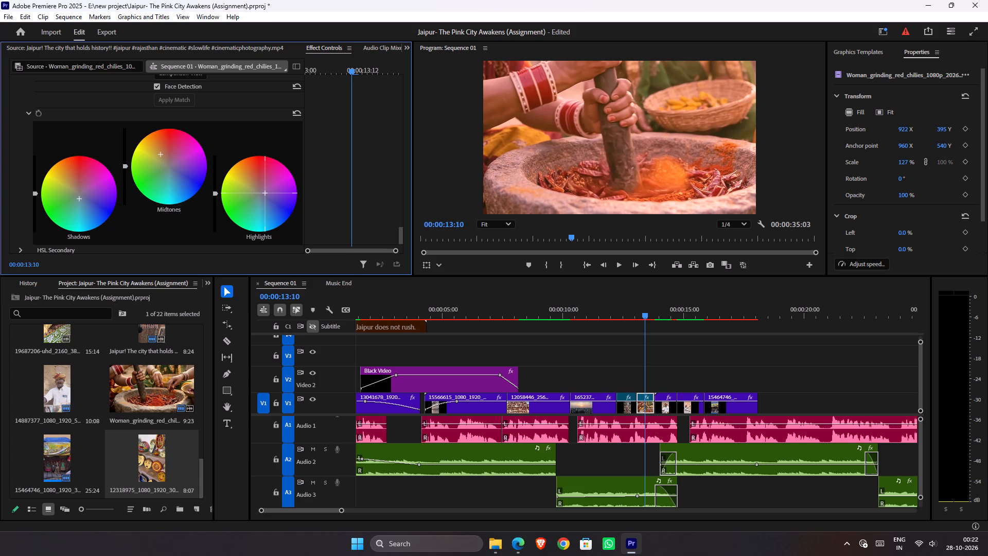
pyautogui.moveTo(284, 189); pyautogui.dragTo(283, 190)
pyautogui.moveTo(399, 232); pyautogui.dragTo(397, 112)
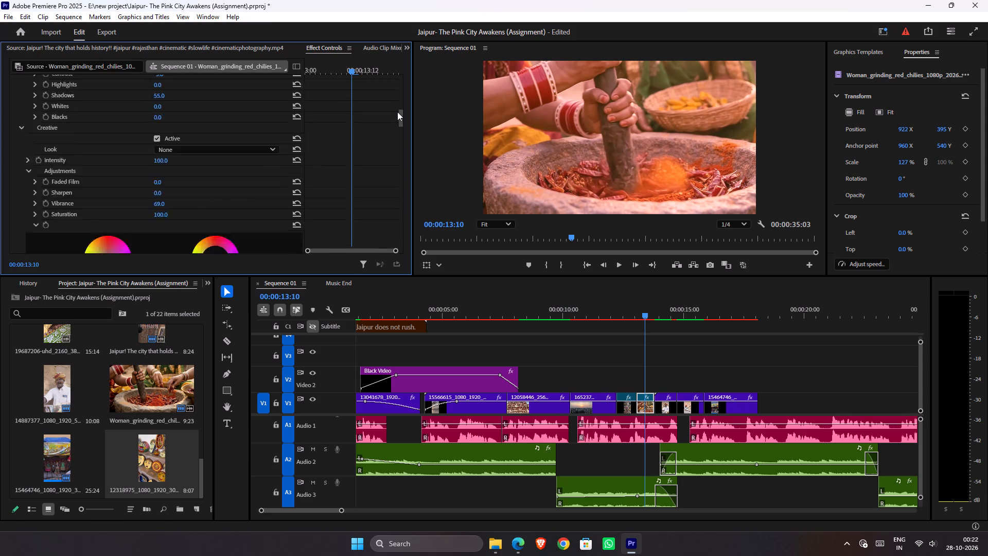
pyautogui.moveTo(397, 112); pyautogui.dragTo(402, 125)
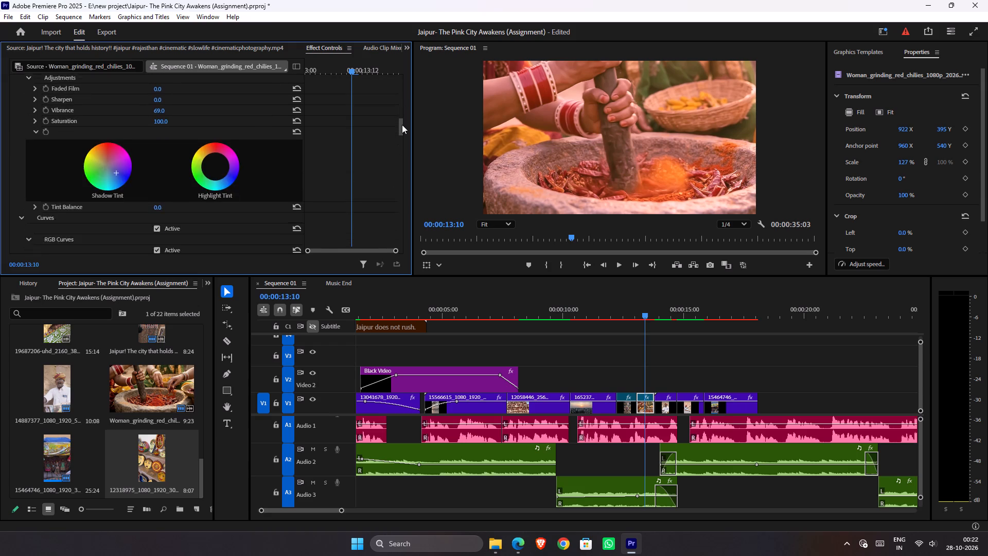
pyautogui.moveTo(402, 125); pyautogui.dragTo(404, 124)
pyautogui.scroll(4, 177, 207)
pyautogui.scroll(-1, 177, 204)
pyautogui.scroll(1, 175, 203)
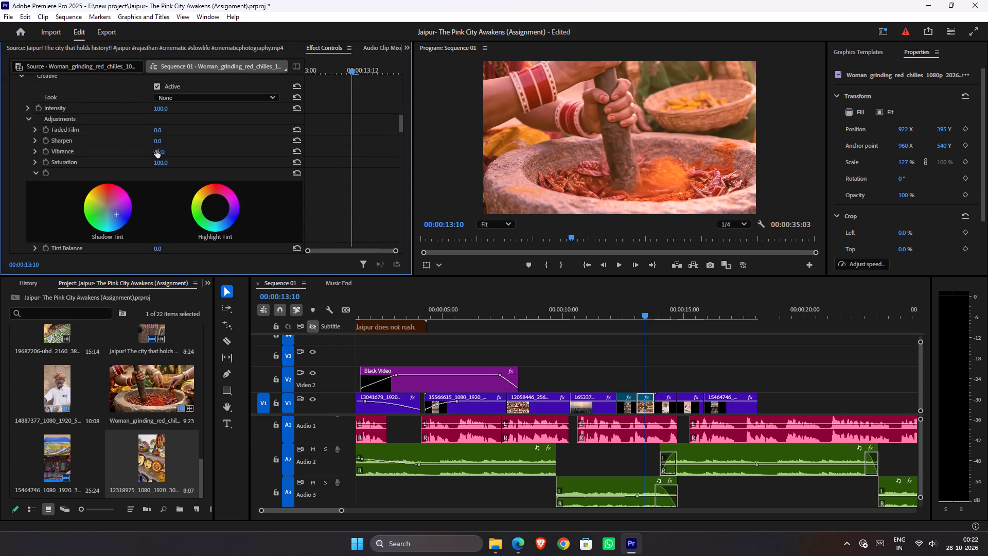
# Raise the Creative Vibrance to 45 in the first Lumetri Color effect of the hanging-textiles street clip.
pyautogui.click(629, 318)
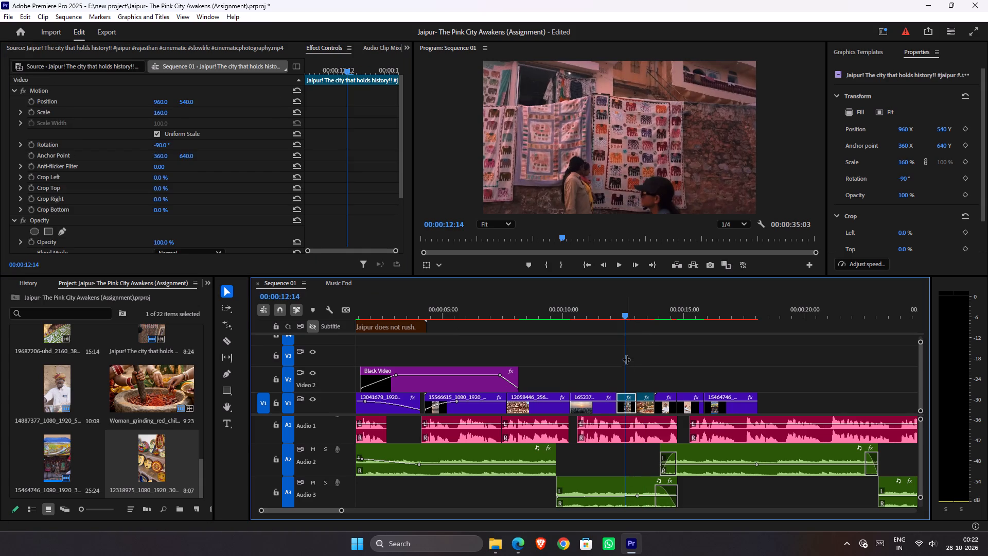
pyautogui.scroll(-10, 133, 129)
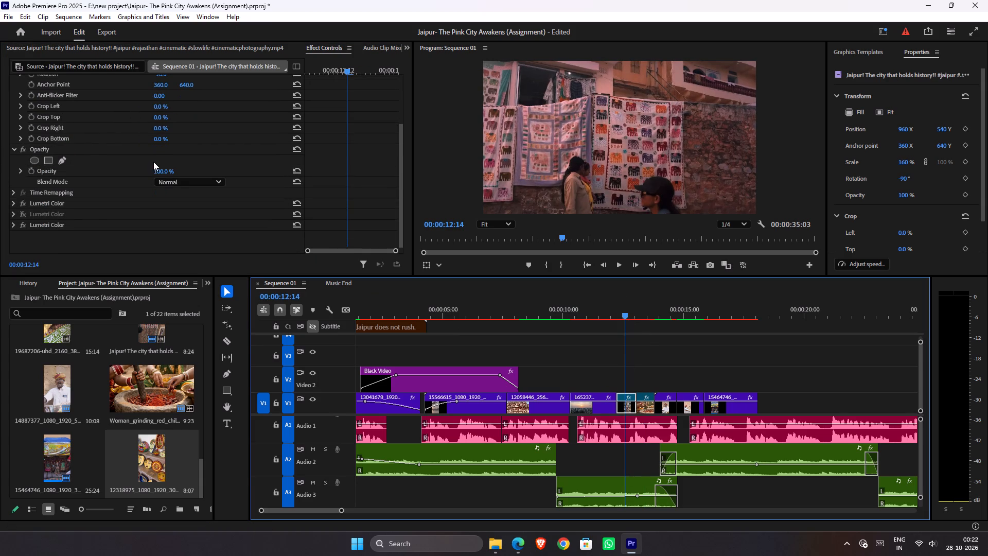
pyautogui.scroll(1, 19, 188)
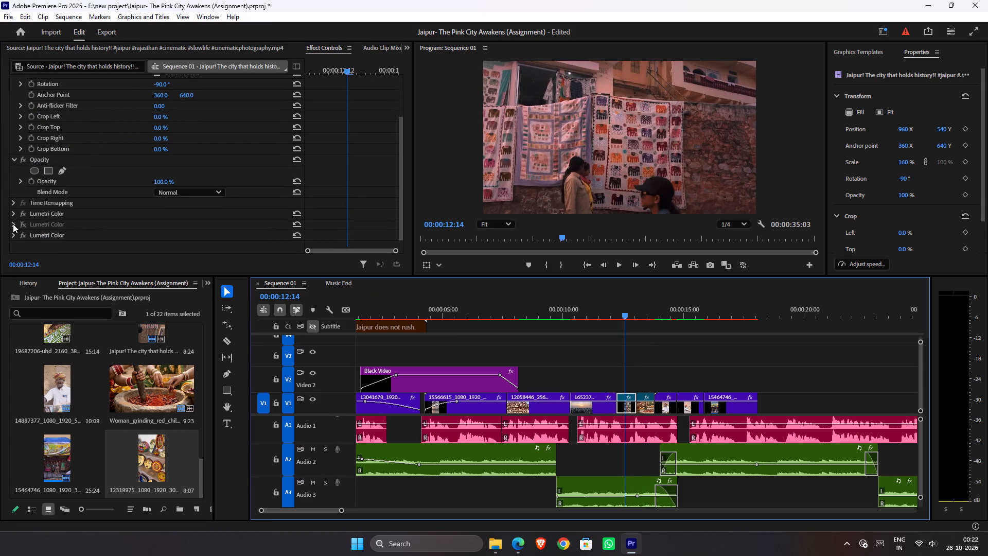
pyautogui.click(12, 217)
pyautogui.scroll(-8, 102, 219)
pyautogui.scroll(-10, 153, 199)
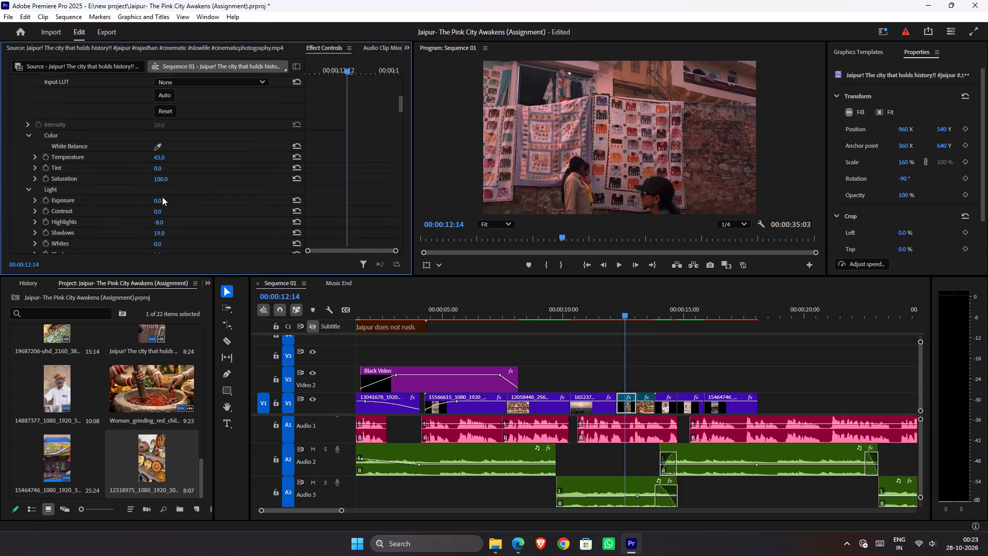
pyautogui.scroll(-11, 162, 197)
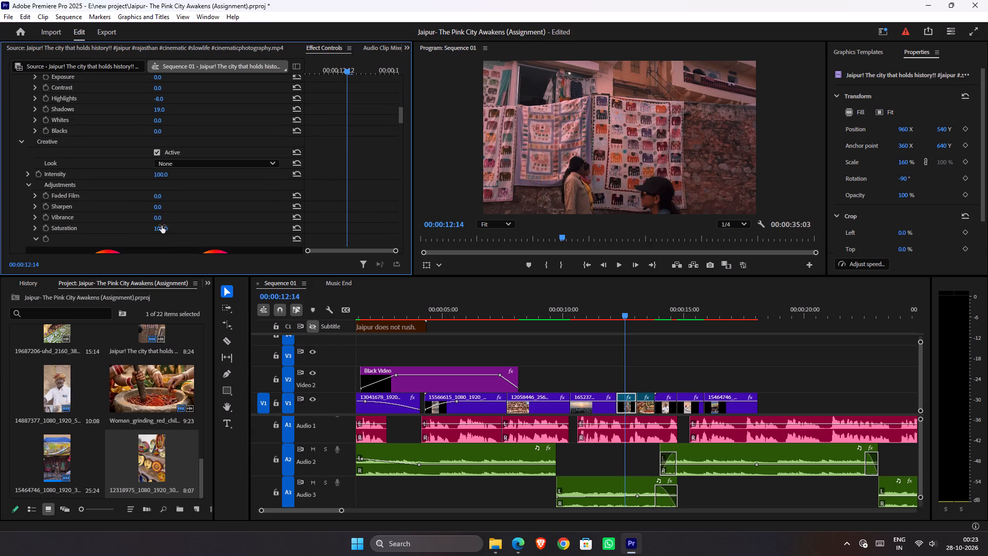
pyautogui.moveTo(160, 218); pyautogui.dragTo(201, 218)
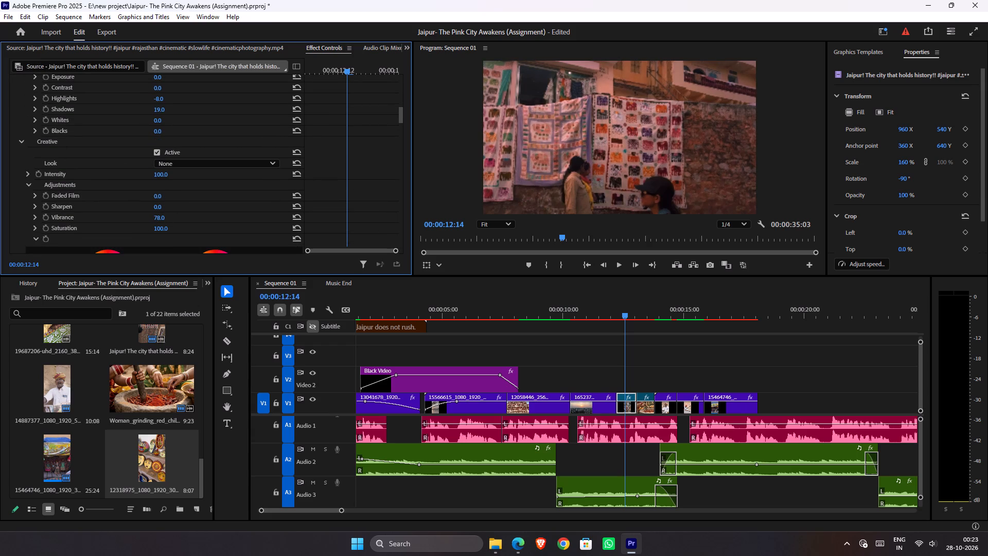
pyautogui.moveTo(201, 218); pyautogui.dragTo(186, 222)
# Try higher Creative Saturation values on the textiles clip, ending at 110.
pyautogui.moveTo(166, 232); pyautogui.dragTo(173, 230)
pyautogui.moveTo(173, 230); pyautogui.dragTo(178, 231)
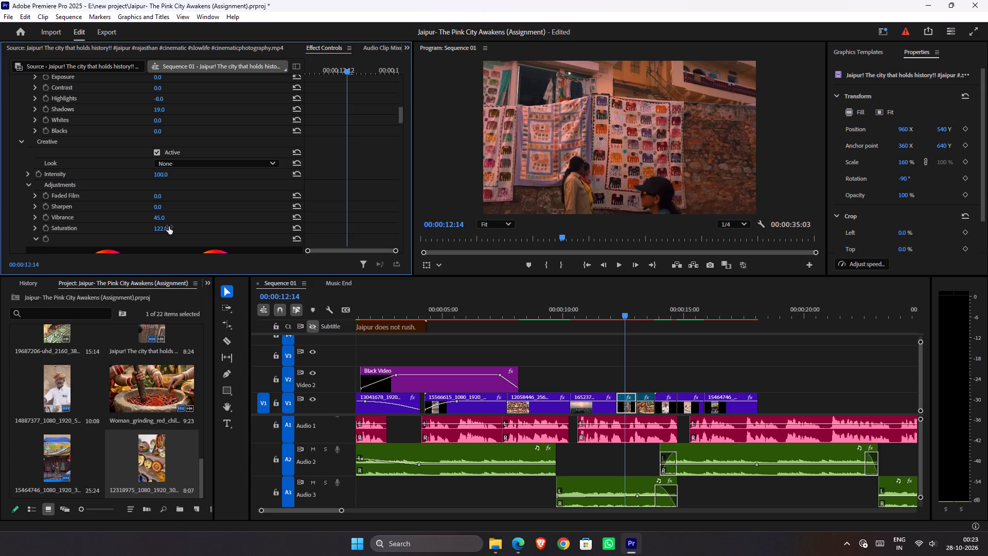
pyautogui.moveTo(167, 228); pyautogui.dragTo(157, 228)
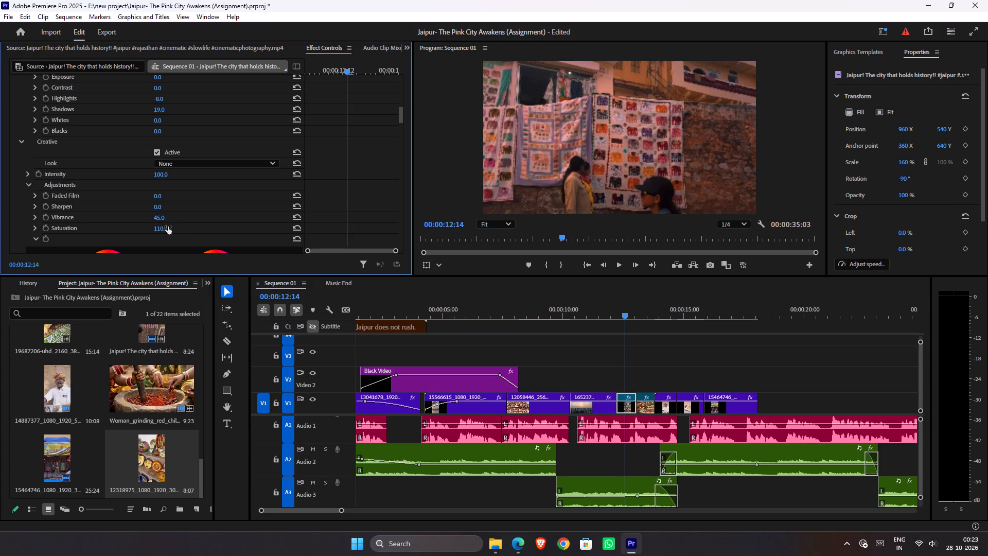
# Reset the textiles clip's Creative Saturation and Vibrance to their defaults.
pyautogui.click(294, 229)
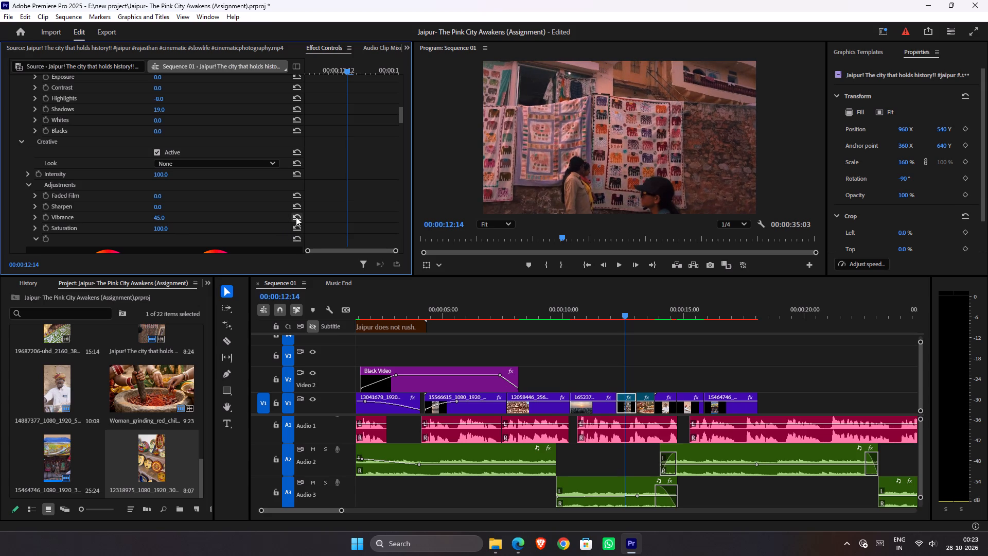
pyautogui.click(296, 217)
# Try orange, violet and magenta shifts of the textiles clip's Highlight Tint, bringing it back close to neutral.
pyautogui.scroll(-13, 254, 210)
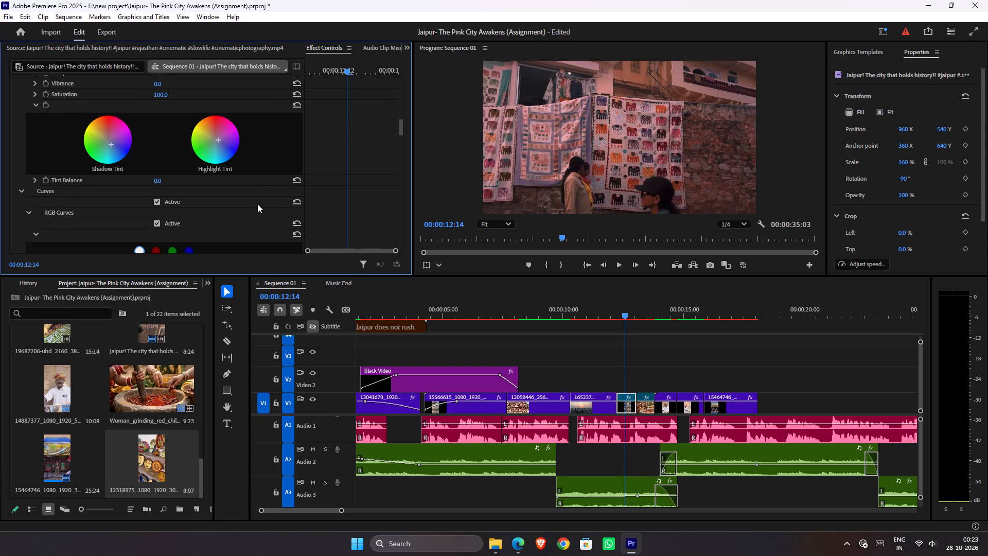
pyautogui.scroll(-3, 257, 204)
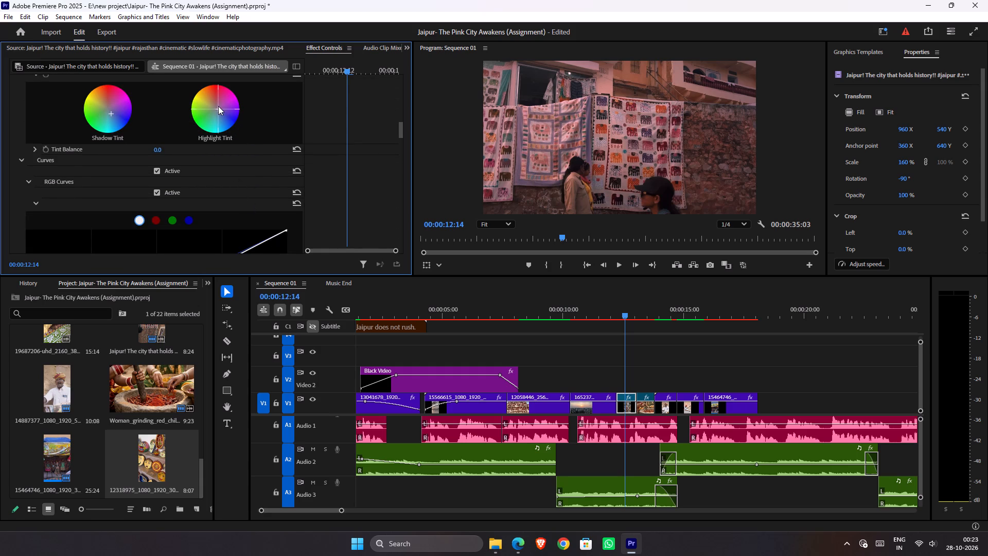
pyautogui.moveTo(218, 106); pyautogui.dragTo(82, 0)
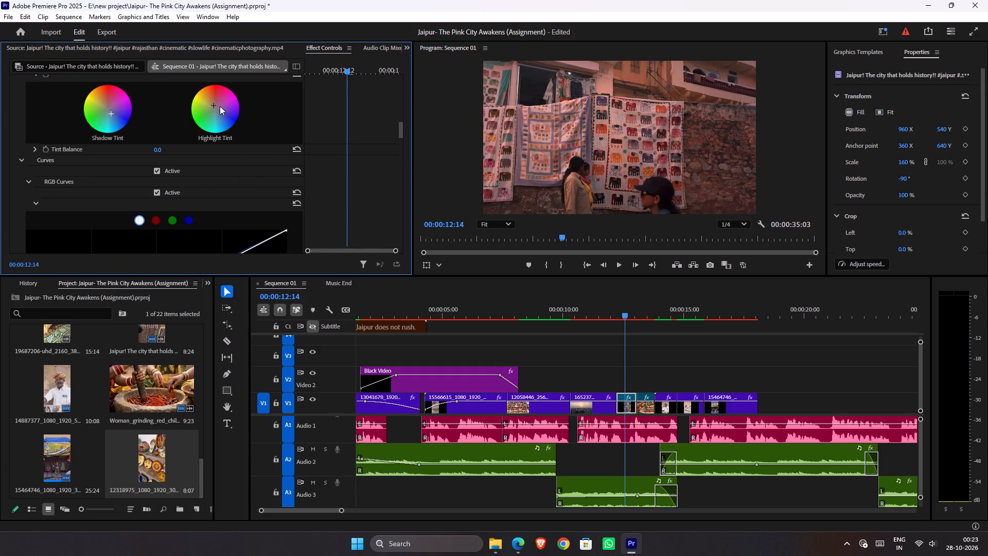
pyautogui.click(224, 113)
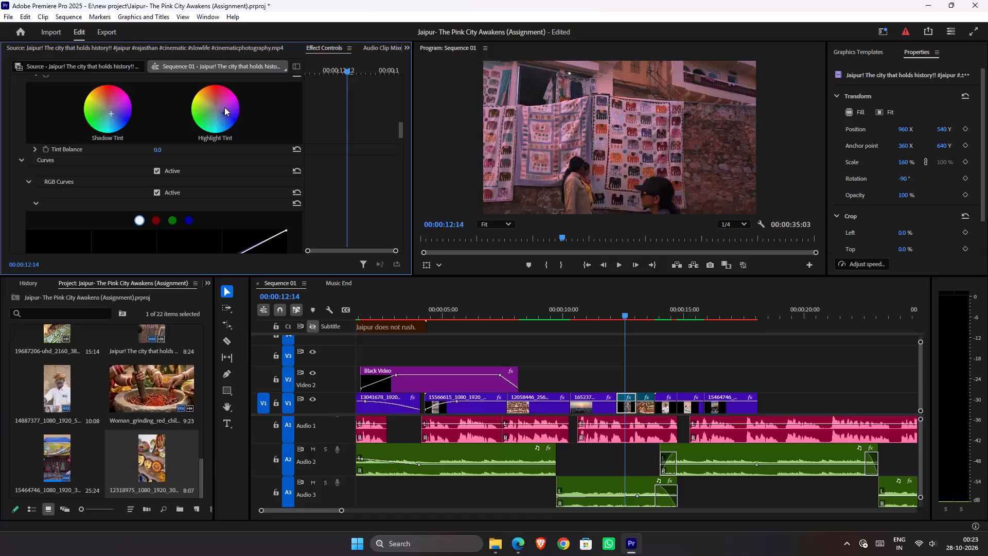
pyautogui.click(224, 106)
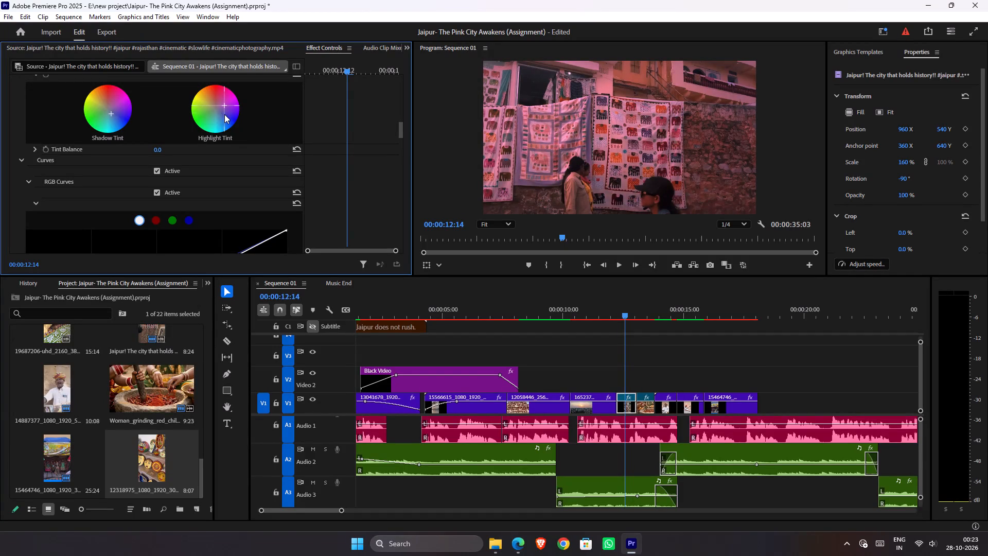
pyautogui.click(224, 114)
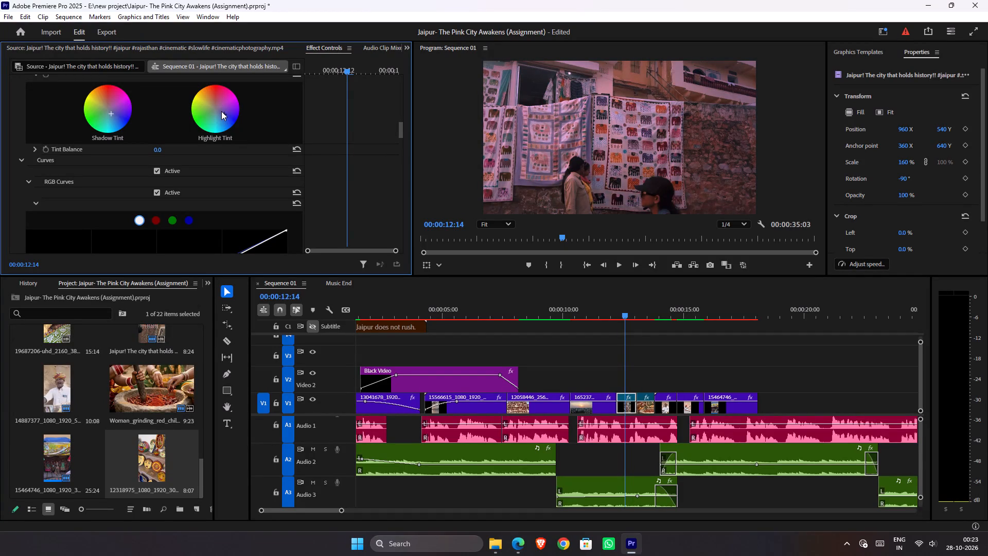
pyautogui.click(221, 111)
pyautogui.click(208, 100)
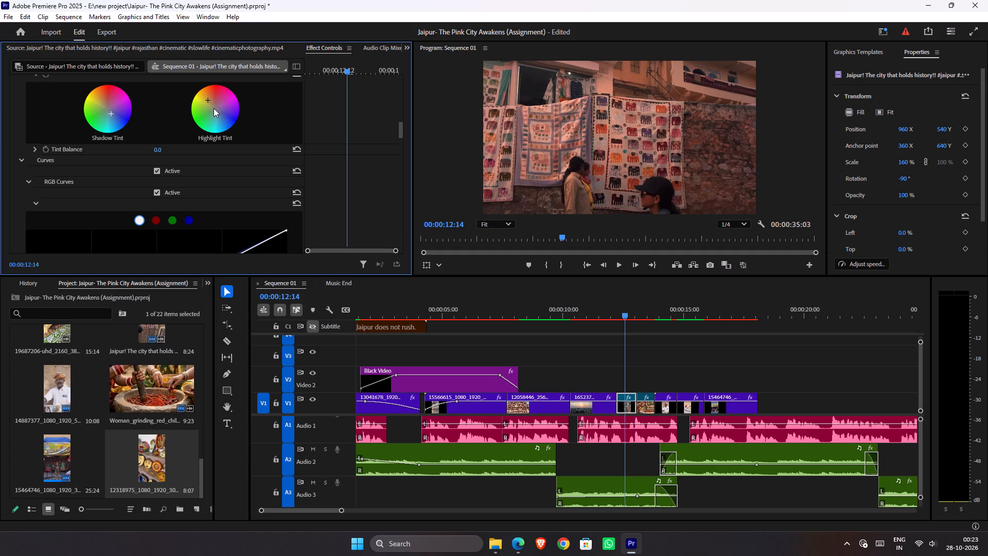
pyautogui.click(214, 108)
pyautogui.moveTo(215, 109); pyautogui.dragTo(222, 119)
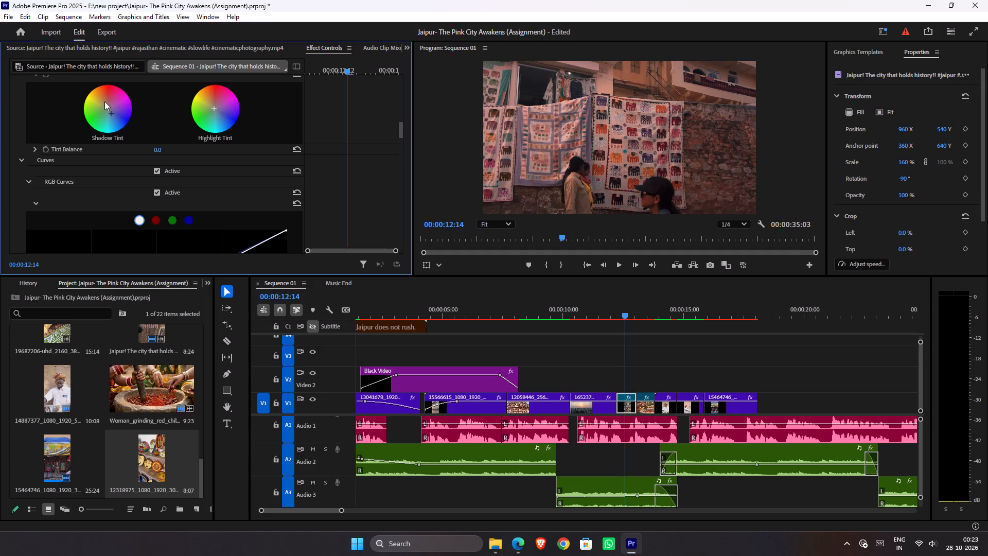
# Try a warm Shadow Tint on the textiles clip, then shift it slightly toward blue-violet.
pyautogui.click(104, 105)
pyautogui.click(117, 118)
pyautogui.moveTo(115, 112); pyautogui.dragTo(108, 133)
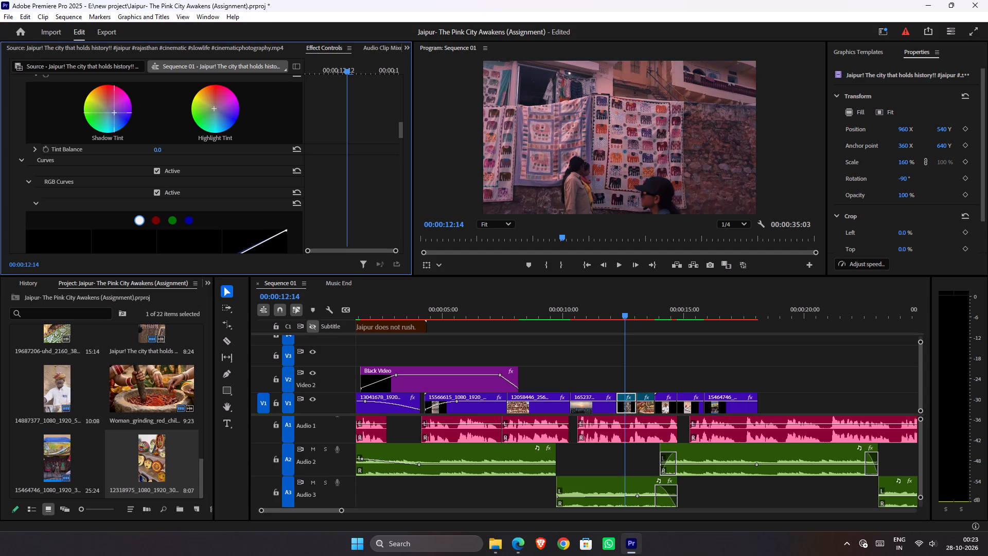
pyautogui.moveTo(108, 133); pyautogui.dragTo(105, 154)
# Nudge the textiles clip's Highlight Tint slightly from neutral toward magenta.
pyautogui.moveTo(215, 110); pyautogui.dragTo(337, 128)
pyautogui.moveTo(337, 128); pyautogui.dragTo(410, 128)
# Turn off the first Lumetri Color effect on the textiles clip.
pyautogui.scroll(4, 218, 117)
pyautogui.scroll(-1, 215, 117)
pyautogui.scroll(13, 215, 117)
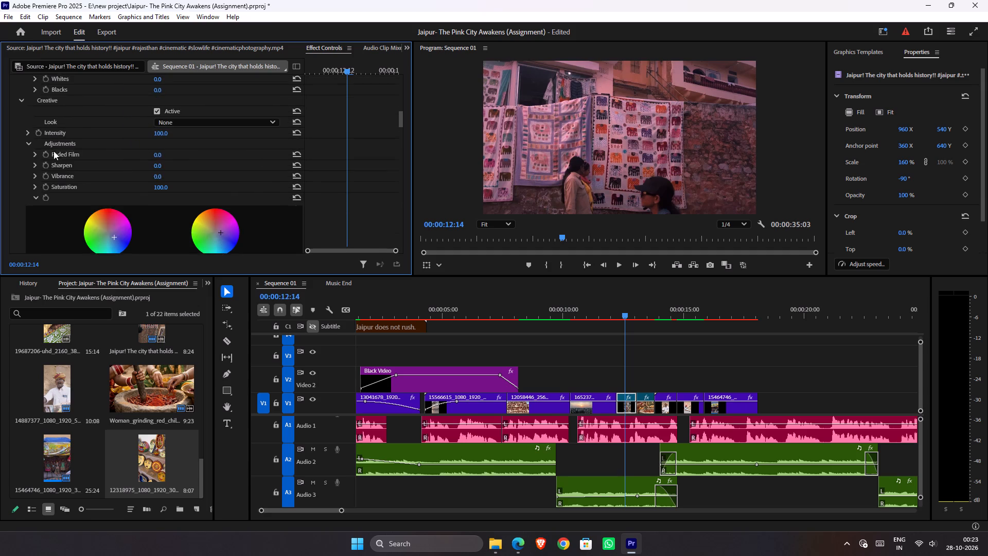
pyautogui.scroll(2, 54, 151)
pyautogui.scroll(-1, 54, 150)
pyautogui.scroll(18, 54, 150)
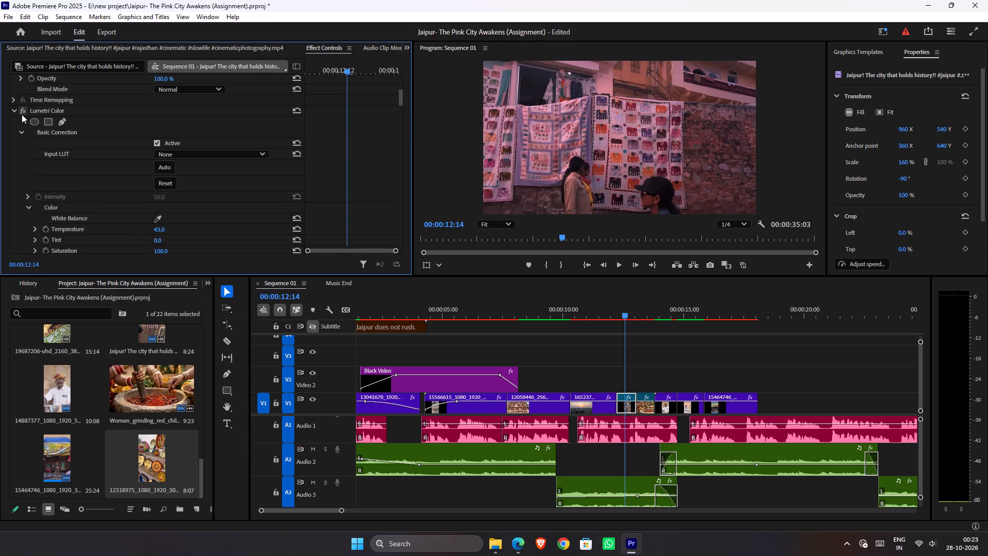
pyautogui.click(21, 112)
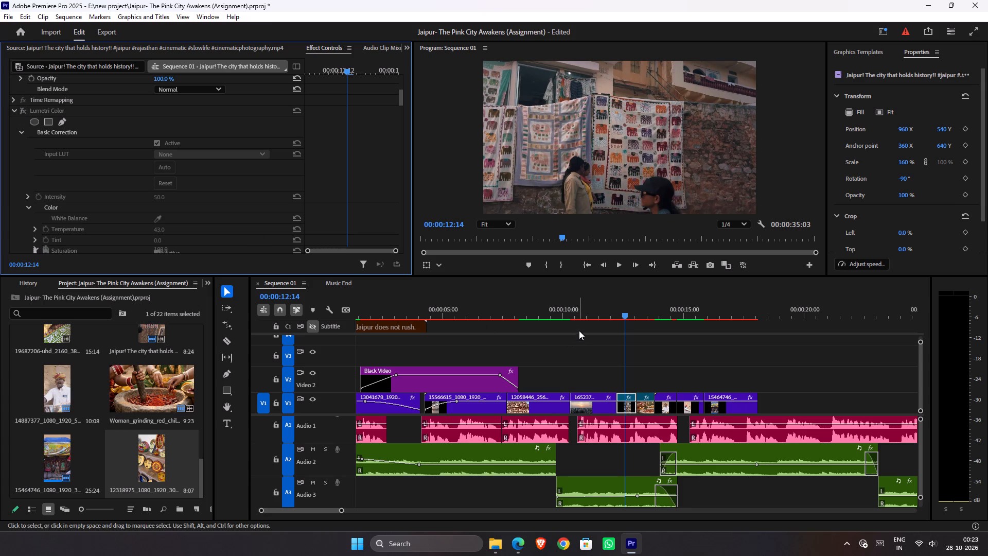
# Scrub from the sunset city clip back to the textiles clip and delete its turned-off first Lumetri Color effect.
pyautogui.moveTo(574, 318); pyautogui.dragTo(586, 322)
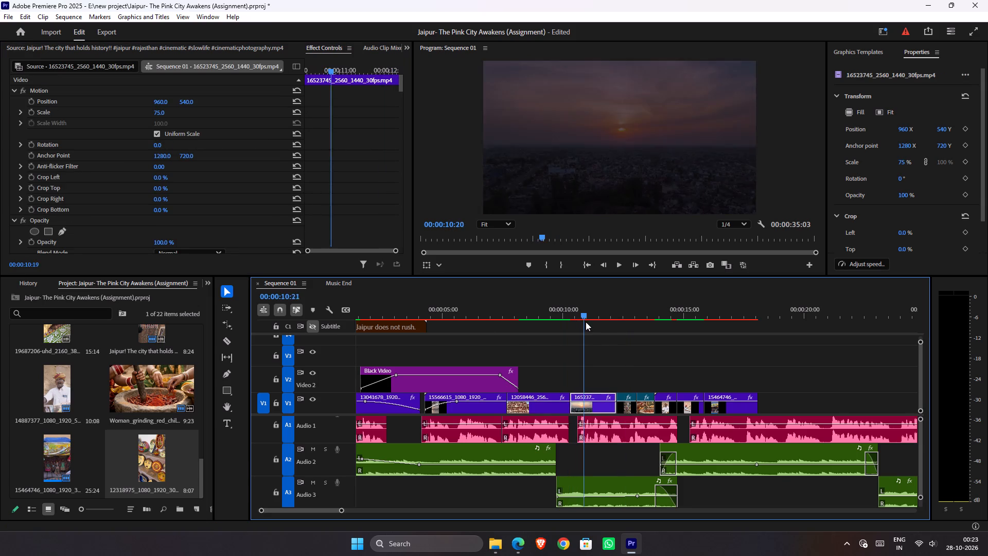
pyautogui.moveTo(586, 322); pyautogui.dragTo(621, 329)
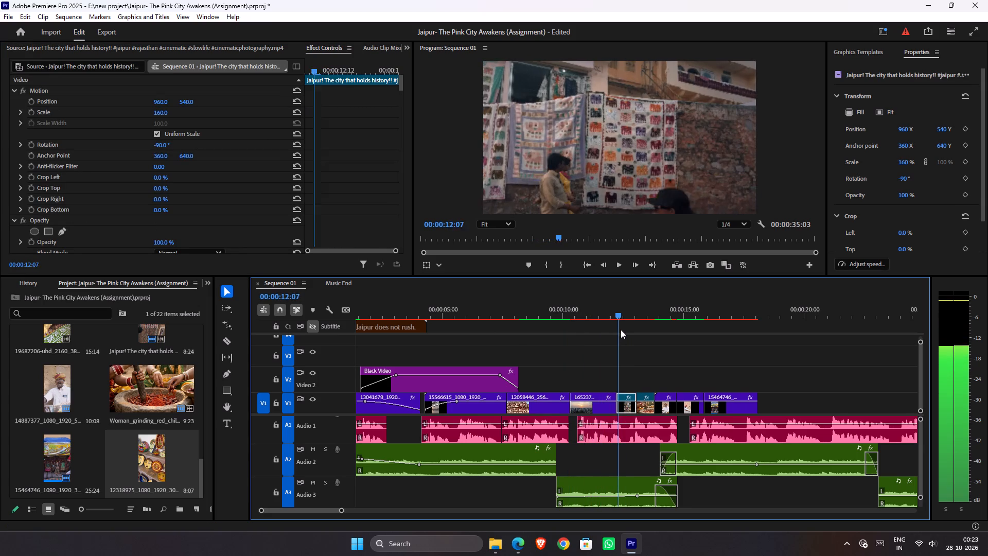
pyautogui.moveTo(621, 329); pyautogui.dragTo(614, 331)
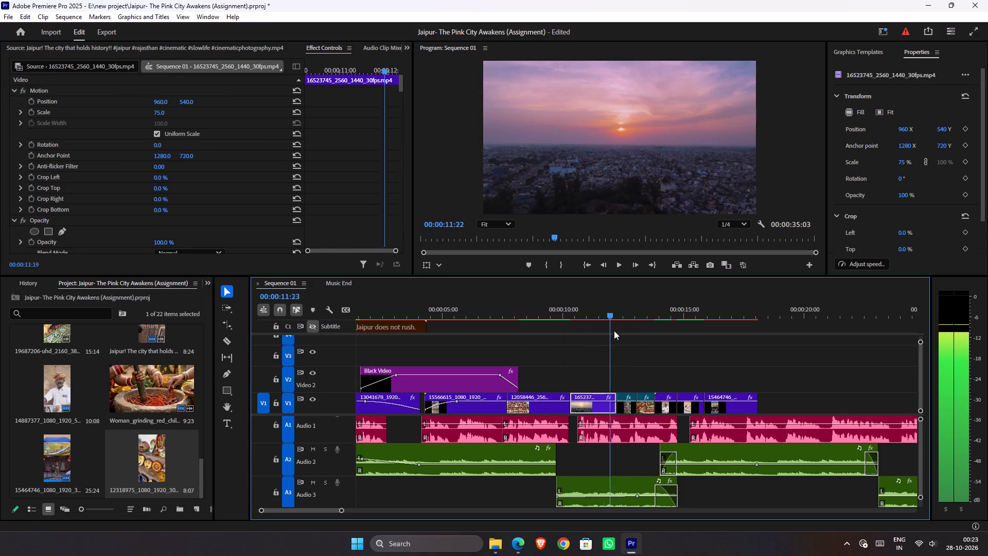
pyautogui.moveTo(614, 331); pyautogui.dragTo(628, 333)
pyautogui.scroll(-4, 52, 136)
pyautogui.scroll(1, 51, 141)
pyautogui.scroll(-3, 52, 142)
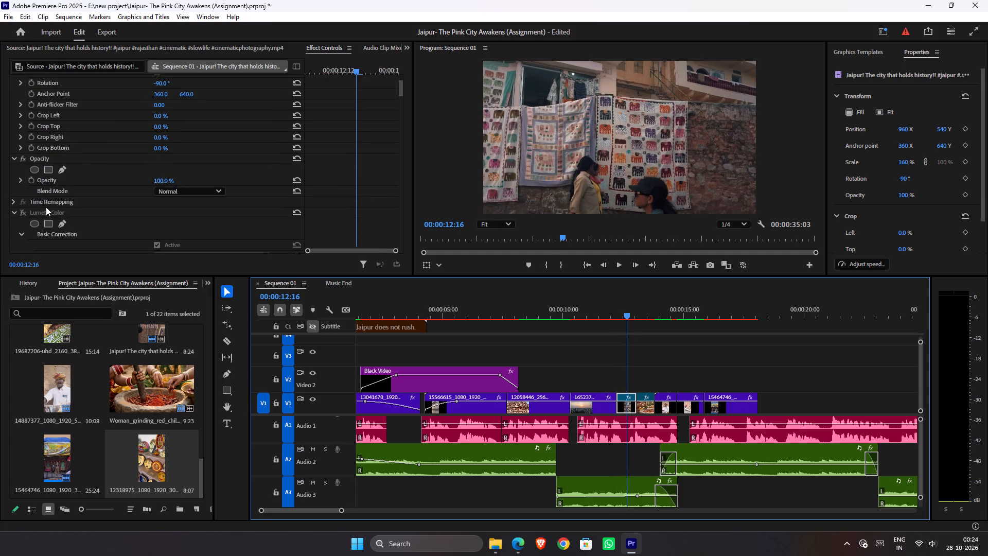
pyautogui.click(49, 203)
pyautogui.click(47, 213)
pyautogui.scroll(-8, 48, 216)
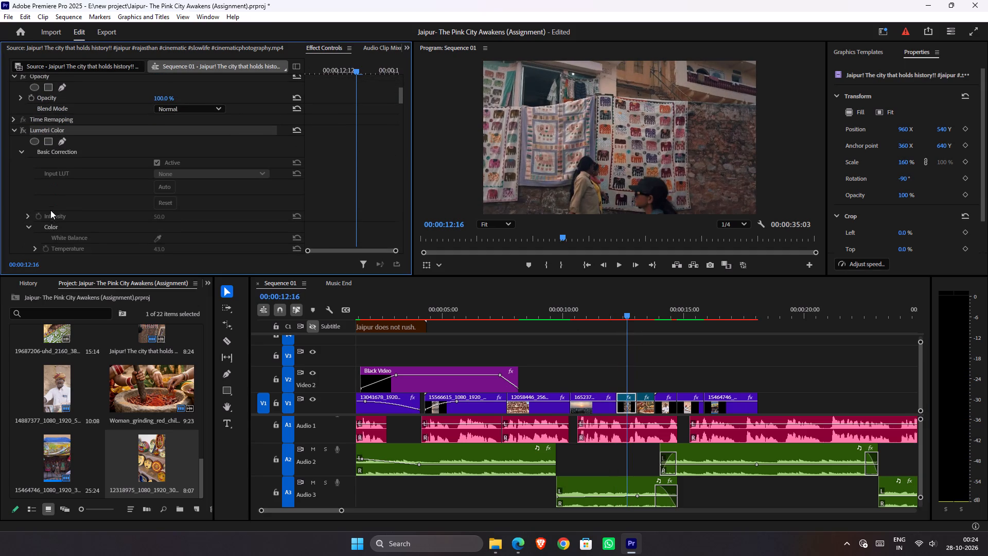
pyautogui.scroll(-1, 50, 210)
pyautogui.press('Delete')
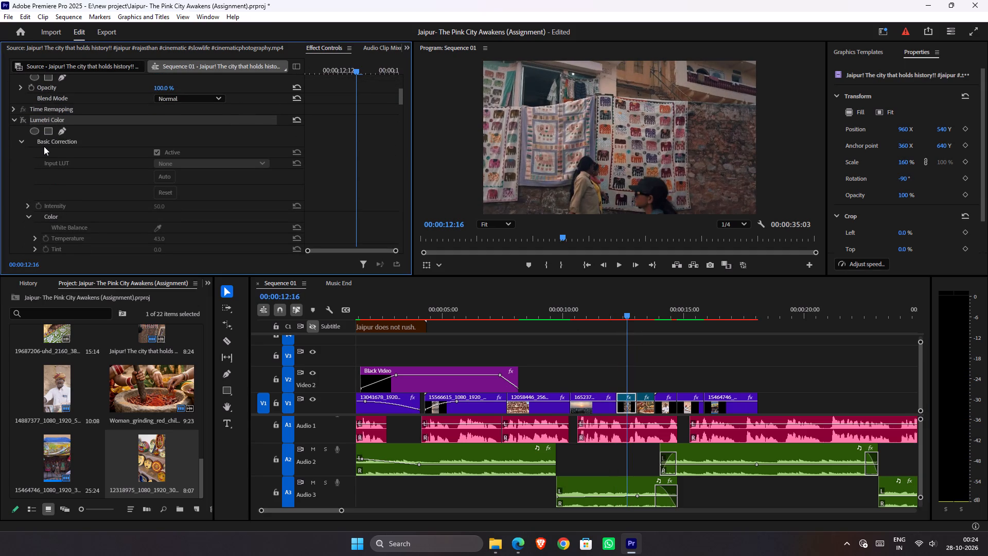
# Enlarge the elliptical Mask (1) on the textiles clip's first remaining Lumetri Color and move it toward the frame's upper-left corner.
pyautogui.click(46, 118)
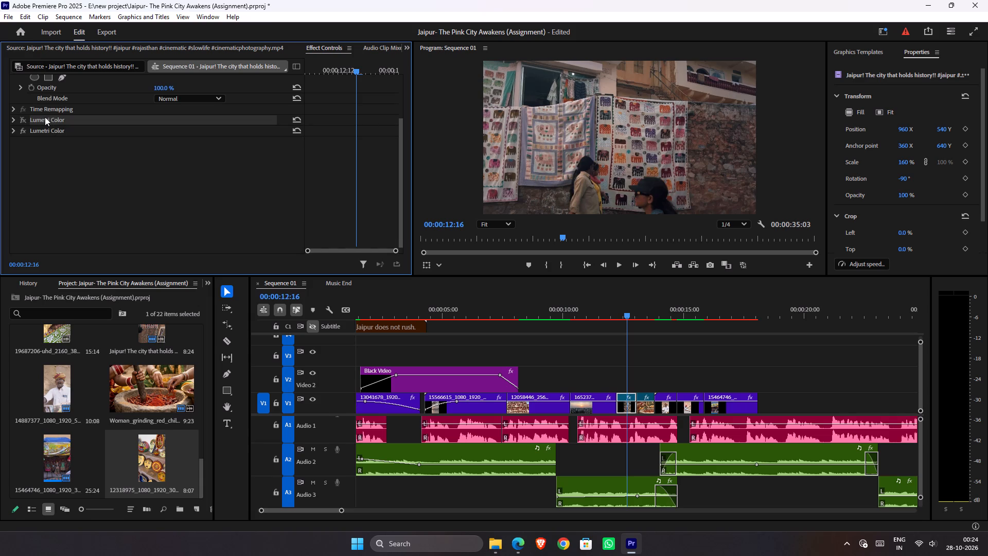
pyautogui.click(21, 123)
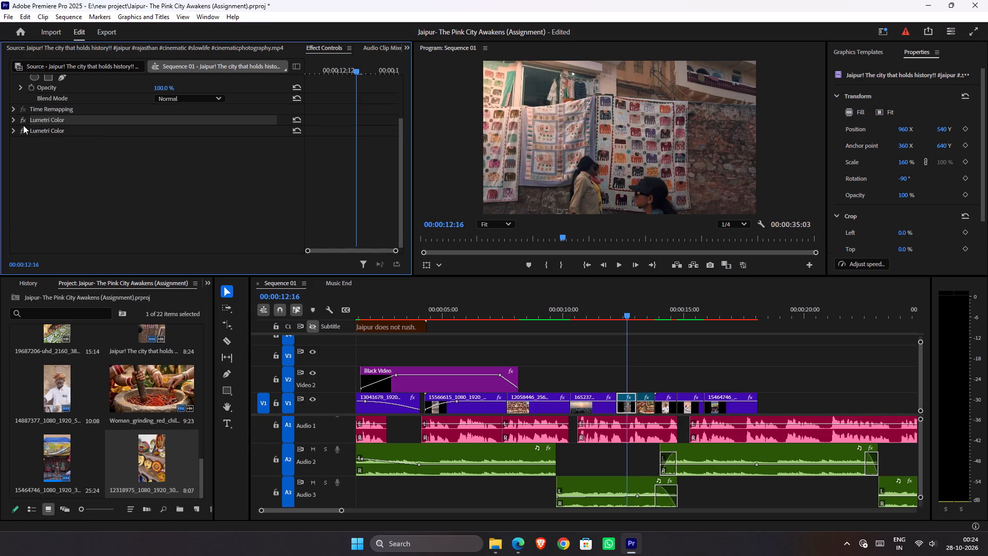
pyautogui.click(12, 122)
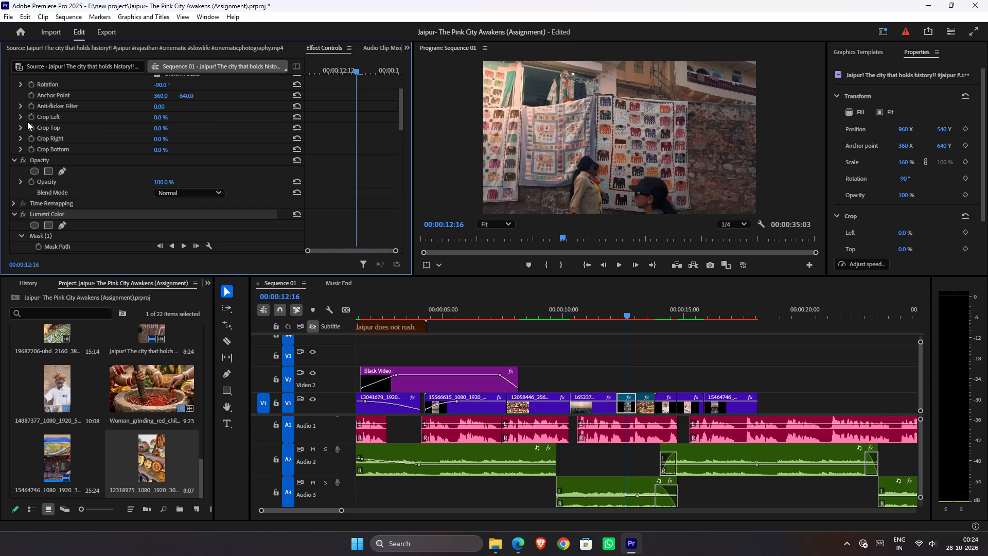
pyautogui.click(46, 235)
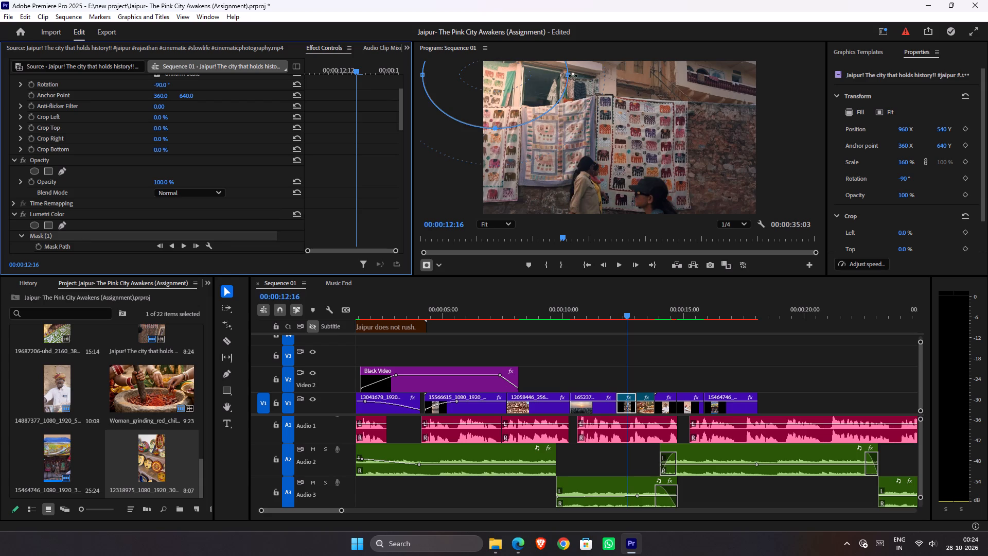
pyautogui.moveTo(569, 76); pyautogui.dragTo(666, 110)
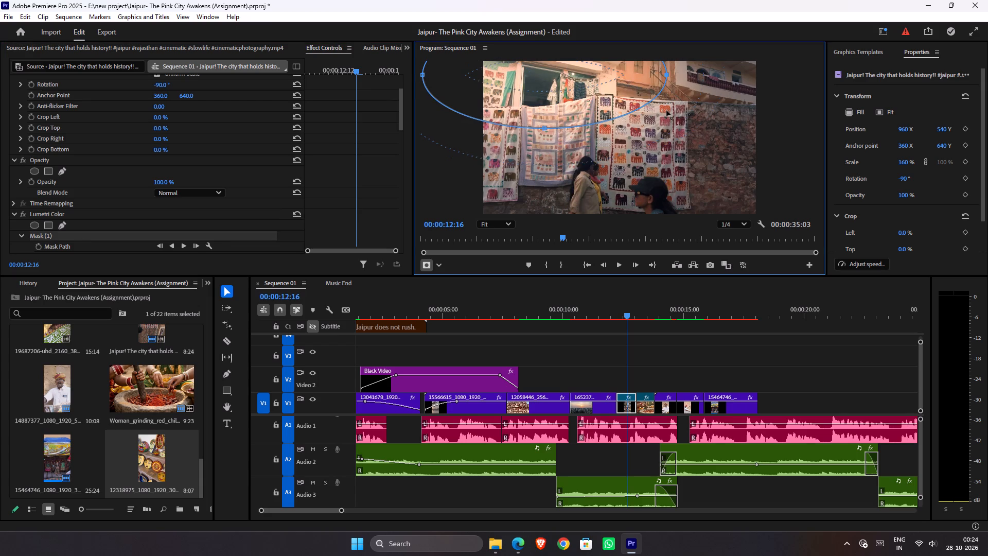
pyautogui.moveTo(666, 110); pyautogui.dragTo(540, 103)
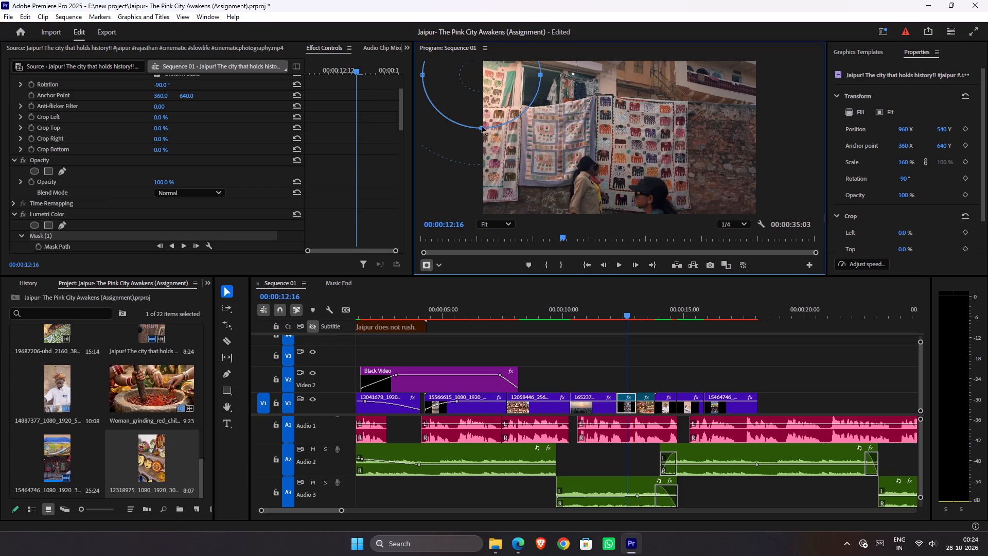
pyautogui.click(482, 128)
pyautogui.click(482, 128)
pyautogui.doubleClick(482, 128)
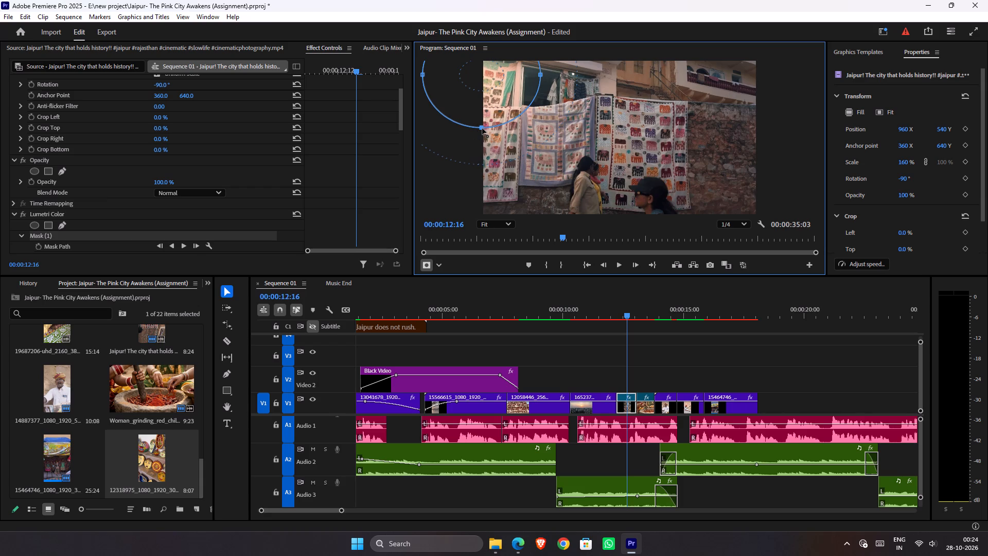
pyautogui.moveTo(482, 128); pyautogui.dragTo(497, 186)
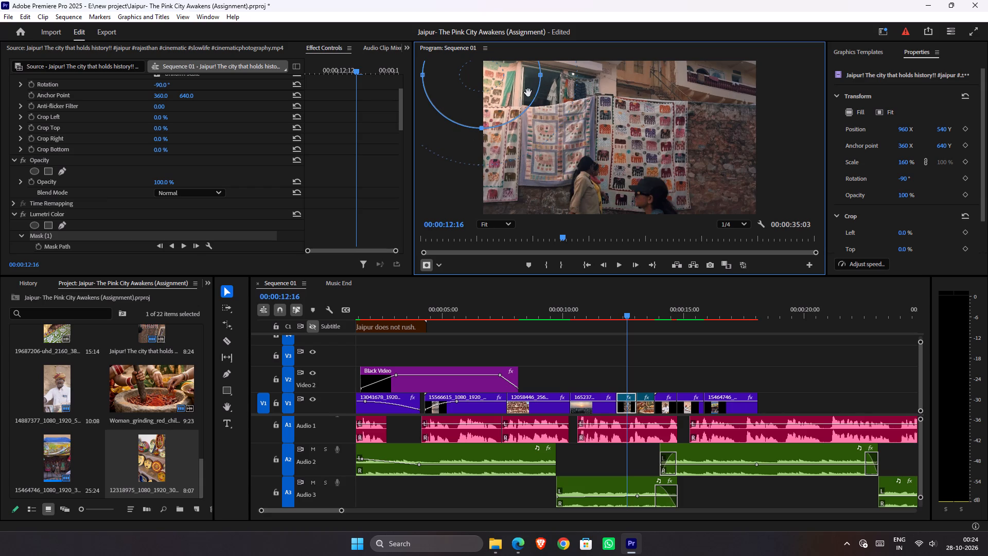
pyautogui.moveTo(481, 128); pyautogui.dragTo(475, 175)
pyautogui.moveTo(475, 175); pyautogui.dragTo(475, 180)
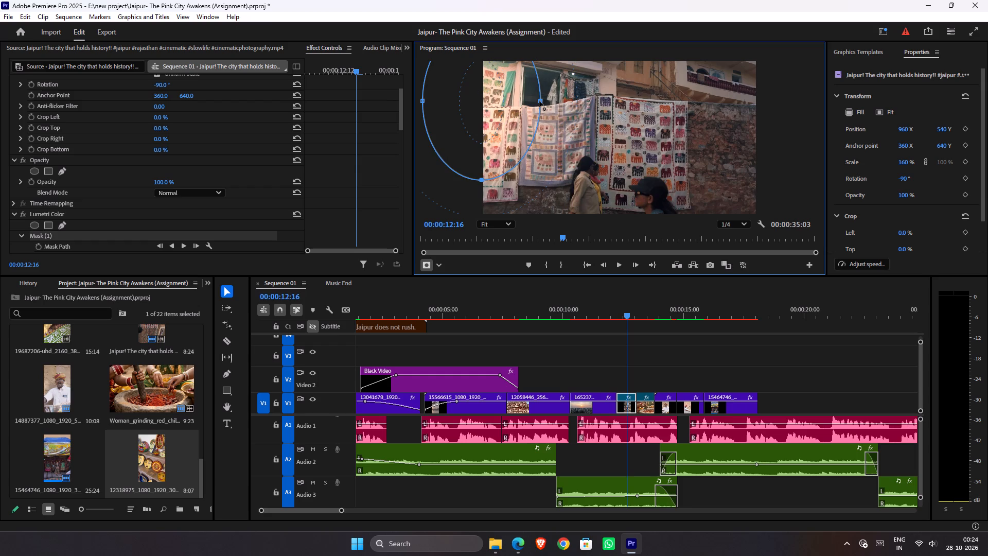
pyautogui.moveTo(539, 101); pyautogui.dragTo(664, 100)
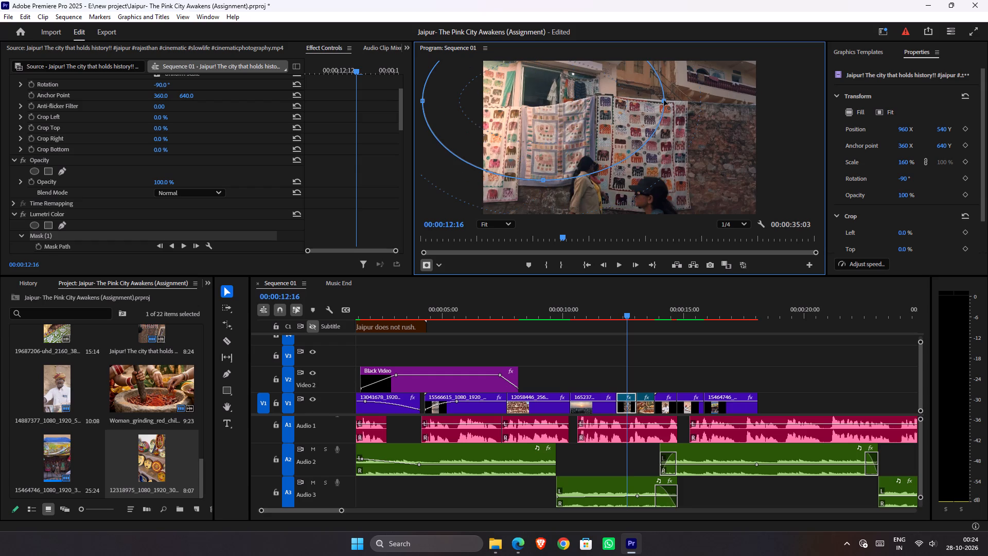
pyautogui.moveTo(568, 105); pyautogui.dragTo(493, 87)
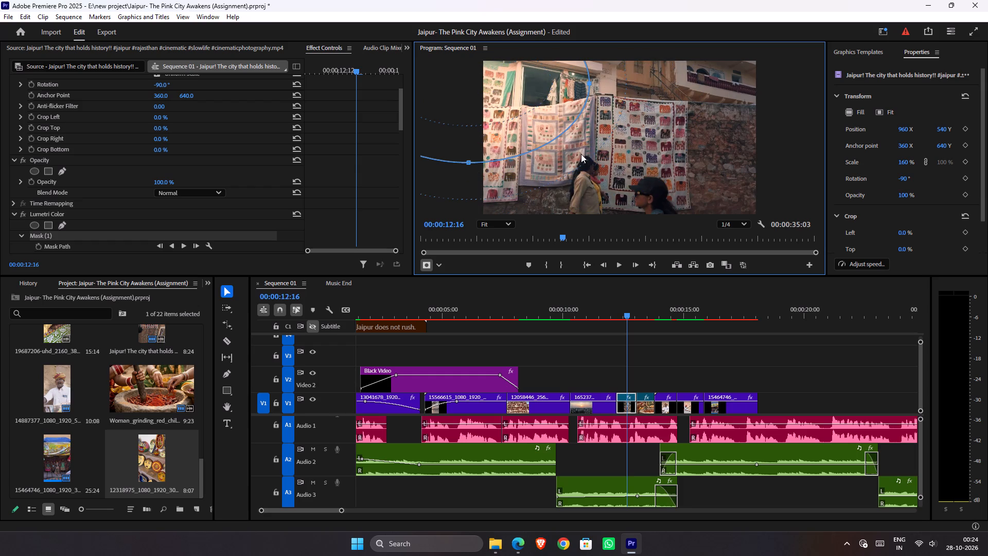
# Set the Mask Feather of the textiles clip's Mask (1) to 1306.
pyautogui.scroll(-6, 187, 204)
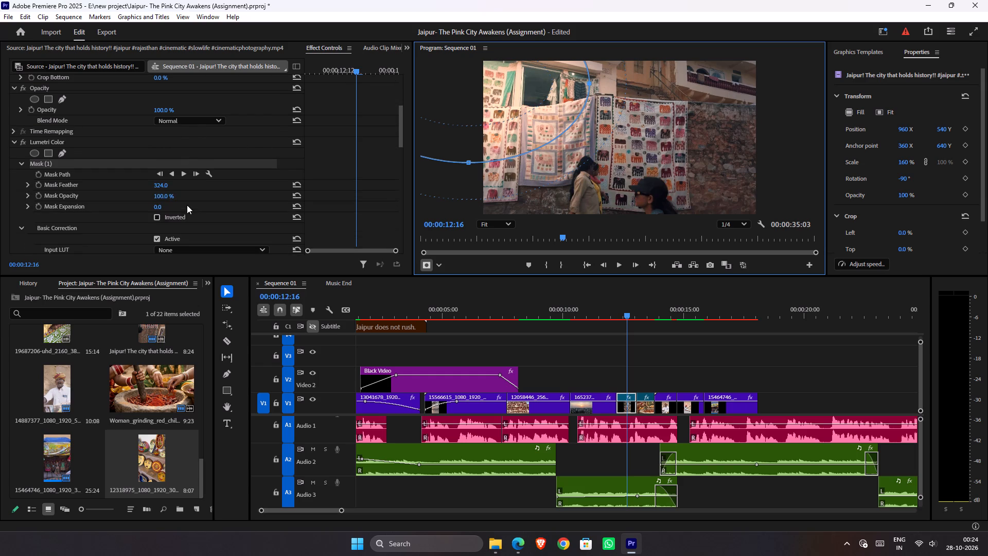
pyautogui.scroll(-1, 187, 205)
pyautogui.moveTo(163, 184); pyautogui.dragTo(500, 165)
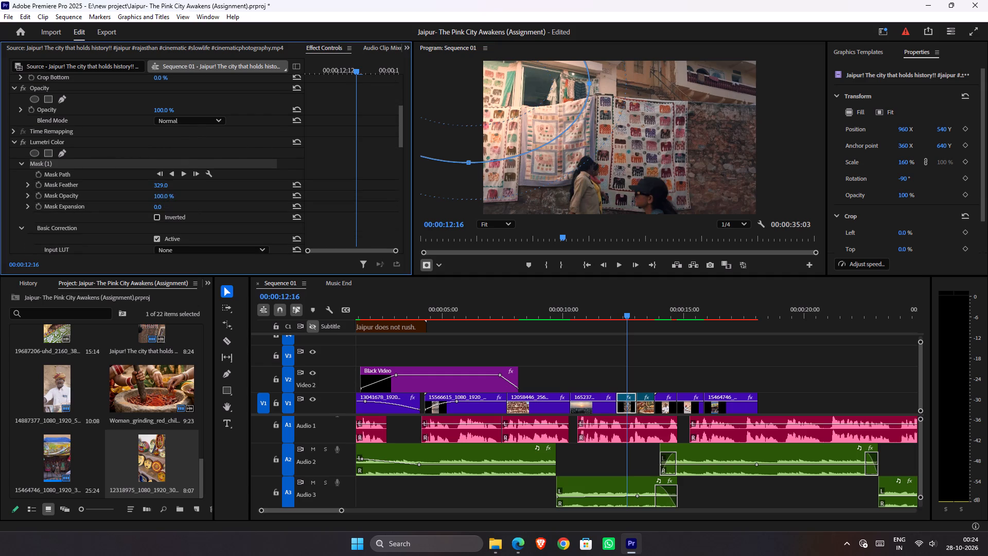
pyautogui.moveTo(500, 165); pyautogui.dragTo(506, 165)
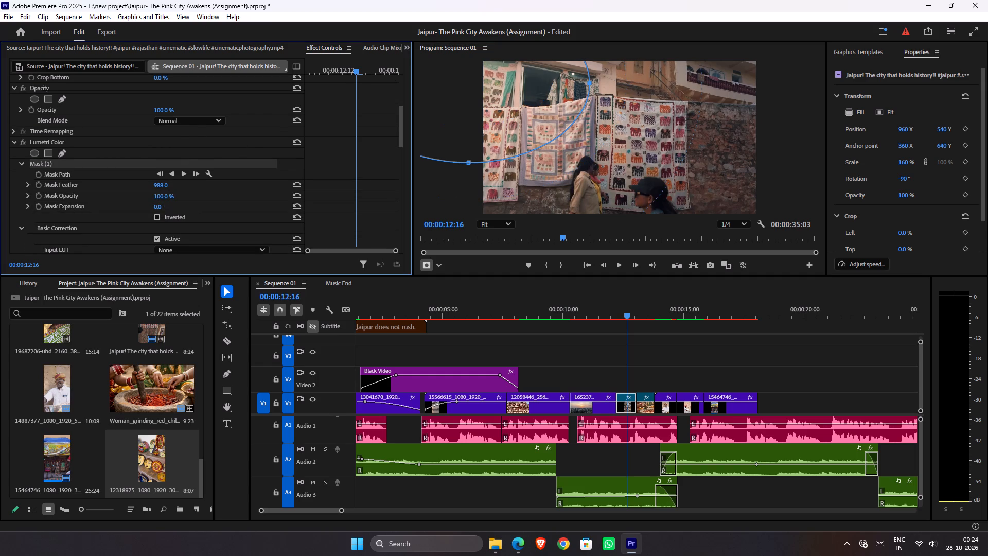
pyautogui.moveTo(506, 165); pyautogui.dragTo(631, 165)
pyautogui.moveTo(631, 165); pyautogui.dragTo(669, 165)
# Reposition Mask (1) lower over the hanging textiles in the left half of the frame.
pyautogui.moveTo(517, 116); pyautogui.dragTo(629, 120)
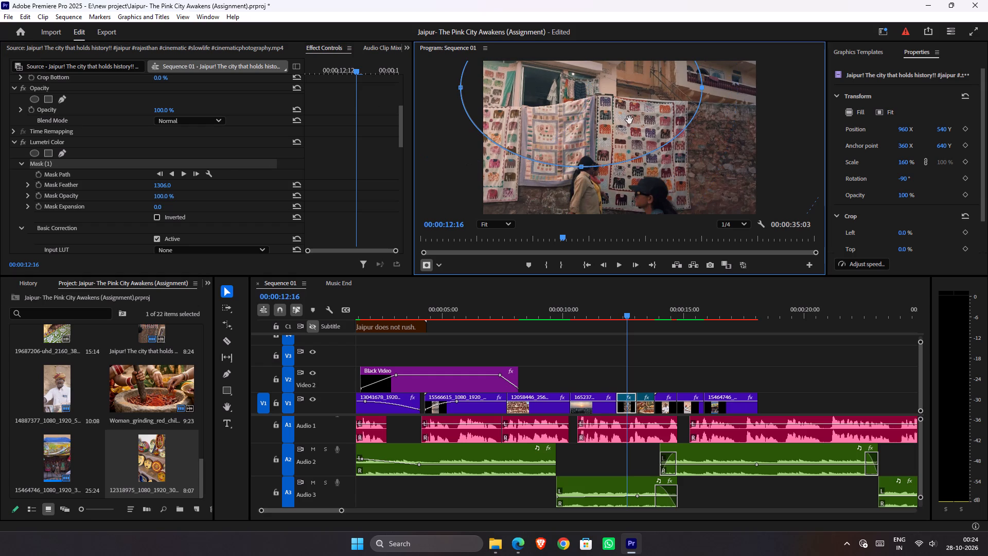
pyautogui.moveTo(629, 120); pyautogui.dragTo(564, 134)
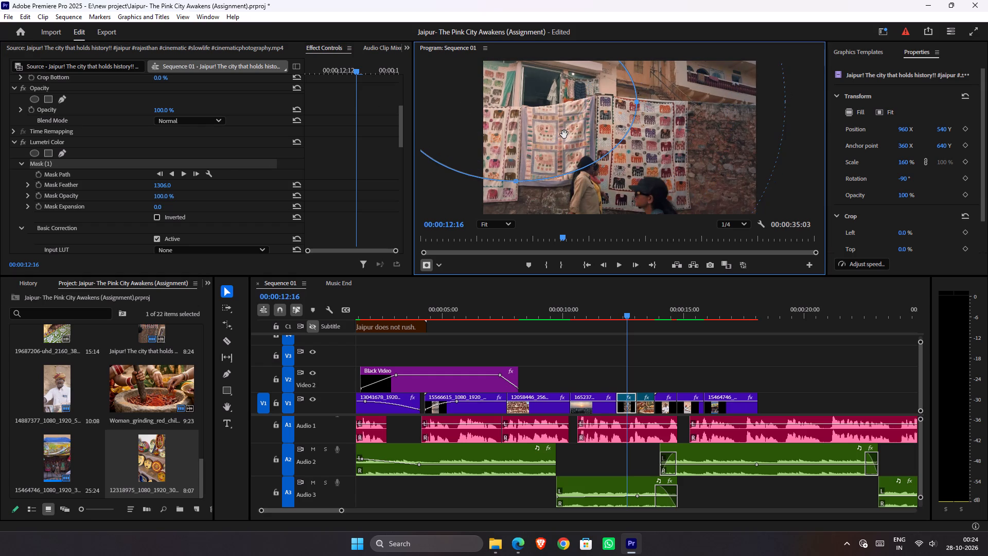
pyautogui.moveTo(564, 134); pyautogui.dragTo(638, 197)
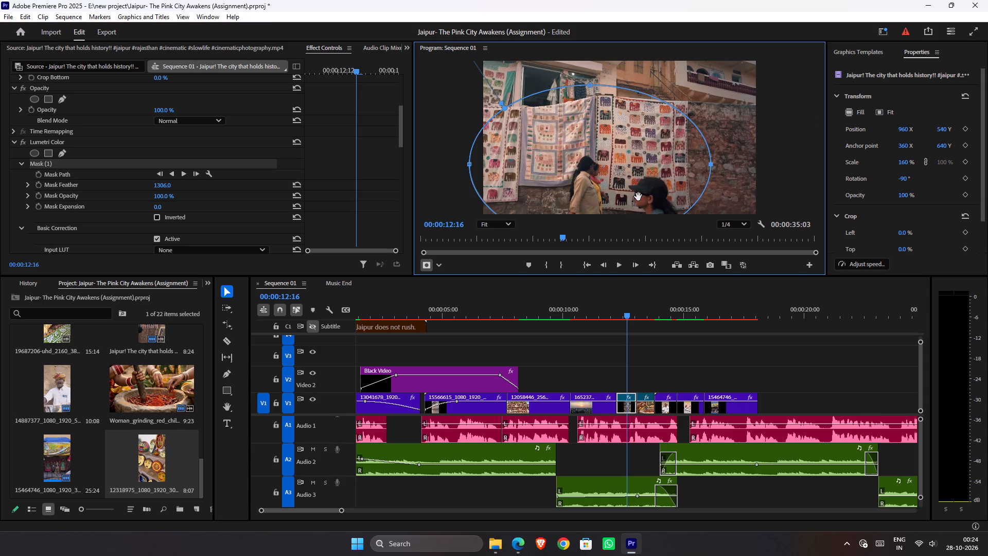
pyautogui.moveTo(638, 197); pyautogui.dragTo(595, 184)
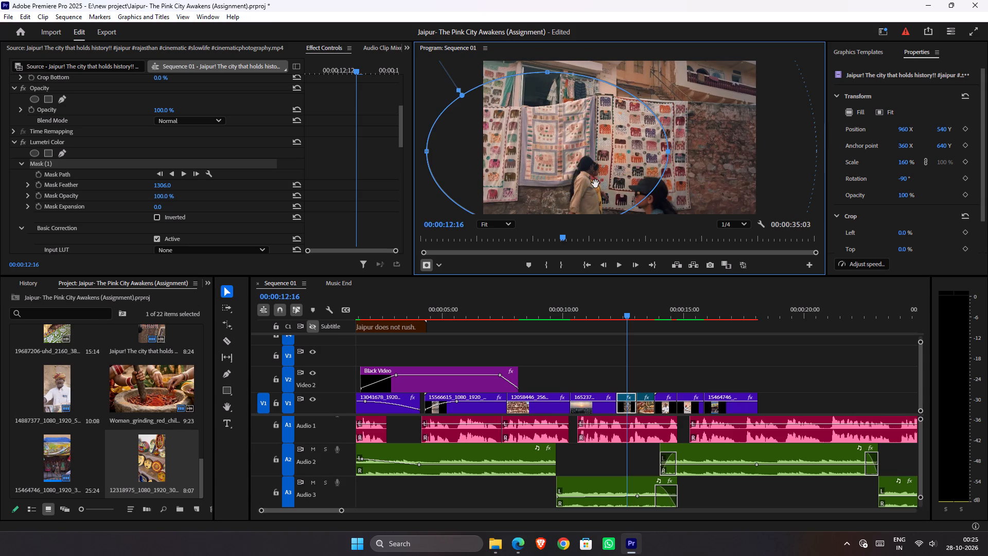
pyautogui.moveTo(595, 184); pyautogui.dragTo(584, 181)
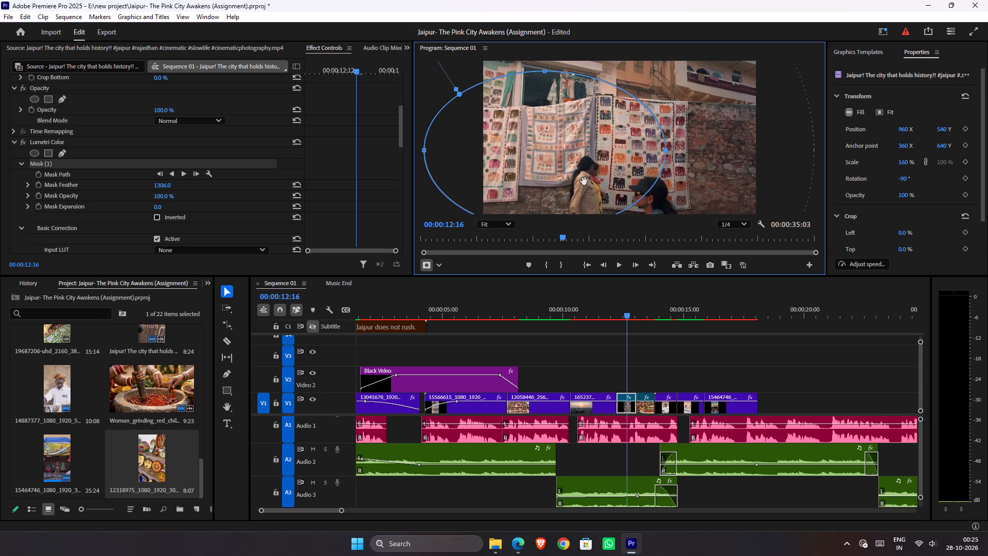
pyautogui.moveTo(584, 181); pyautogui.dragTo(578, 181)
# Toggle the last Lumetri Color effect on the textiles clip to compare the grade, leaving it turned off.
pyautogui.scroll(-4, 20, 187)
pyautogui.scroll(1, 20, 187)
pyautogui.scroll(-3, 20, 187)
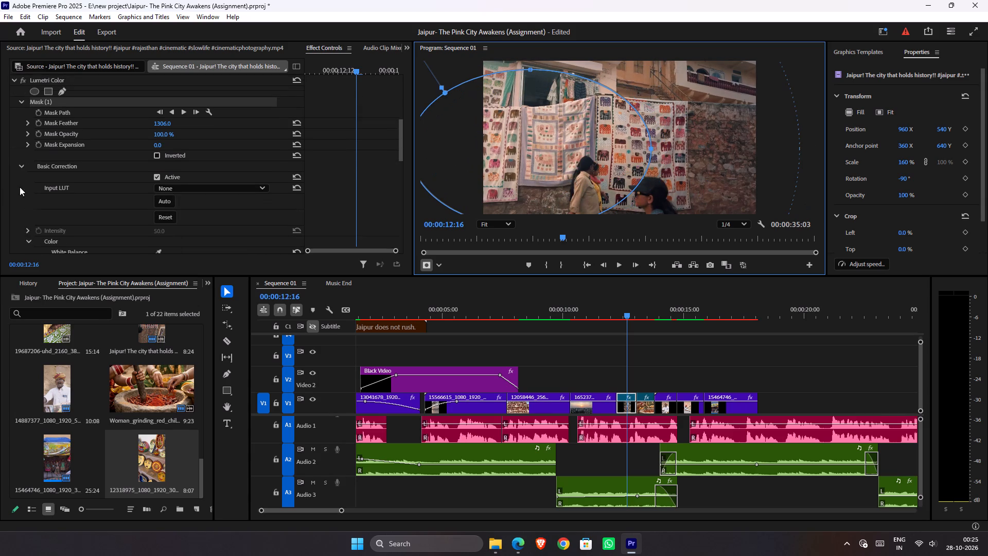
pyautogui.scroll(-15, 15, 191)
pyautogui.scroll(-14, 13, 218)
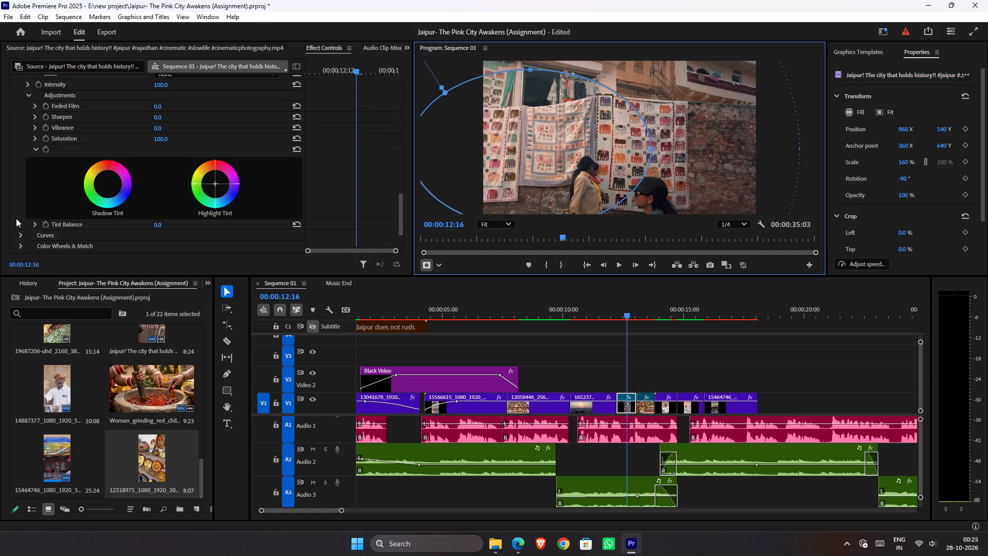
pyautogui.scroll(-9, 16, 218)
pyautogui.click(24, 225)
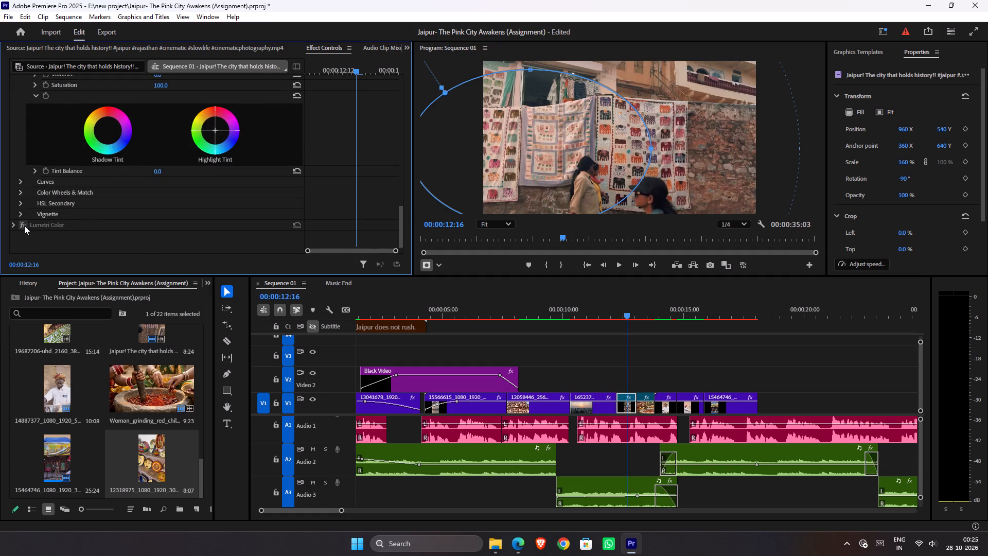
pyautogui.click(24, 225)
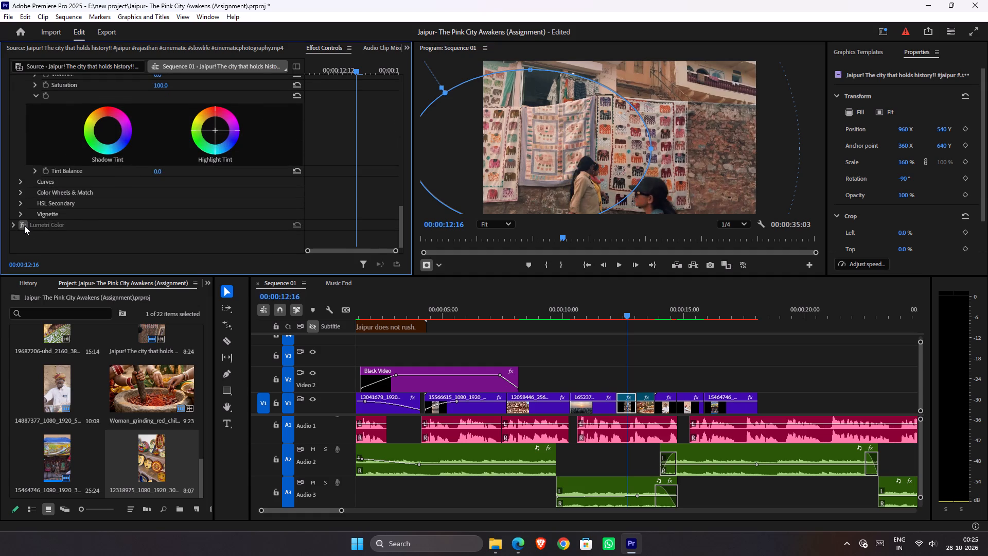
pyautogui.click(24, 225)
# Toggle the textiles clip's two Lumetri Color effects to compare their grades, leaving the first turned off and the last turned on.
pyautogui.scroll(3, 15, 215)
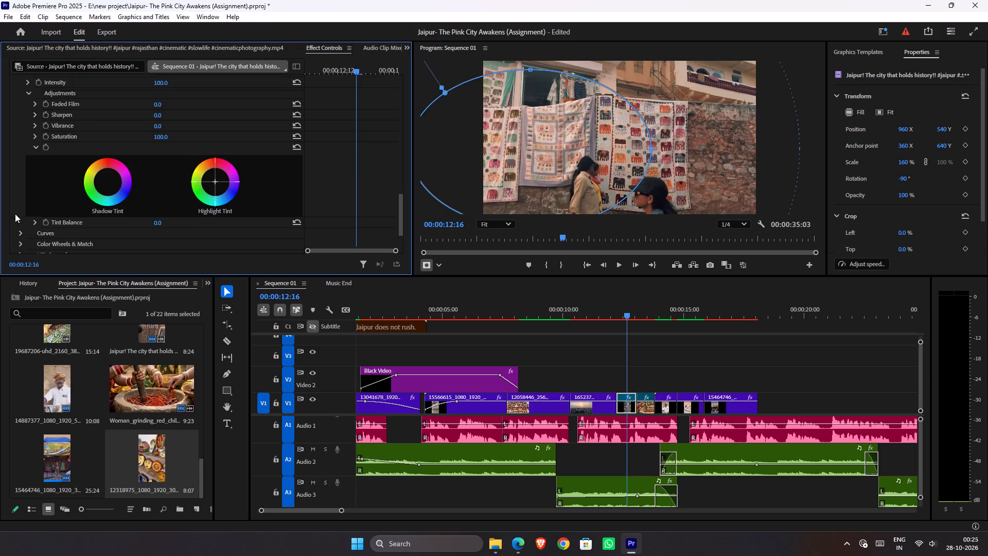
pyautogui.scroll(20, 15, 214)
pyautogui.scroll(14, 15, 214)
pyautogui.scroll(1, 19, 145)
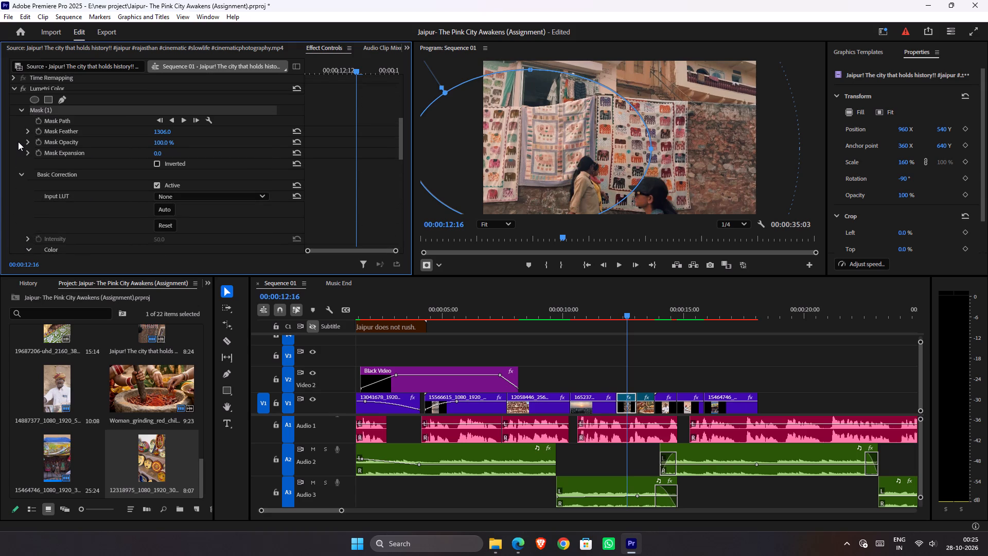
pyautogui.click(15, 97)
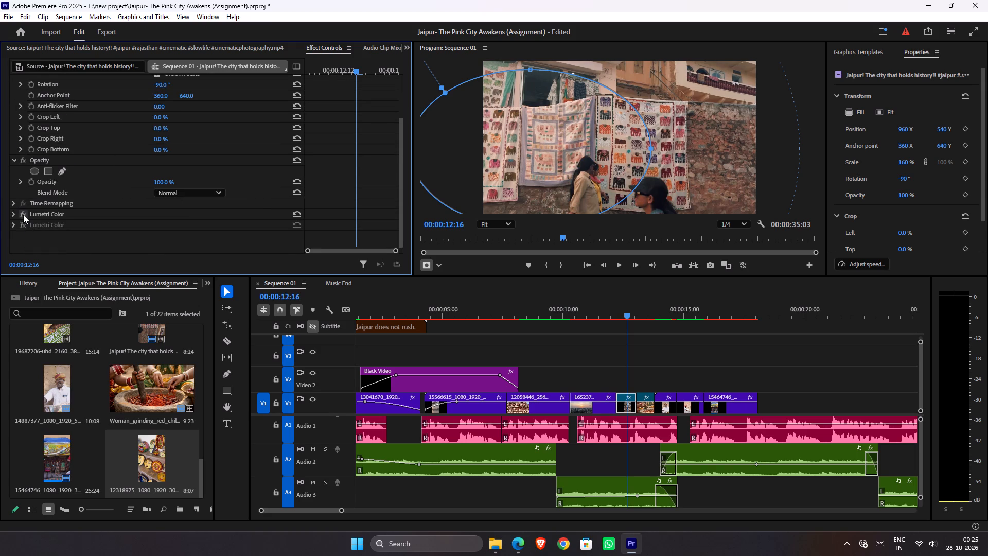
pyautogui.click(23, 214)
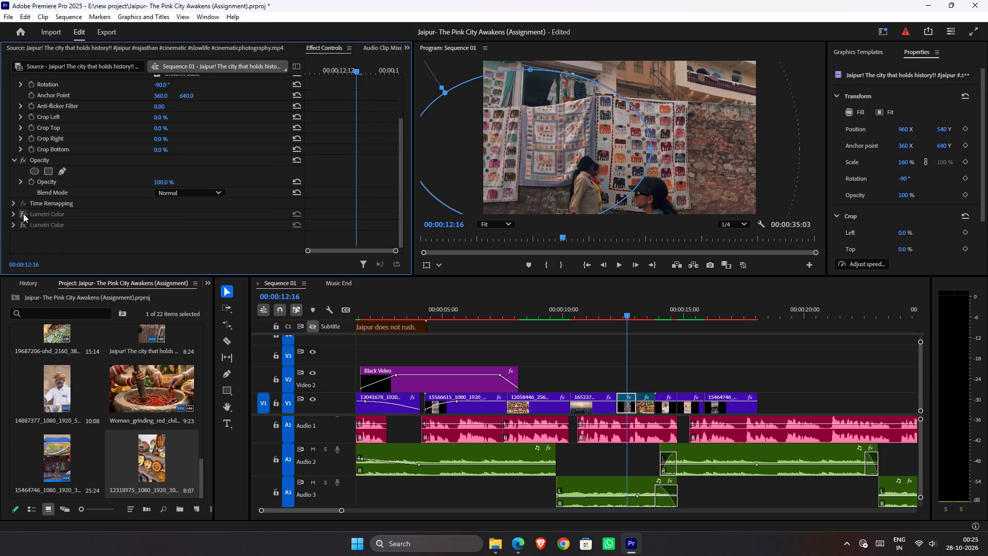
pyautogui.click(23, 214)
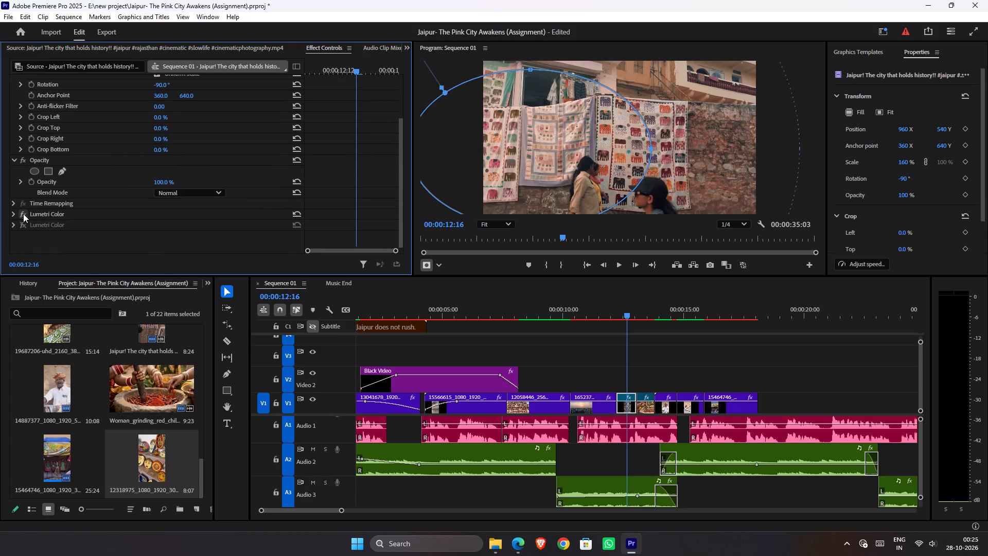
pyautogui.click(22, 224)
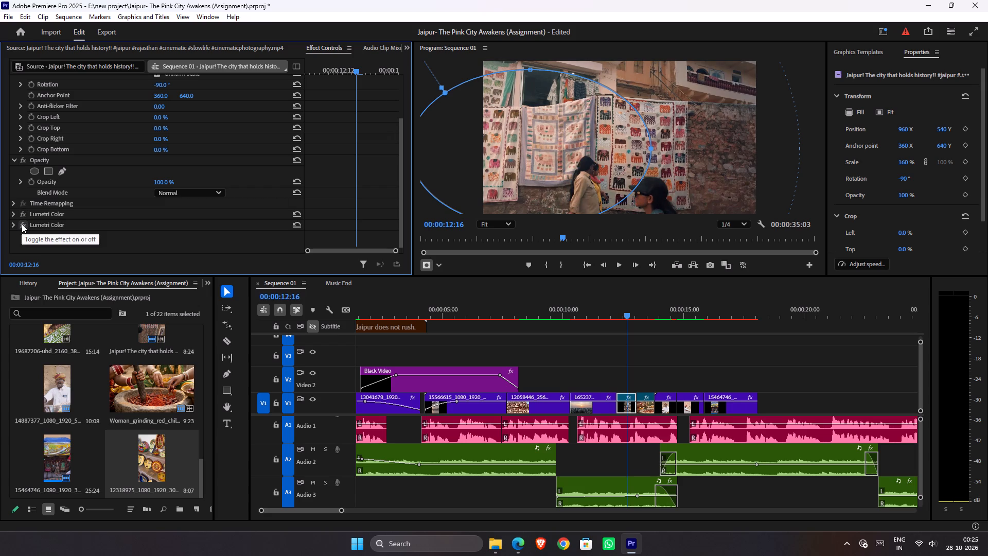
pyautogui.moveTo(23, 216); pyautogui.dragTo(22, 224)
pyautogui.click(23, 222)
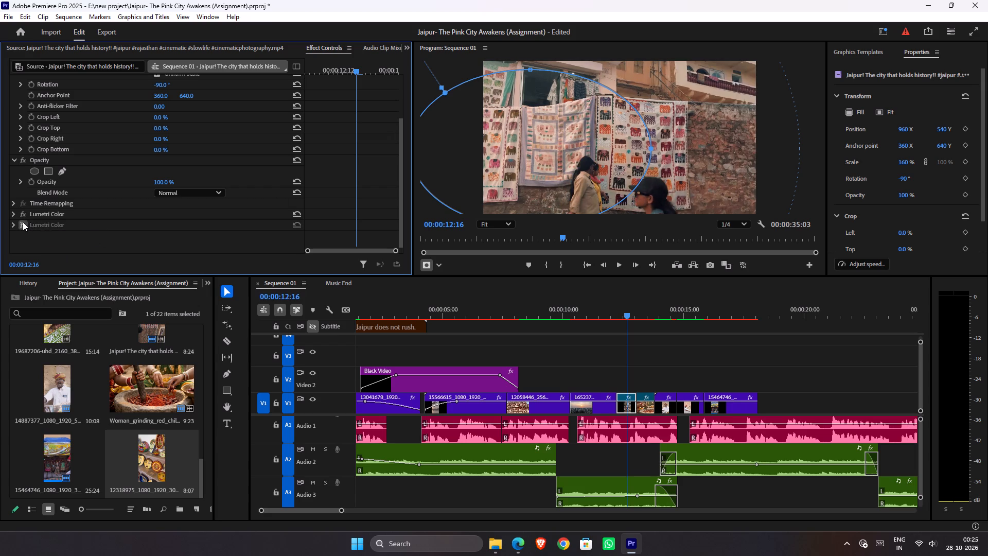
pyautogui.click(23, 222)
pyautogui.click(23, 216)
# Delete the first, masked Lumetri Color effect from the textiles clip.
pyautogui.click(557, 353)
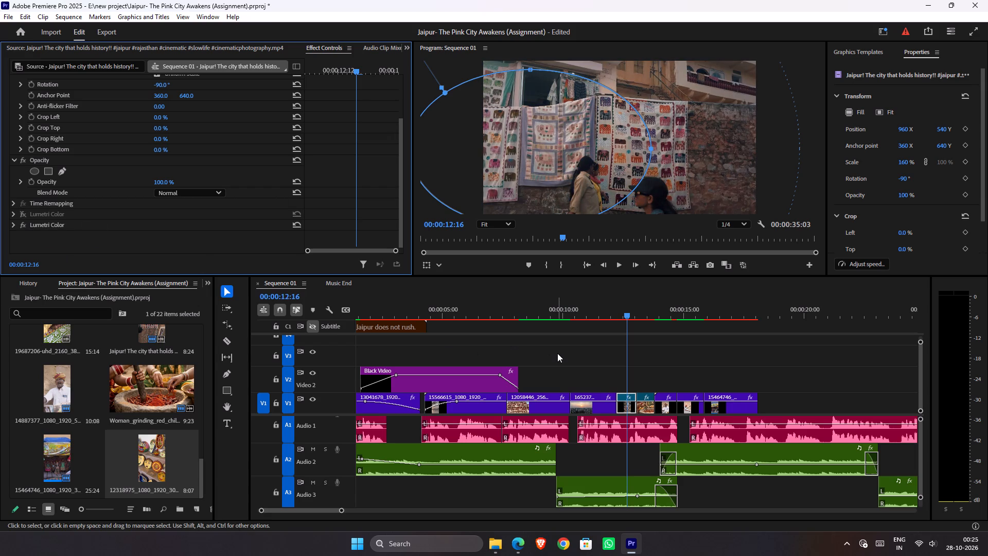
pyautogui.click(625, 413)
pyautogui.scroll(-8, 134, 222)
pyautogui.scroll(-7, 71, 183)
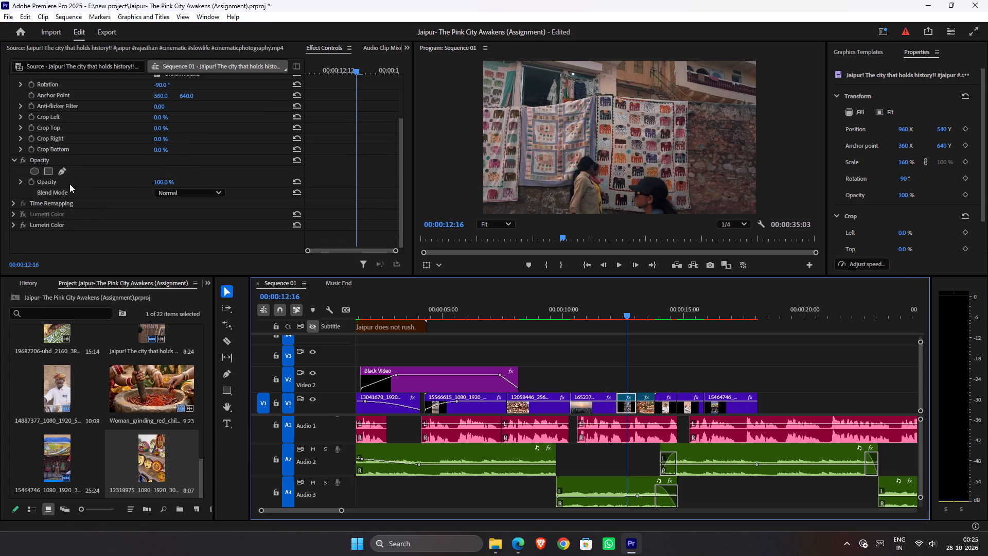
pyautogui.click(52, 215)
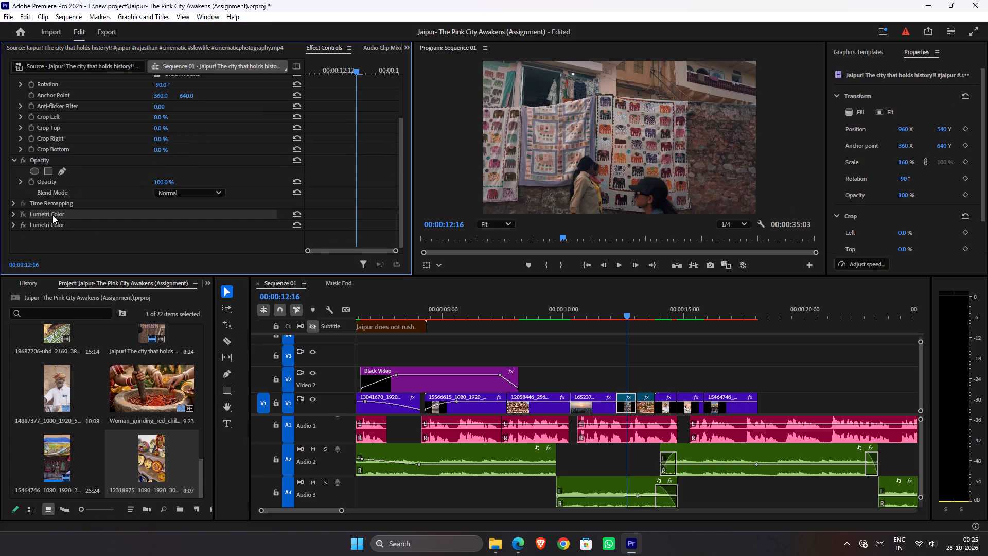
pyautogui.press('Delete')
# Play Sequence 01 from the sunset skyline shot, and again from within the Black Video overlay, to review the cut and grades.
pyautogui.moveTo(640, 314); pyautogui.dragTo(643, 319)
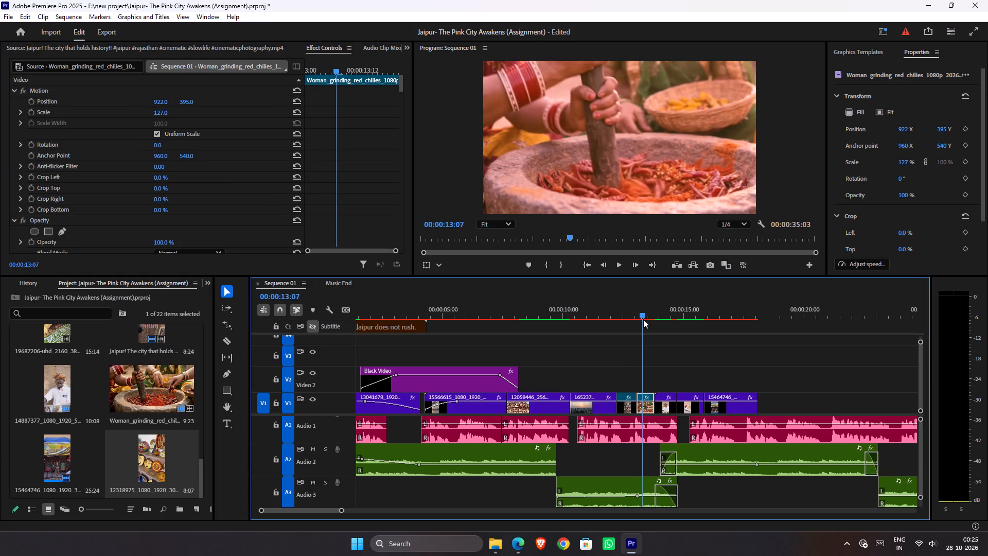
pyautogui.moveTo(643, 319); pyautogui.dragTo(593, 324)
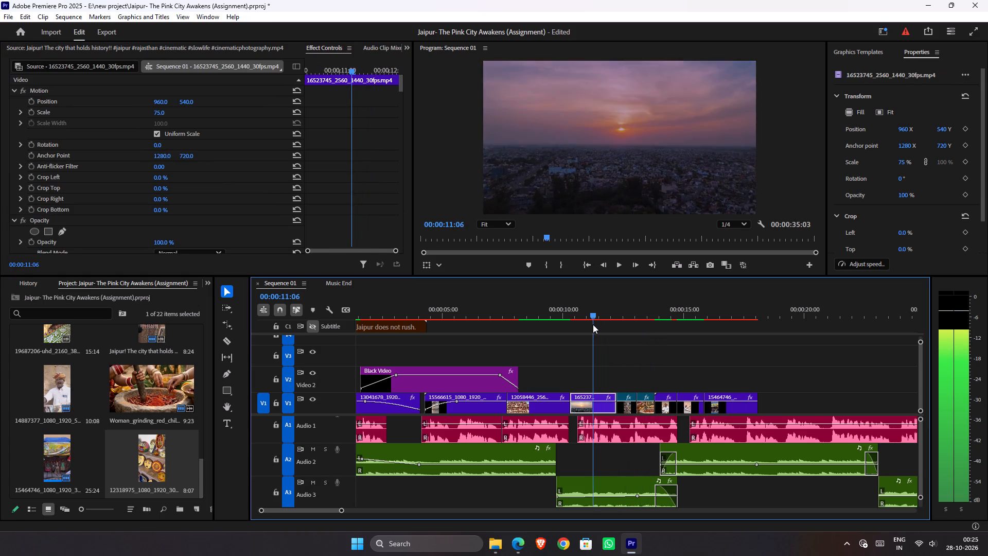
pyautogui.moveTo(593, 324); pyautogui.dragTo(600, 327)
pyautogui.press('space')
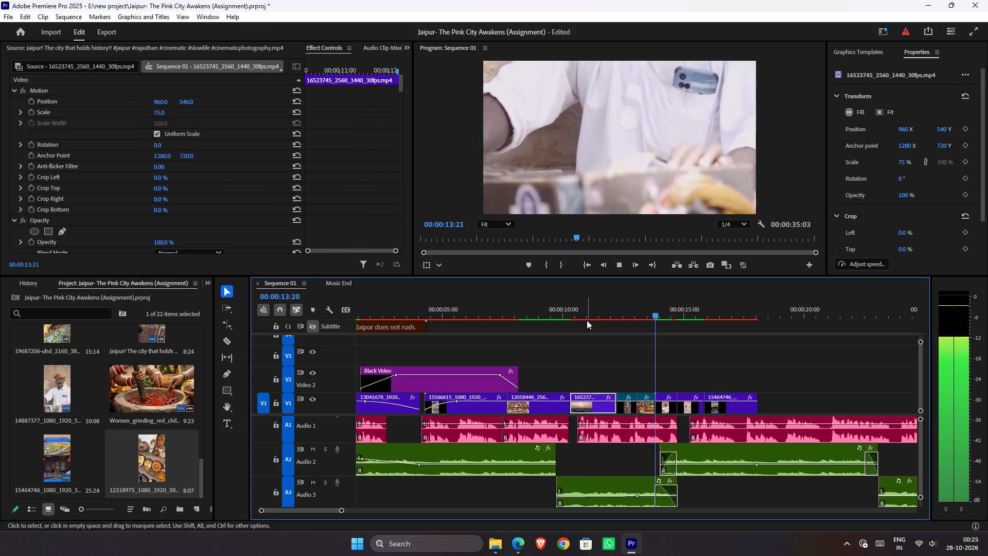
pyautogui.press('space')
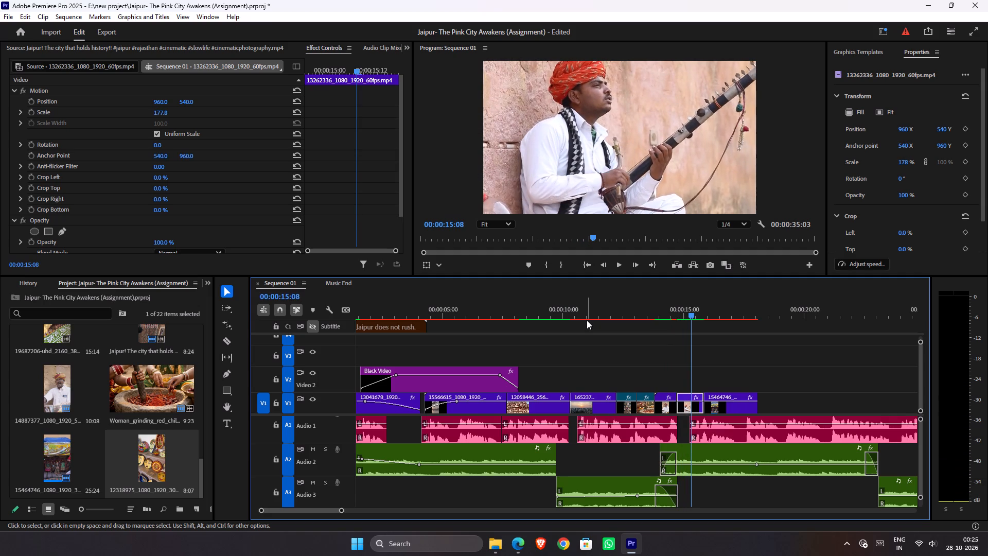
pyautogui.moveTo(656, 307); pyautogui.dragTo(443, 300)
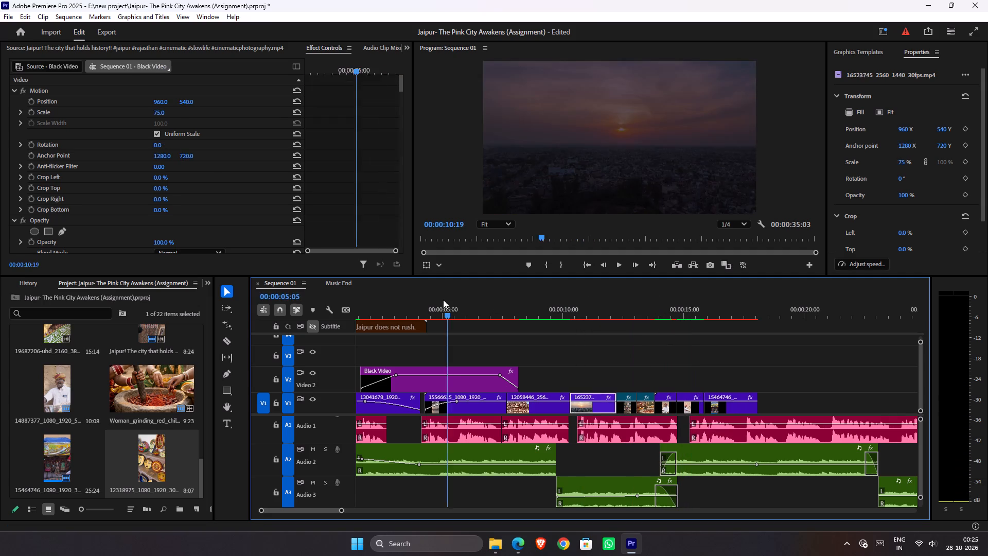
pyautogui.moveTo(443, 300); pyautogui.dragTo(491, 308)
pyautogui.press('space')
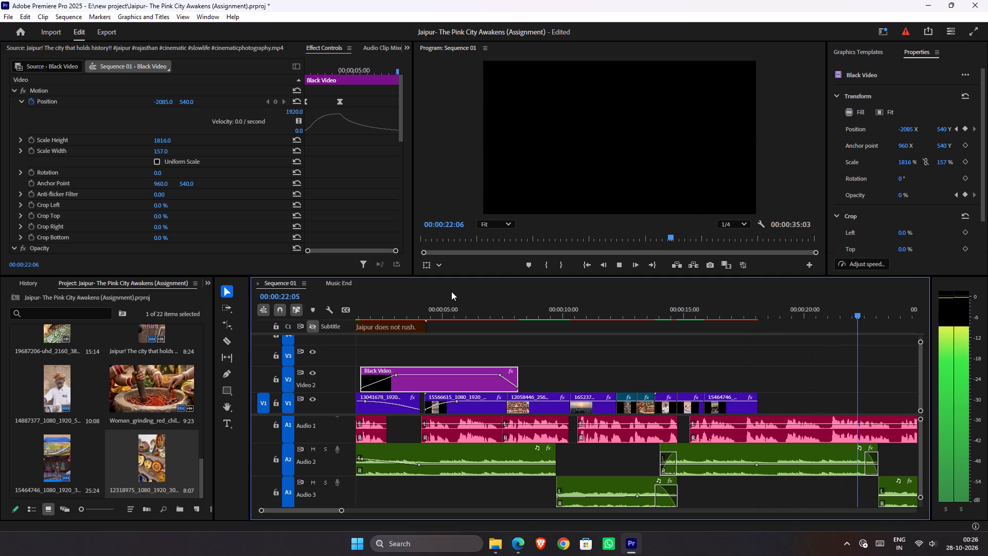
pyautogui.press('space')
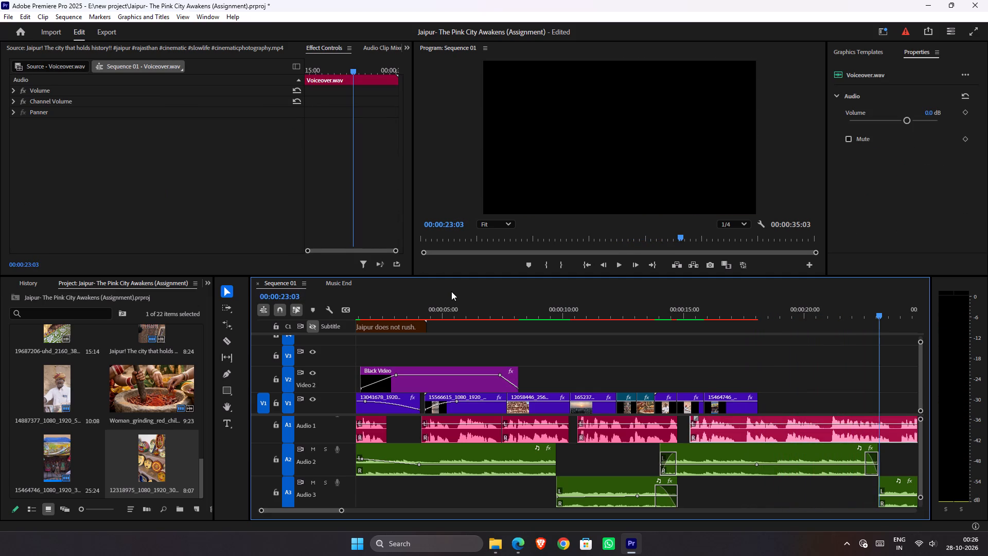
# Save the project.
pyautogui.hotkey('ctrl', 's')
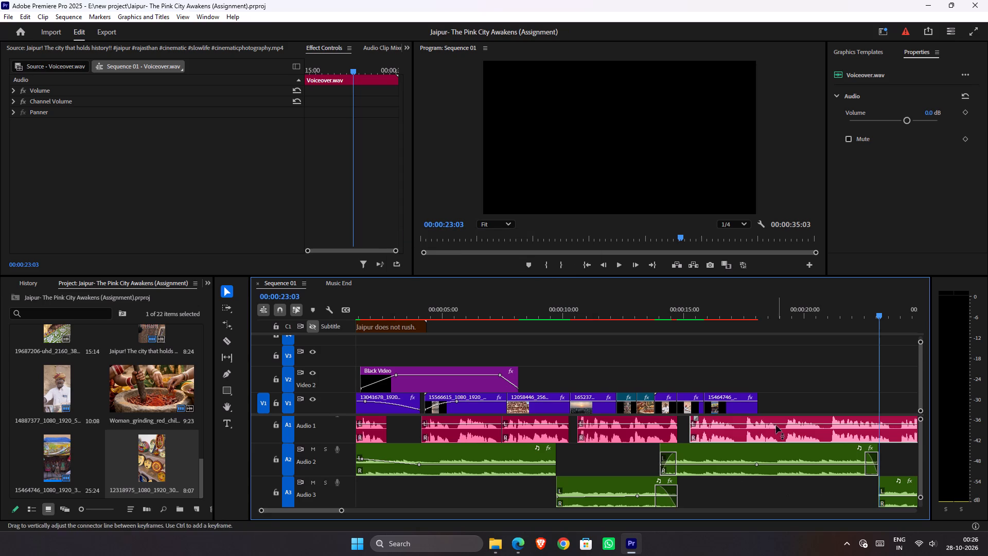
# Replay Sequence 01 from within the Black Video overlay through the chili-grinding shot to review the shots against the voiceover.
pyautogui.moveTo(563, 313); pyautogui.dragTo(544, 313)
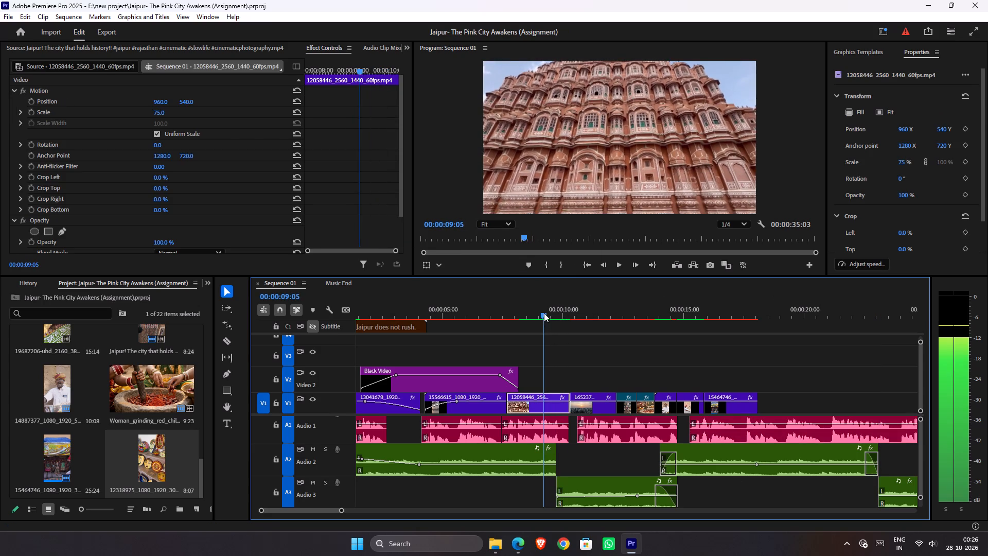
pyautogui.moveTo(544, 313); pyautogui.dragTo(477, 320)
pyautogui.press('space')
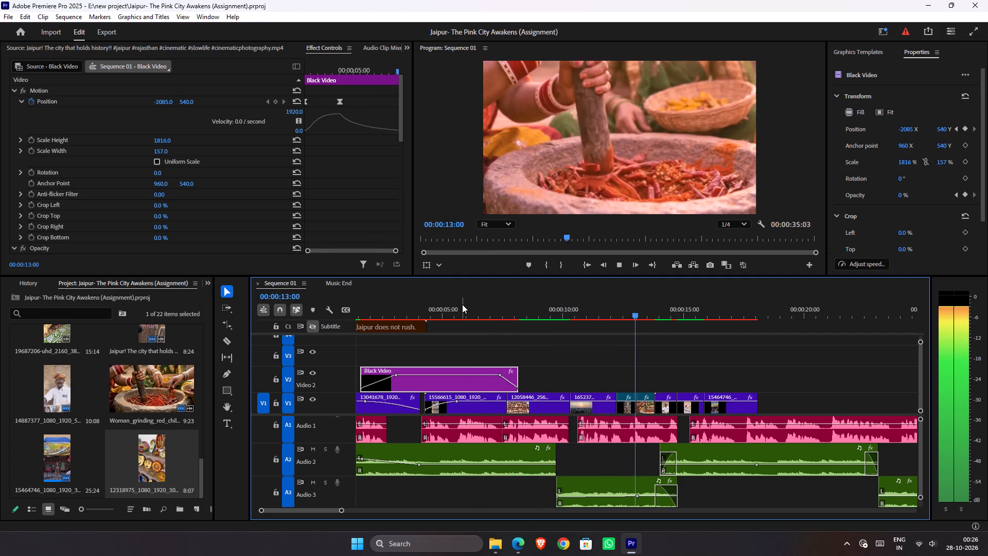
pyautogui.press('space')
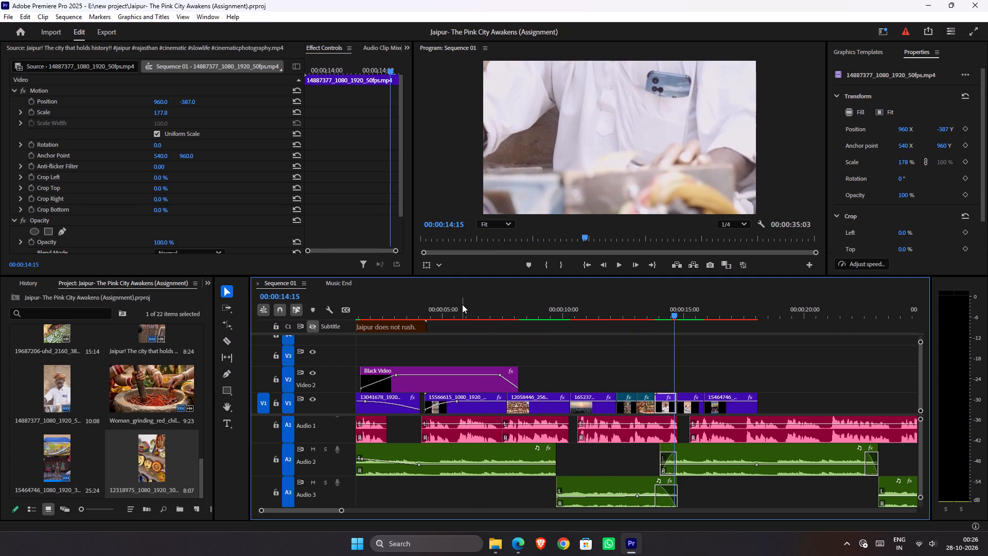
# Reset the Creative Vibrance in the chili-grinding clip's Lumetri Color and set its Creative Saturation to 94.
pyautogui.moveTo(650, 314); pyautogui.dragTo(641, 313)
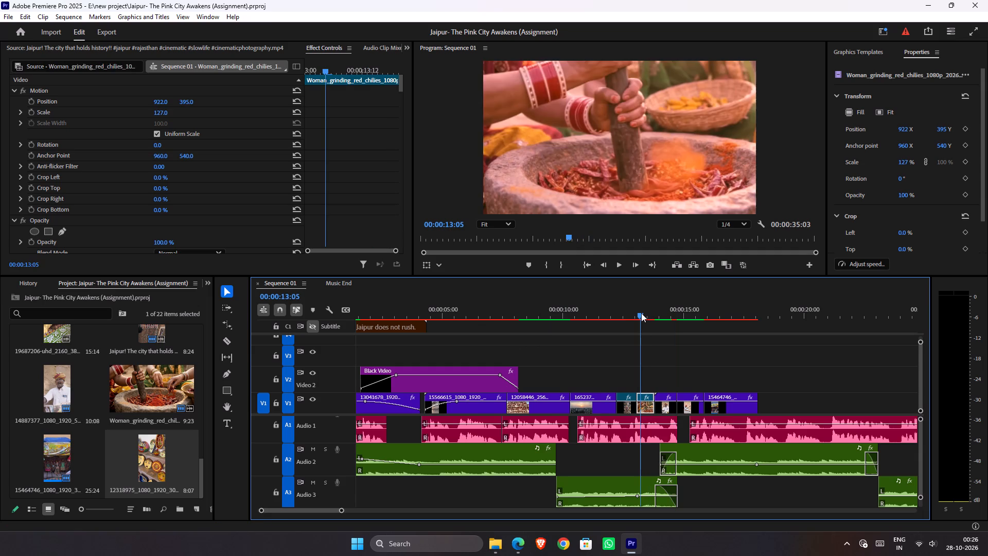
pyautogui.moveTo(641, 313); pyautogui.dragTo(643, 314)
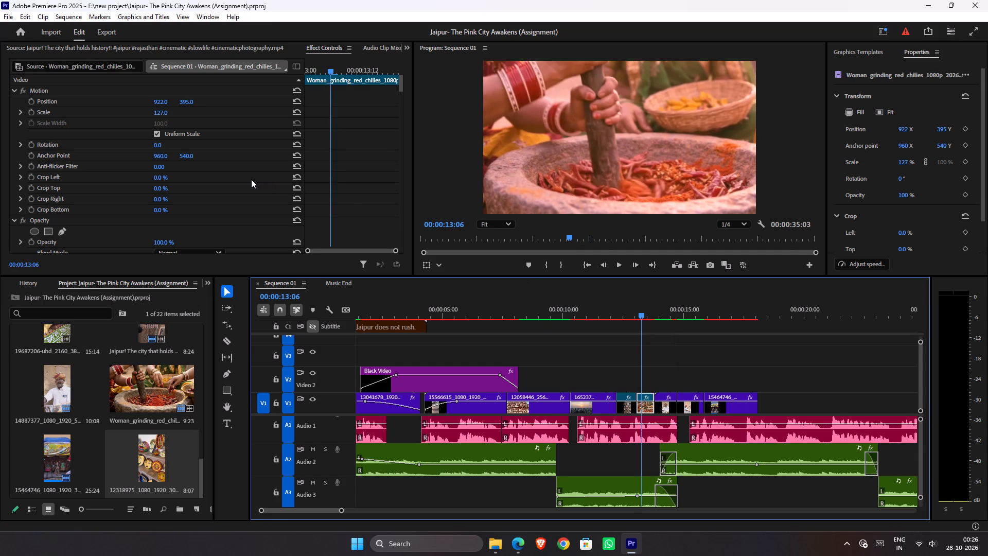
pyautogui.scroll(-7, 246, 179)
pyautogui.scroll(1, 249, 183)
pyautogui.scroll(-20, 249, 183)
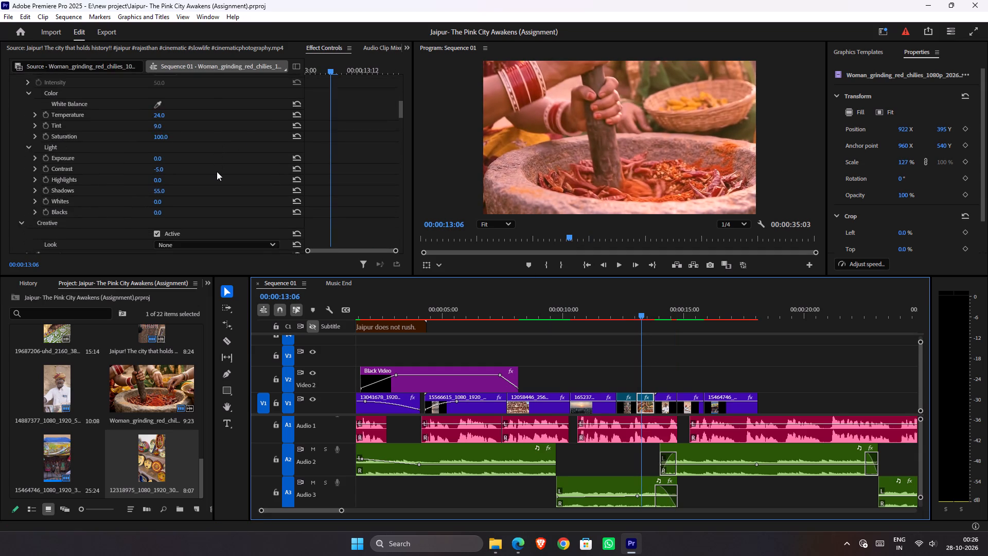
pyautogui.scroll(-3, 217, 171)
pyautogui.scroll(1, 217, 171)
pyautogui.scroll(-10, 217, 171)
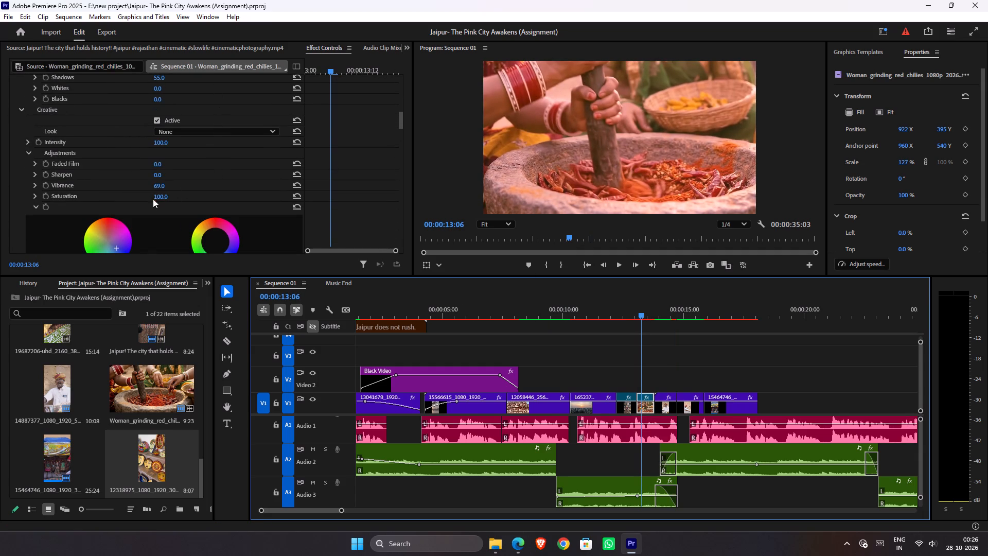
pyautogui.click(297, 185)
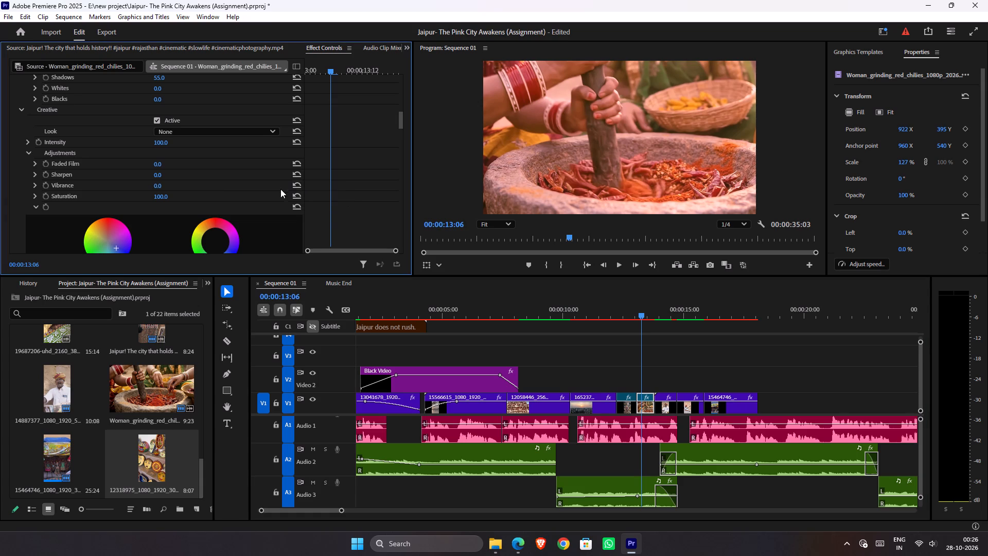
pyautogui.moveTo(157, 198); pyautogui.dragTo(134, 202)
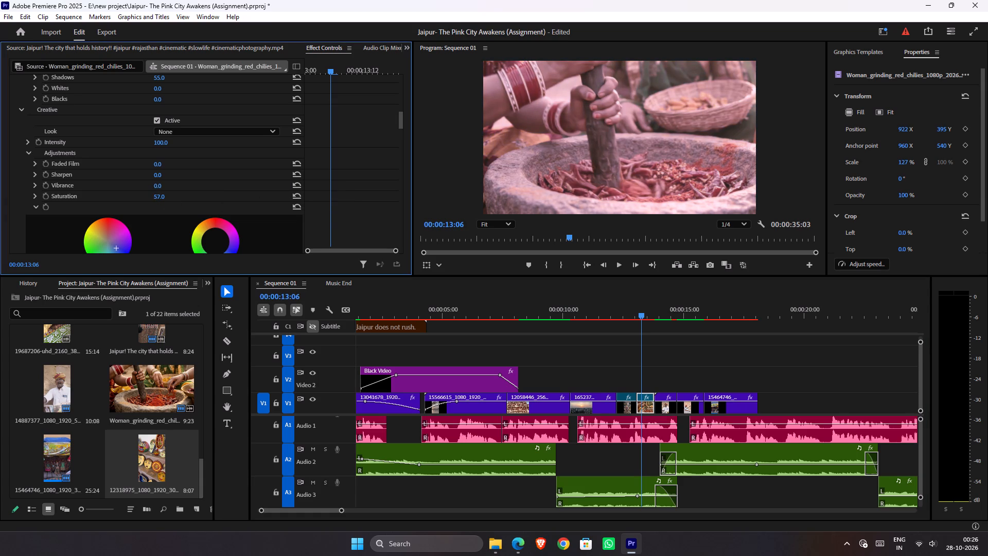
pyautogui.moveTo(134, 202); pyautogui.dragTo(155, 202)
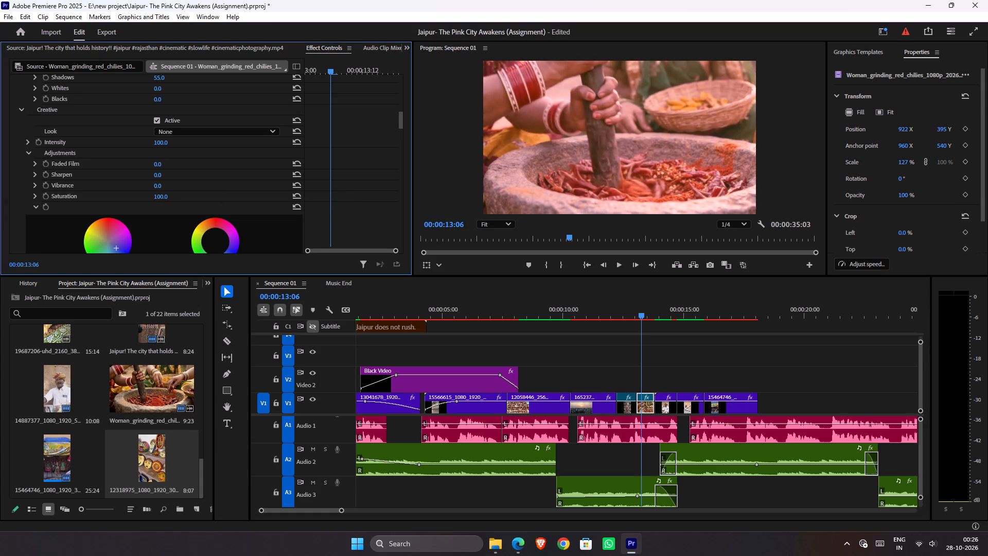
pyautogui.moveTo(155, 202); pyautogui.dragTo(158, 202)
pyautogui.moveTo(158, 202); pyautogui.dragTo(158, 202)
pyautogui.moveTo(158, 202); pyautogui.dragTo(152, 202)
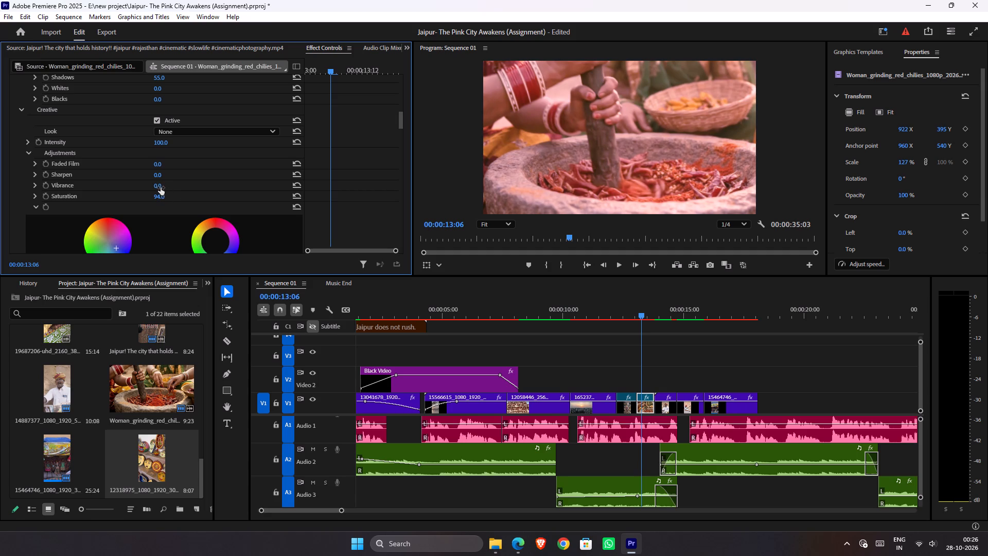
# Set the Creative Vibrance of the chili-grinding clip's Lumetri Color to 65.
pyautogui.moveTo(160, 186); pyautogui.dragTo(198, 184)
pyautogui.moveTo(198, 184); pyautogui.dragTo(205, 184)
pyautogui.moveTo(205, 184); pyautogui.dragTo(195, 186)
# Set the Creative Saturation of the chili-grinding clip's Lumetri Color to 116.
pyautogui.moveTo(160, 194); pyautogui.dragTo(151, 194)
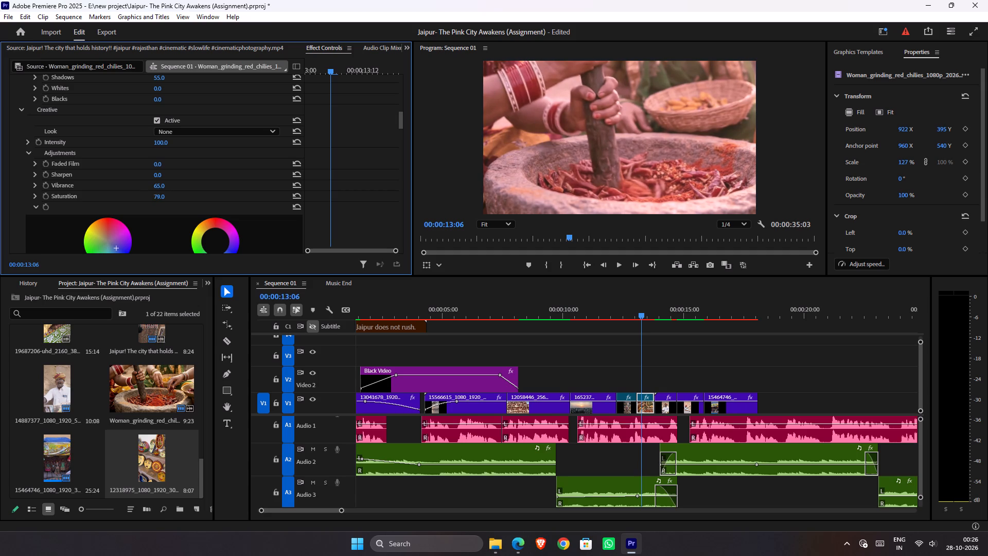
pyautogui.moveTo(151, 194); pyautogui.dragTo(172, 192)
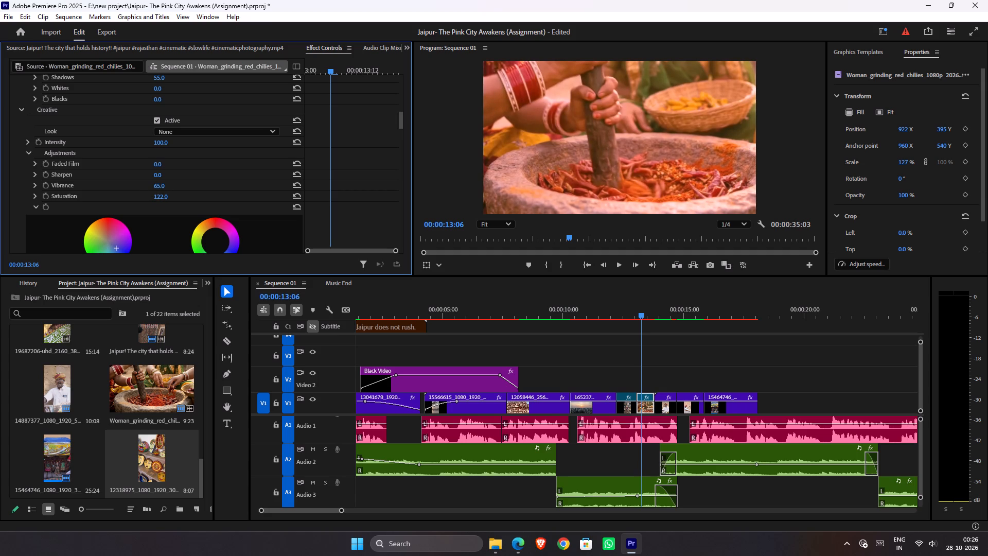
pyautogui.moveTo(172, 192); pyautogui.dragTo(169, 190)
pyautogui.scroll(-7, 169, 189)
pyautogui.scroll(6, 169, 189)
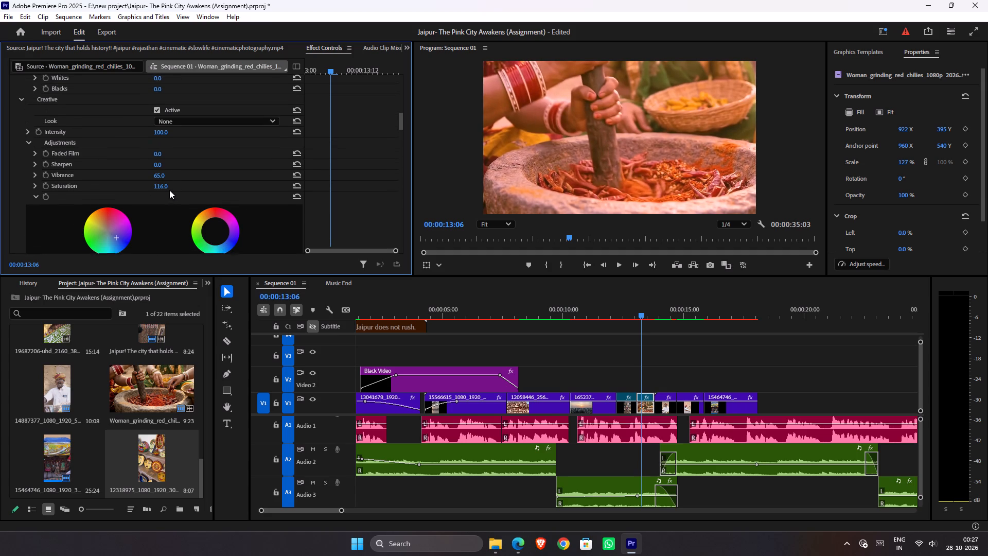
pyautogui.scroll(1, 169, 190)
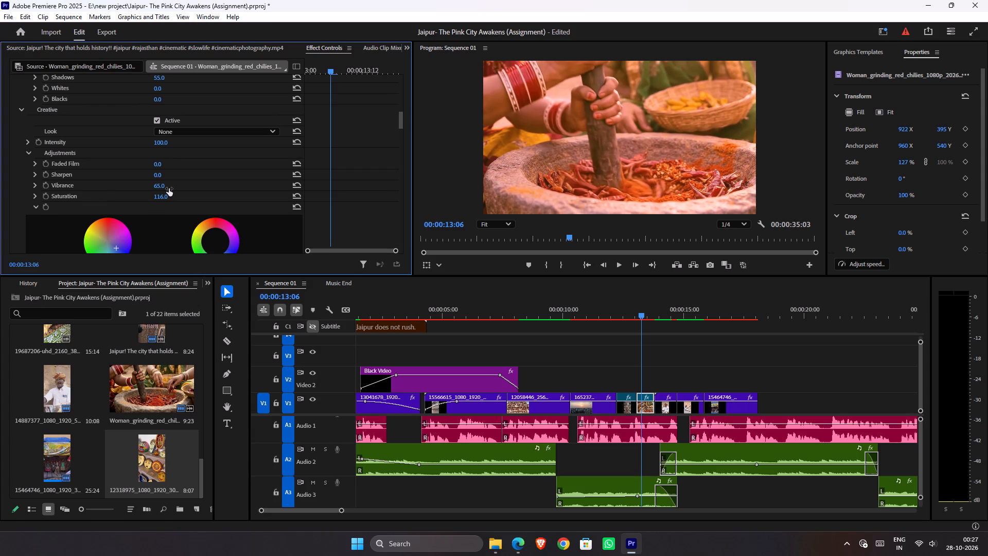
# Expand the Vignette section of the chili-grinding clip's Lumetri Color.
pyautogui.scroll(-15, 168, 186)
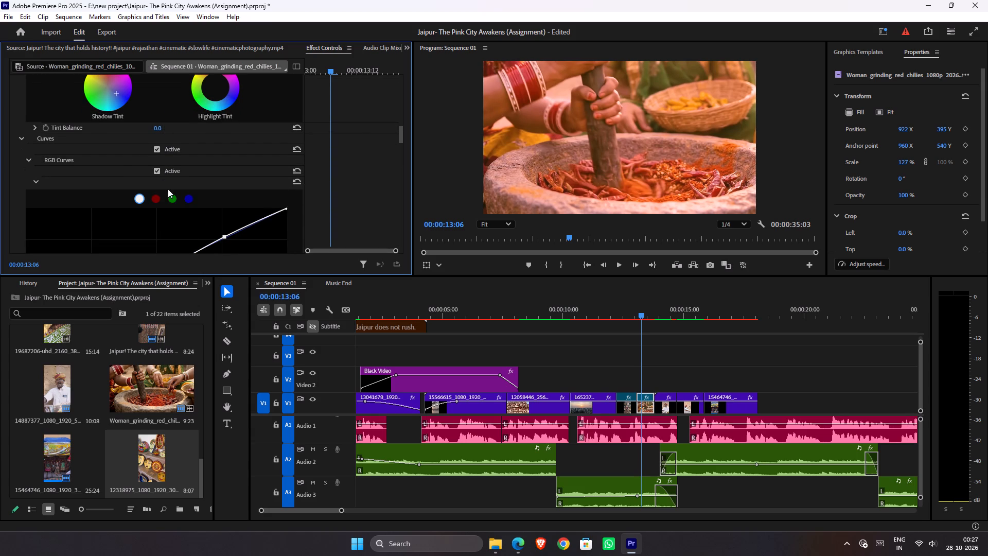
pyautogui.moveTo(400, 133); pyautogui.dragTo(400, 229)
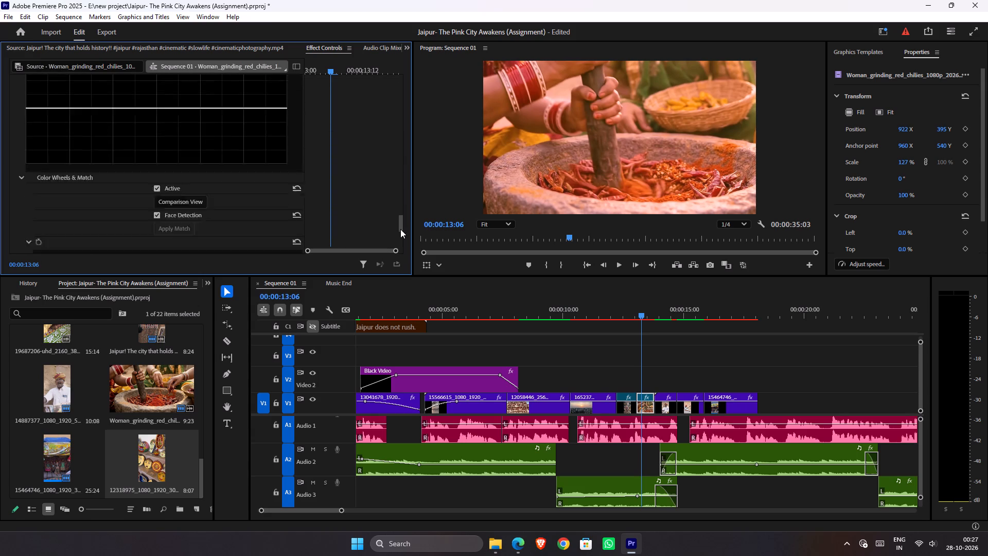
pyautogui.moveTo(400, 229); pyautogui.dragTo(400, 250)
pyautogui.click(19, 228)
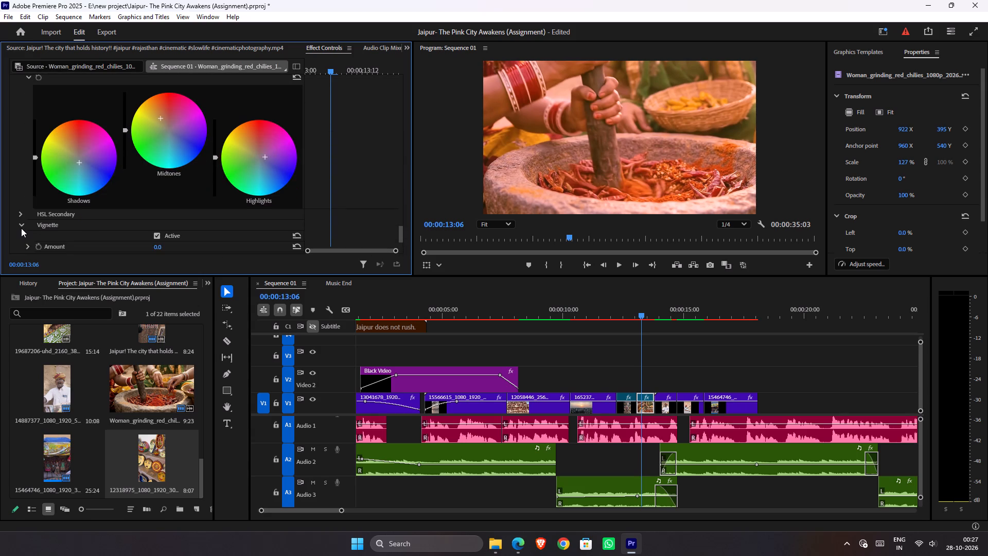
pyautogui.scroll(-9, 57, 224)
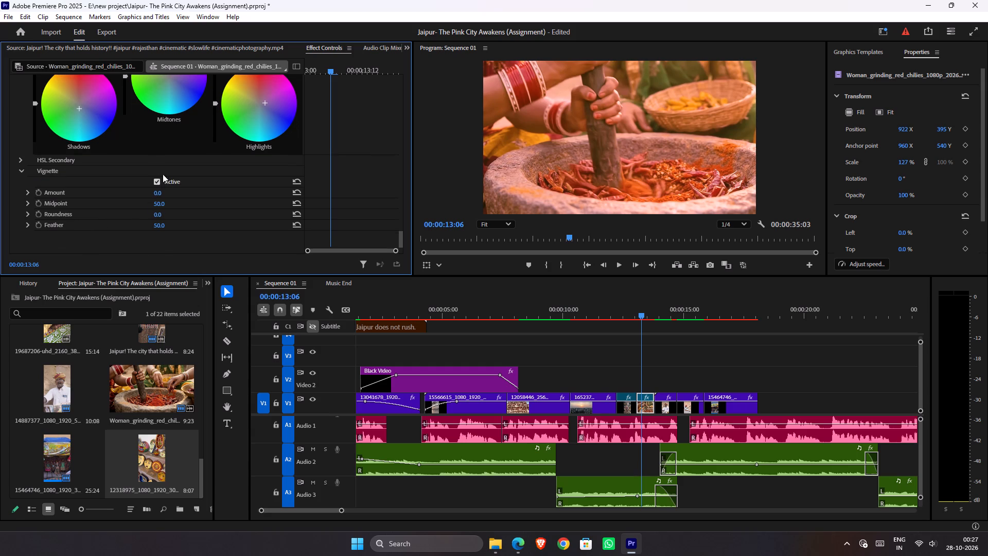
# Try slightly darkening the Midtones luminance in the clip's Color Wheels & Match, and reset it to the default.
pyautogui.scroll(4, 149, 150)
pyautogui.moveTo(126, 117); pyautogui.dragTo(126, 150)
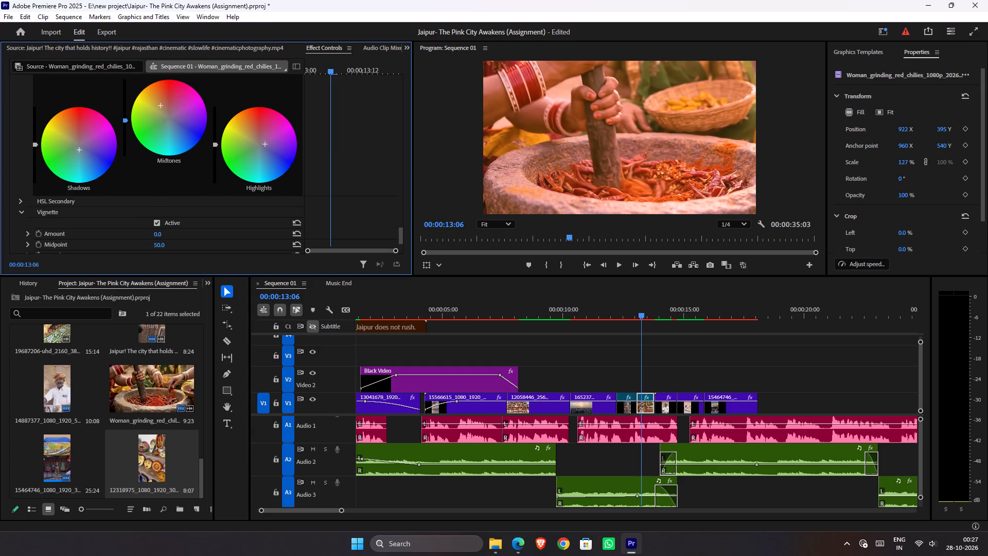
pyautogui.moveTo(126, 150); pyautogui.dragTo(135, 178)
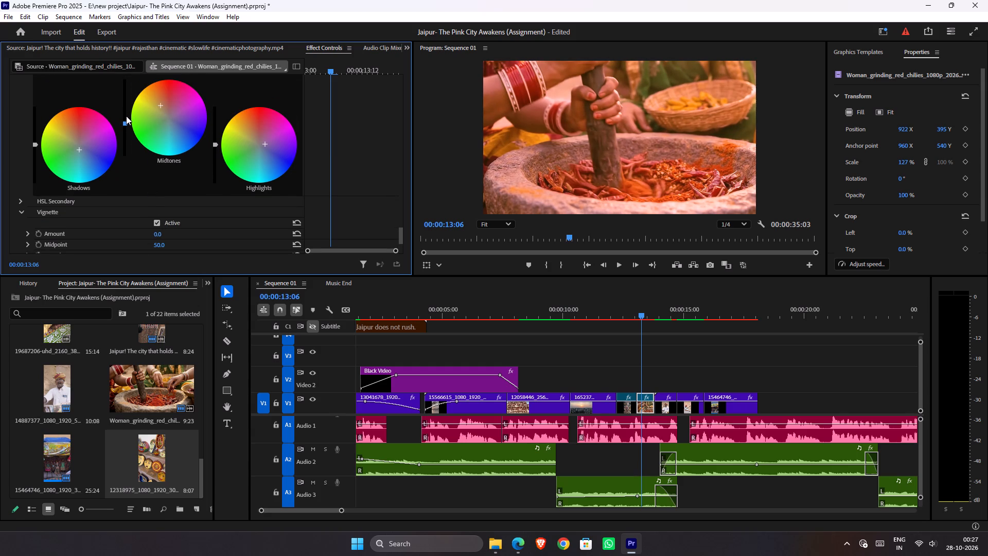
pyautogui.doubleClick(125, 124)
# Lower the Highlights luminance in the chili-grinding clip's Color Wheels & Match to darken the bright areas.
pyautogui.moveTo(219, 148); pyautogui.dragTo(226, 266)
pyautogui.moveTo(226, 266); pyautogui.dragTo(247, 407)
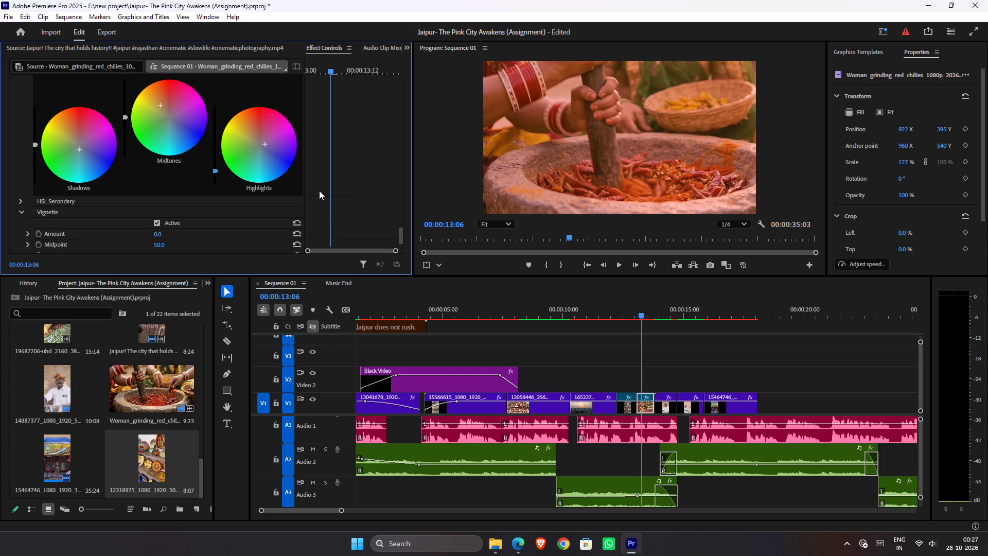
pyautogui.click(217, 169)
pyautogui.doubleClick(217, 169)
pyautogui.moveTo(217, 144); pyautogui.dragTo(234, 301)
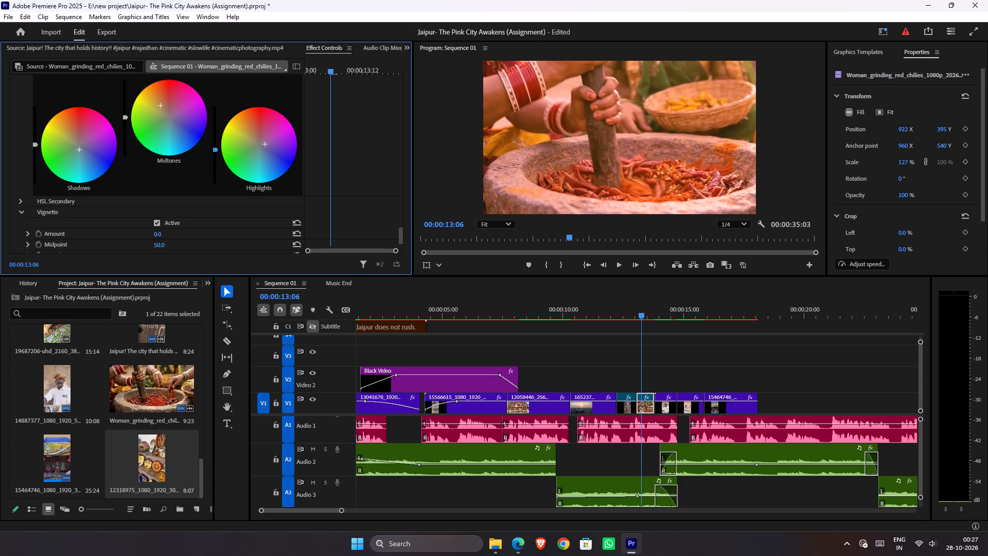
pyautogui.moveTo(234, 301); pyautogui.dragTo(248, 405)
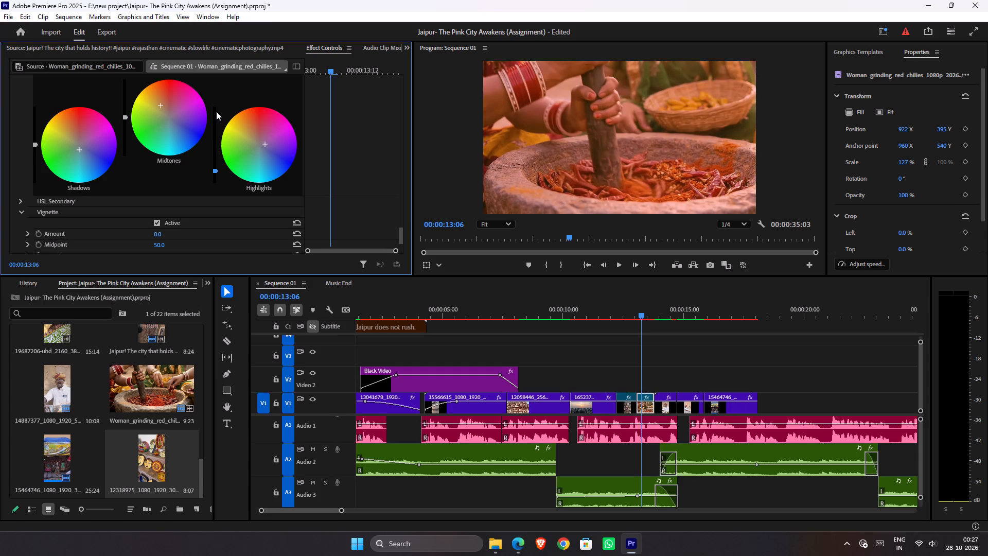
# Set the chili-grinding clip's Lumetri Vignette Amount to -5.0 and its Roundness to 100.
pyautogui.scroll(-5, 157, 219)
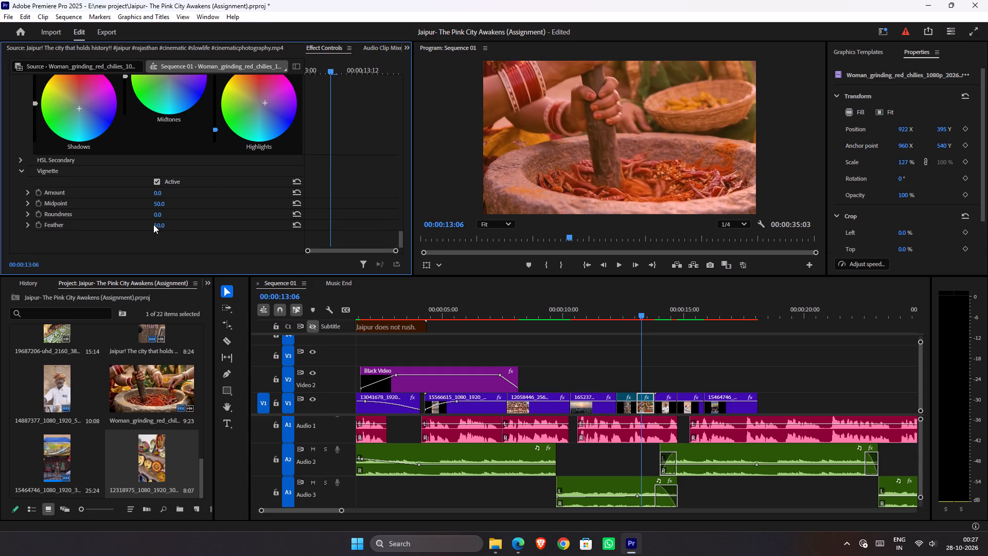
pyautogui.moveTo(155, 191); pyautogui.dragTo(117, 189)
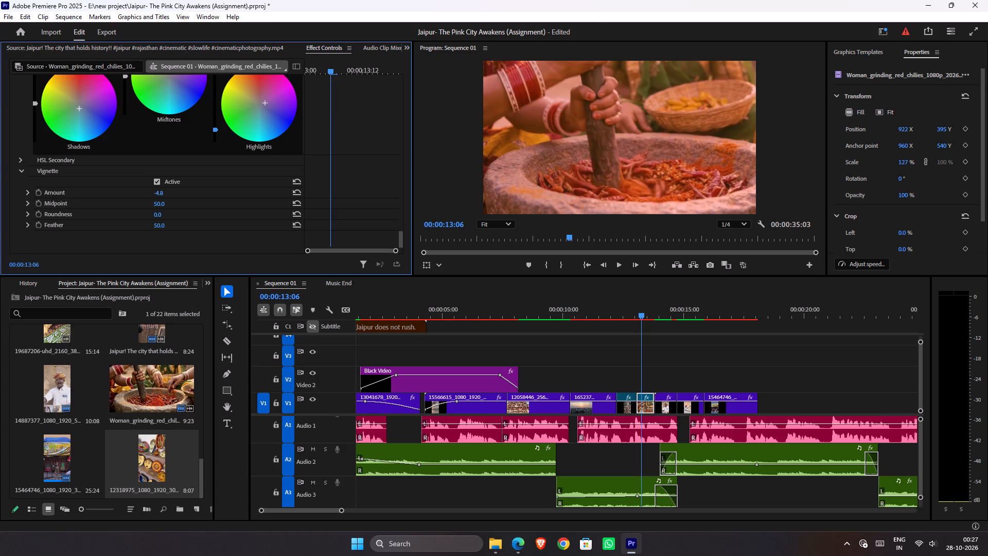
pyautogui.moveTo(117, 189); pyautogui.dragTo(20, 176)
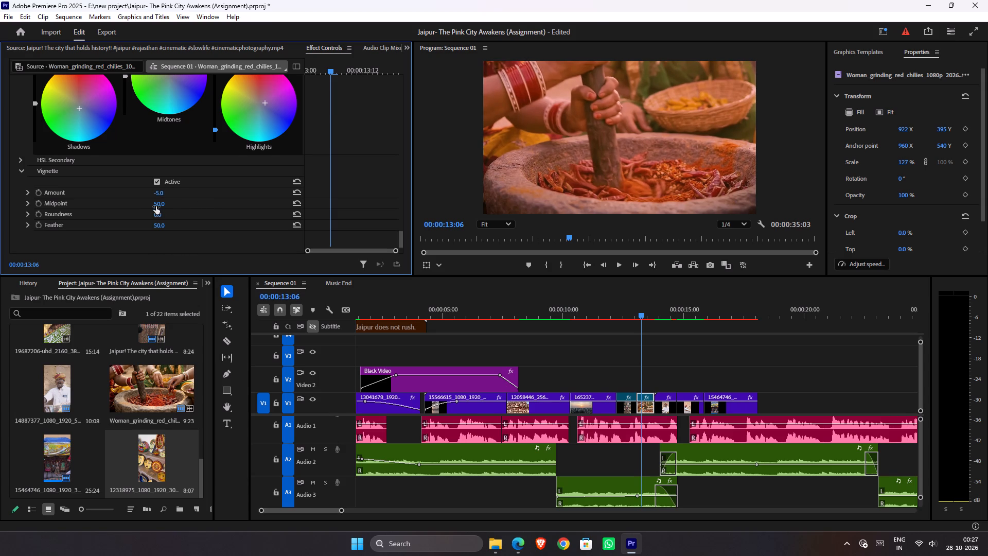
pyautogui.moveTo(156, 217); pyautogui.dragTo(172, 215)
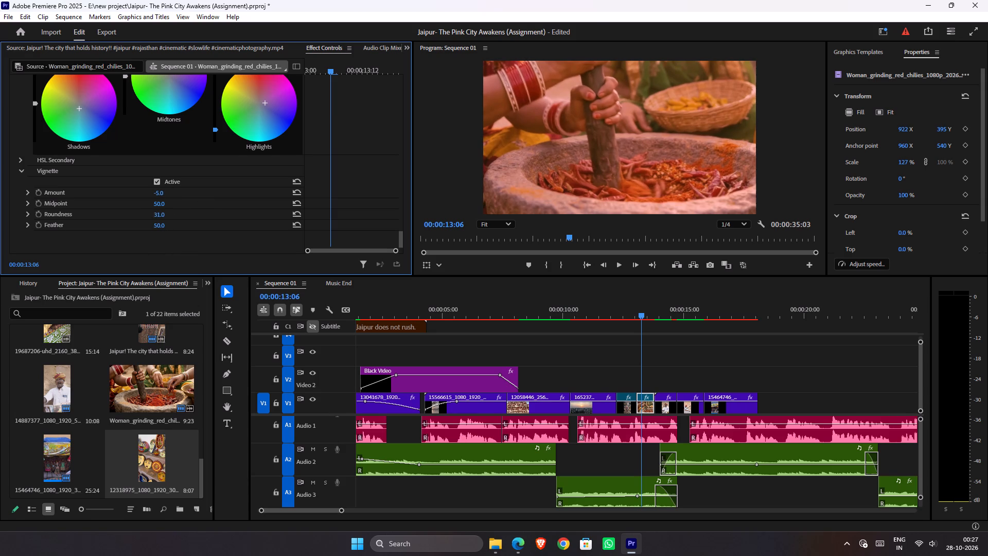
pyautogui.moveTo(172, 215); pyautogui.dragTo(123, 211)
pyautogui.moveTo(123, 211); pyautogui.dragTo(277, 212)
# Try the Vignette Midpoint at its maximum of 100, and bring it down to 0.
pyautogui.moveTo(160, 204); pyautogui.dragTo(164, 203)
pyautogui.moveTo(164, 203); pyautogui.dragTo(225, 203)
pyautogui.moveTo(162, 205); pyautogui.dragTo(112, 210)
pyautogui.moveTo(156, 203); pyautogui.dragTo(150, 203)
# Set the Vignette Feather of the chili-grinding clip to 100.
pyautogui.moveTo(161, 231); pyautogui.dragTo(182, 228)
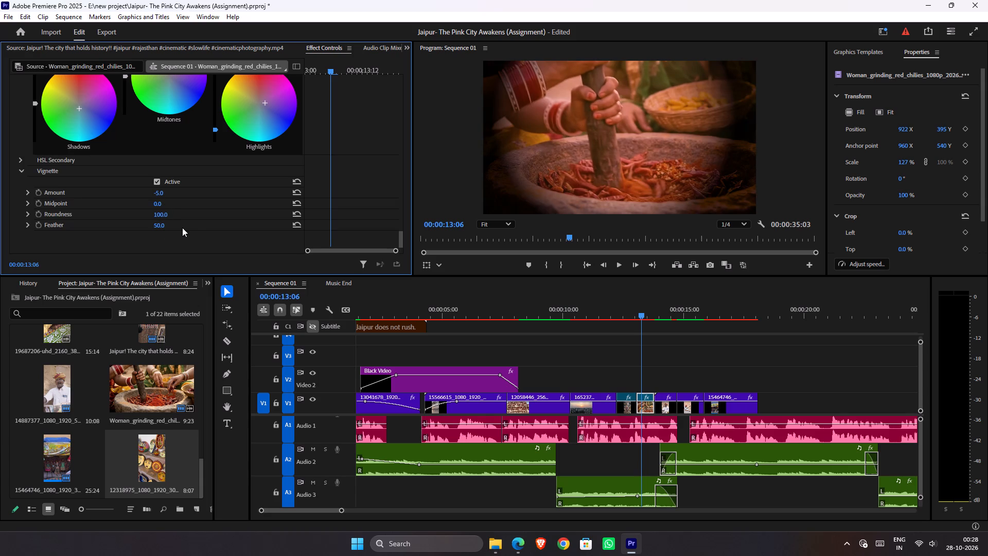
pyautogui.moveTo(182, 228); pyautogui.dragTo(195, 227)
pyautogui.moveTo(157, 227); pyautogui.dragTo(222, 222)
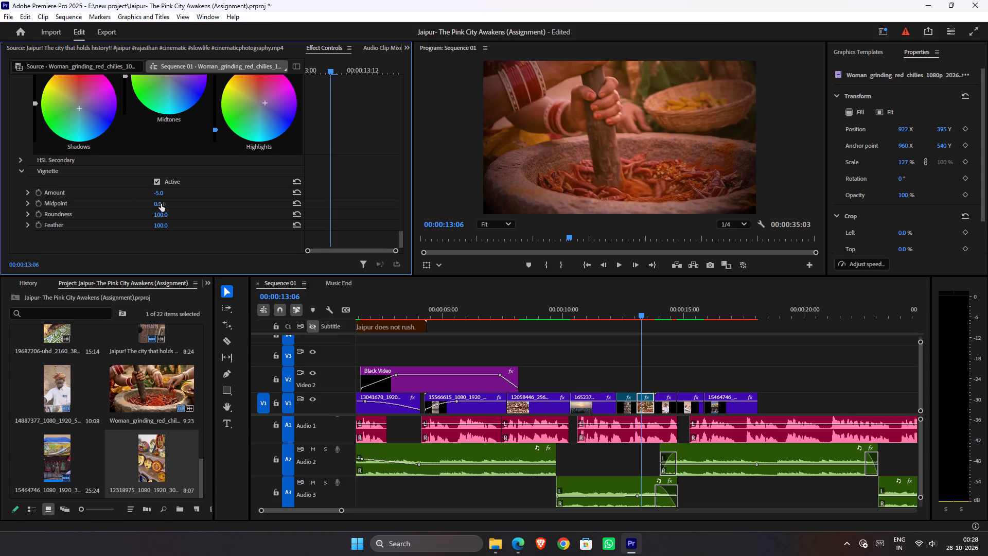
# Set the Vignette Midpoint of the chili-grinding clip to 53.
pyautogui.click(161, 204)
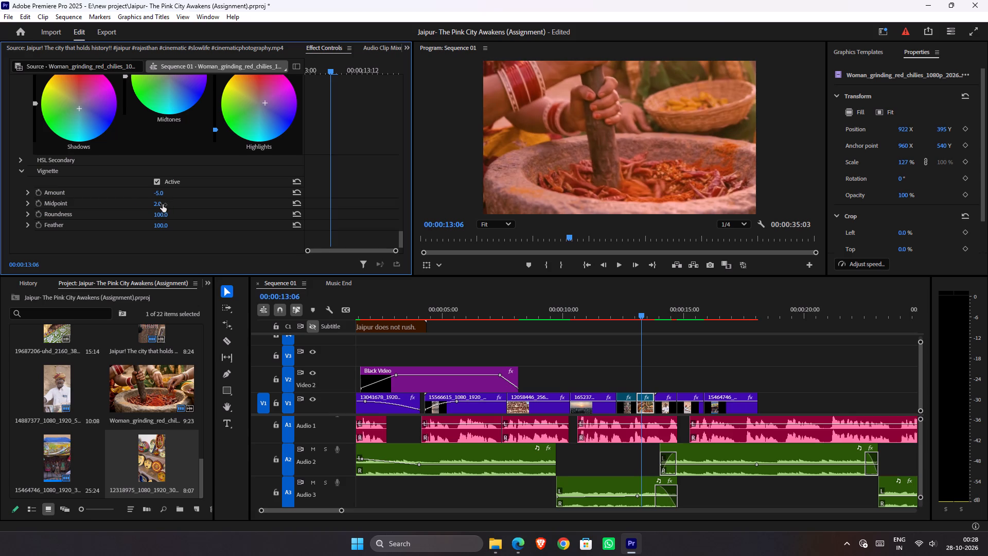
pyautogui.moveTo(163, 204); pyautogui.dragTo(178, 205)
pyautogui.moveTo(159, 203); pyautogui.dragTo(172, 200)
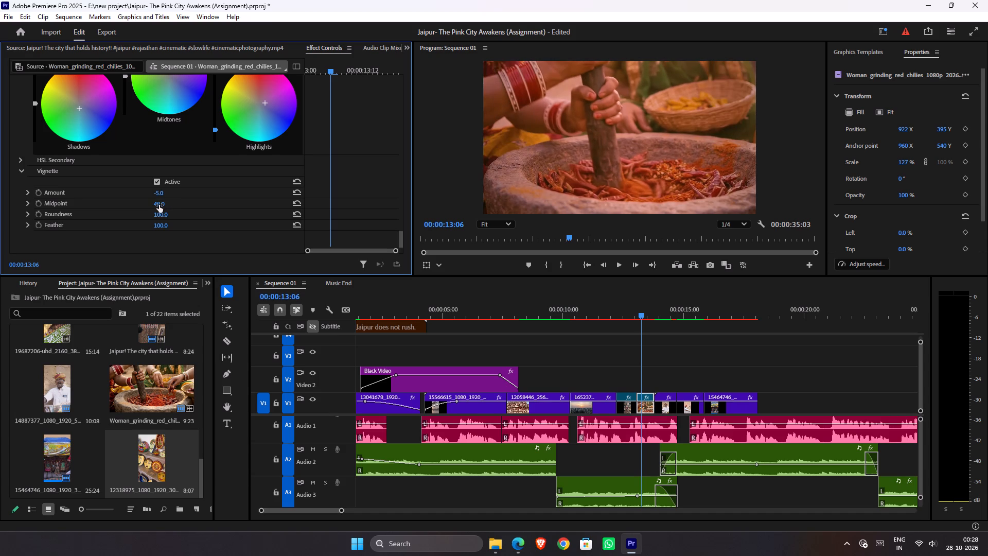
pyautogui.moveTo(159, 205); pyautogui.dragTo(171, 202)
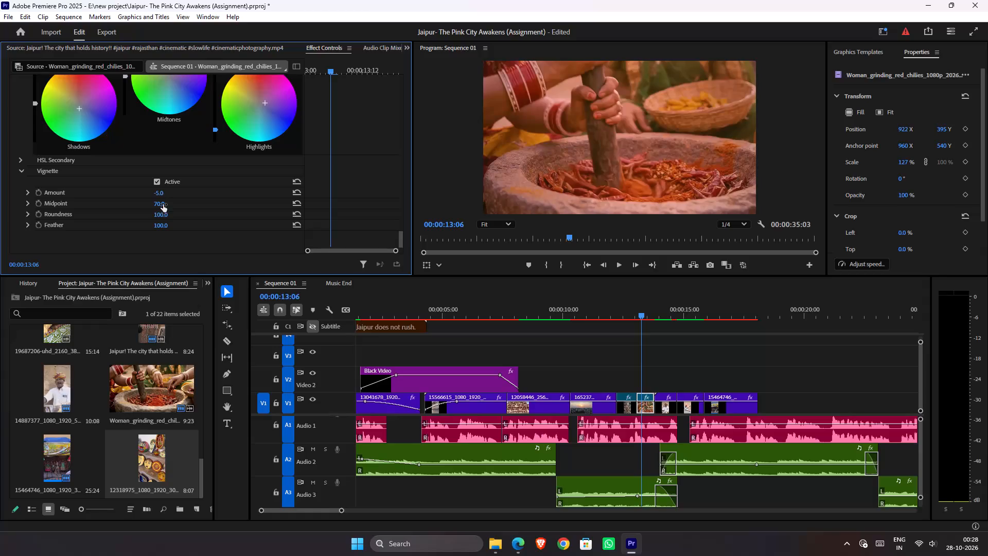
pyautogui.moveTo(163, 204); pyautogui.dragTo(154, 204)
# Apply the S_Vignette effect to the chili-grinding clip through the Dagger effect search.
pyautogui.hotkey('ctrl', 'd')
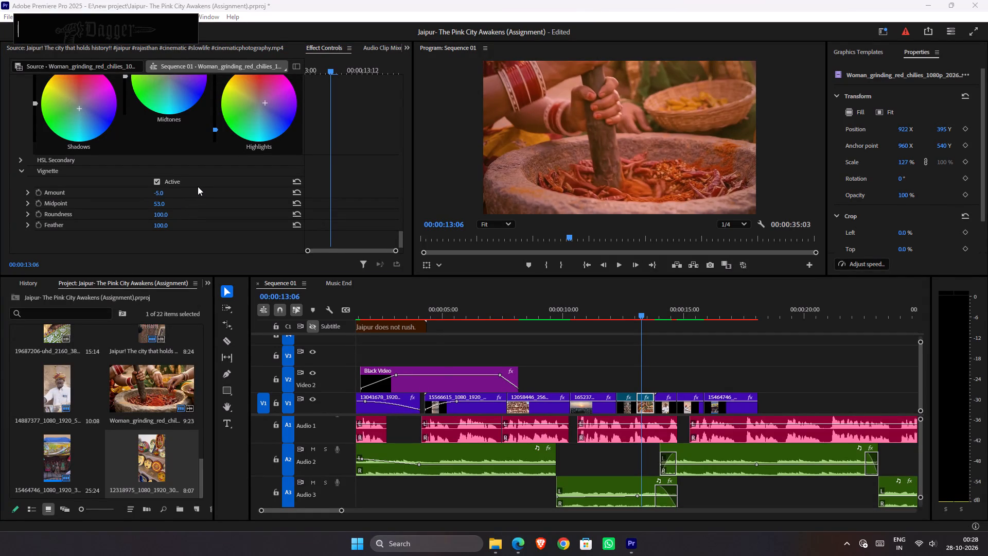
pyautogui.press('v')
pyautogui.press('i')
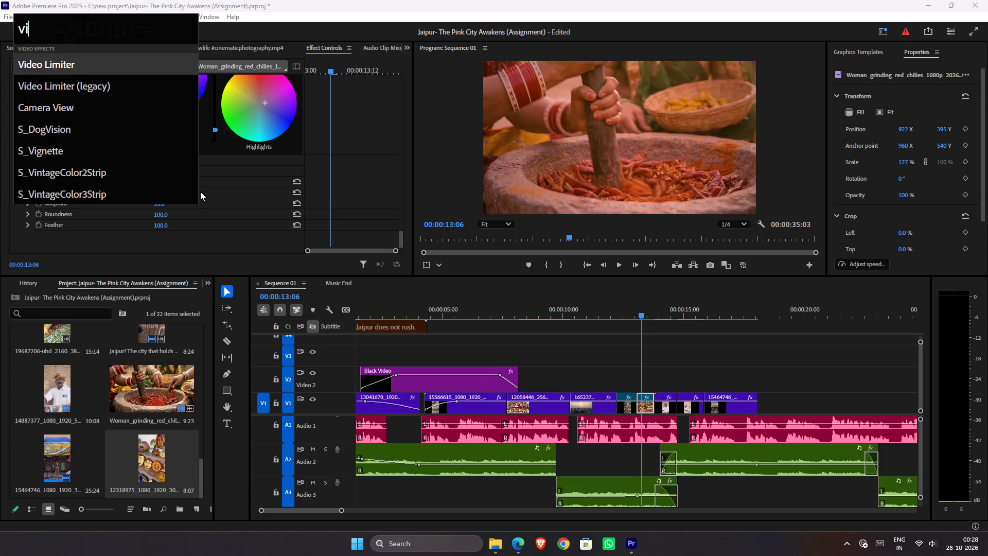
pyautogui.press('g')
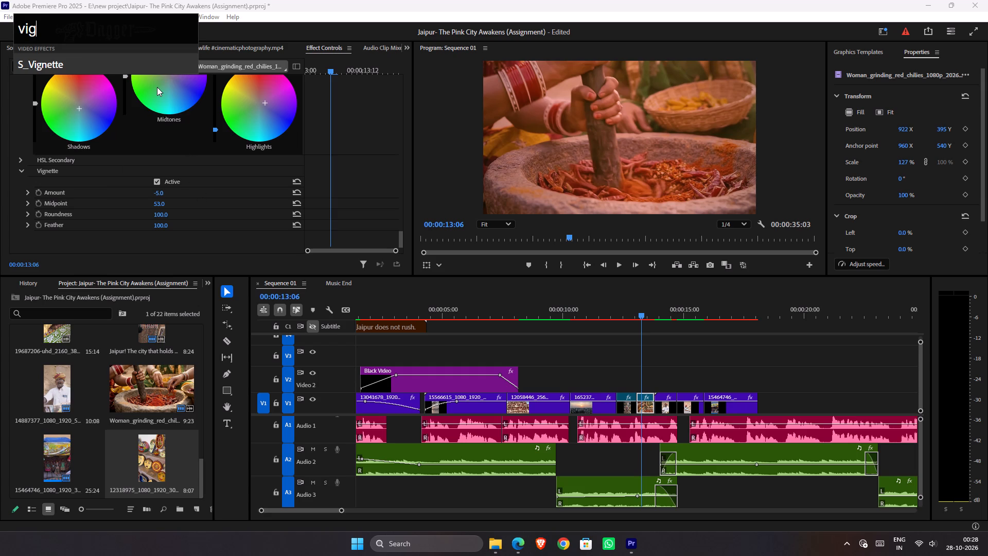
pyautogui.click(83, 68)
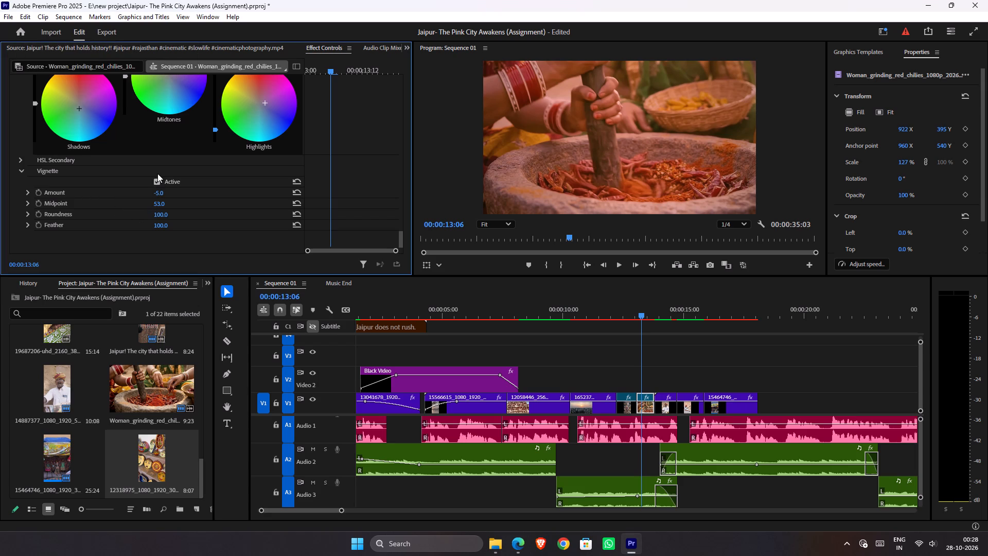
# Save the project.
pyautogui.hotkey('ctrl', 's')
pyautogui.hotkey('ctrl', 's')
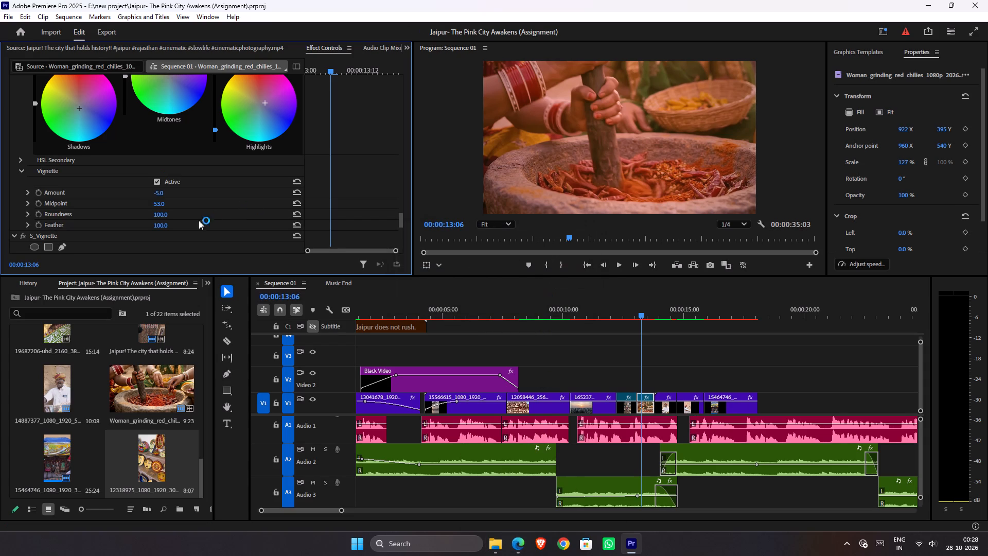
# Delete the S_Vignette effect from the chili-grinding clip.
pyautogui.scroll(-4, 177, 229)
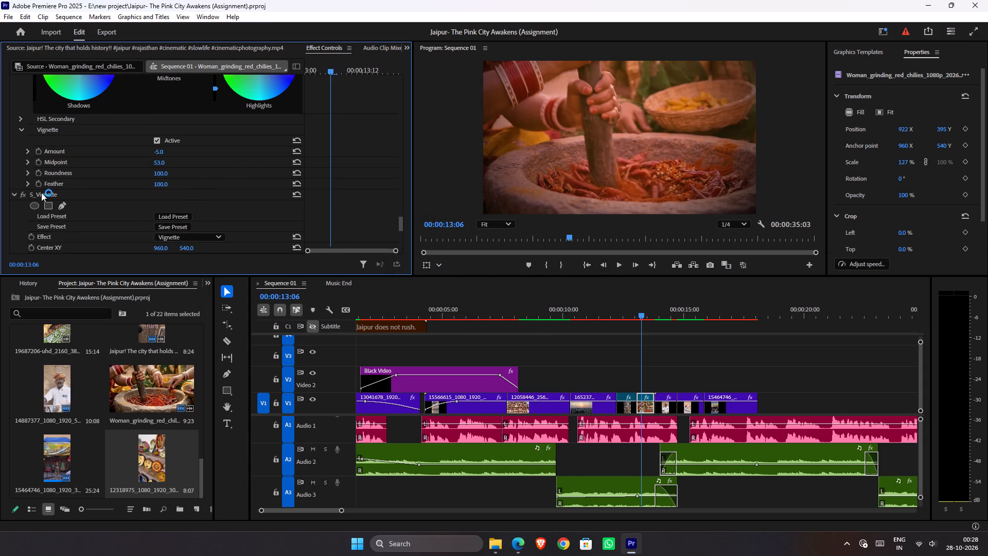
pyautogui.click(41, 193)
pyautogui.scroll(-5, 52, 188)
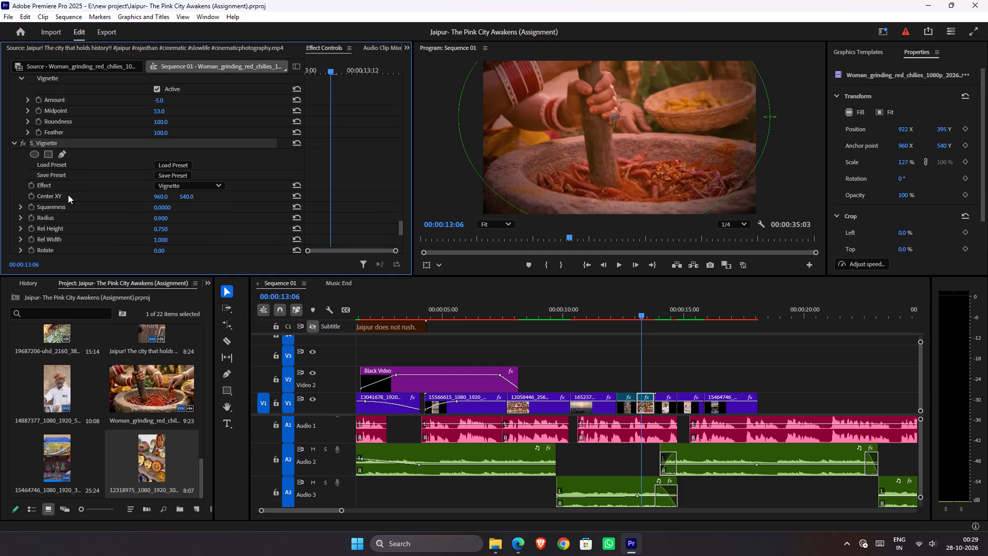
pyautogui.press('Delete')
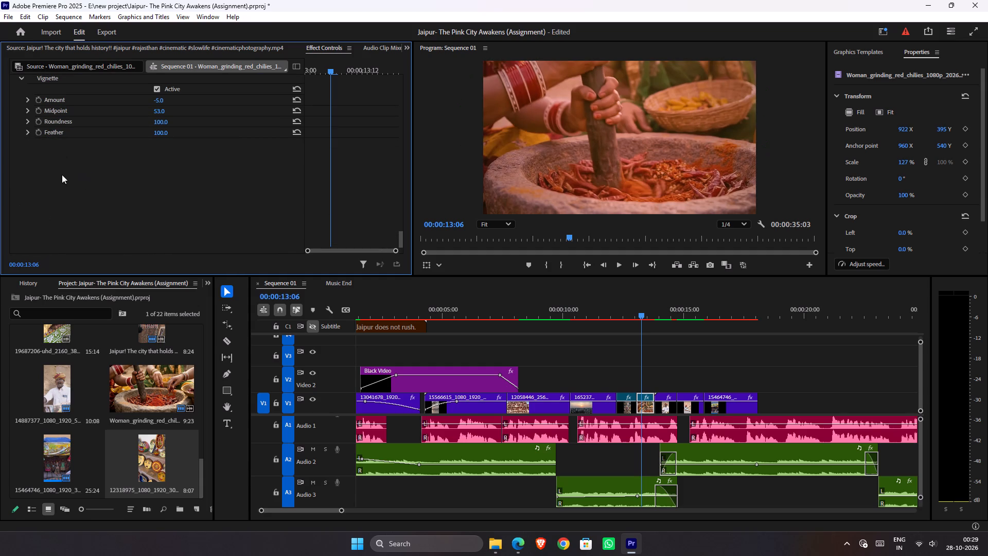
# Add a second Lumetri Color effect to the chili-grinding clip through the Dagger effect search.
pyautogui.scroll(4, 101, 141)
pyautogui.scroll(-3, 102, 141)
pyautogui.scroll(1, 102, 142)
pyautogui.scroll(-1, 102, 144)
pyautogui.hotkey('ctrl', 'd')
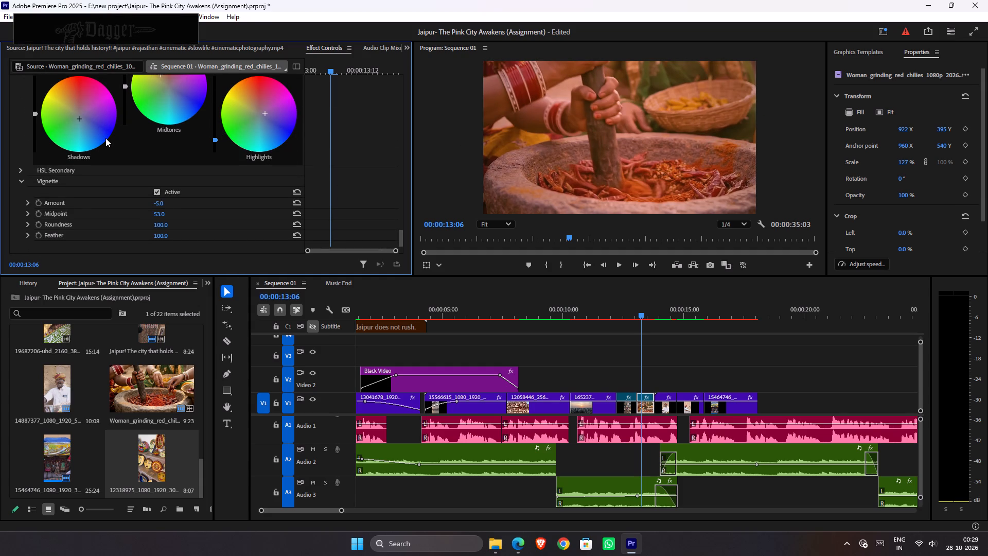
pyautogui.write('lum')
pyautogui.write('etr')
pyautogui.click(89, 63)
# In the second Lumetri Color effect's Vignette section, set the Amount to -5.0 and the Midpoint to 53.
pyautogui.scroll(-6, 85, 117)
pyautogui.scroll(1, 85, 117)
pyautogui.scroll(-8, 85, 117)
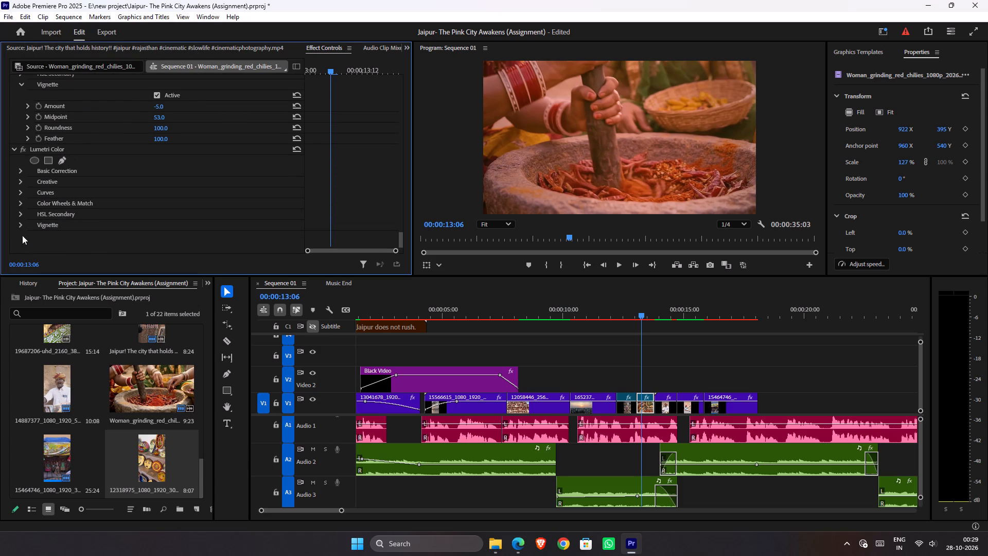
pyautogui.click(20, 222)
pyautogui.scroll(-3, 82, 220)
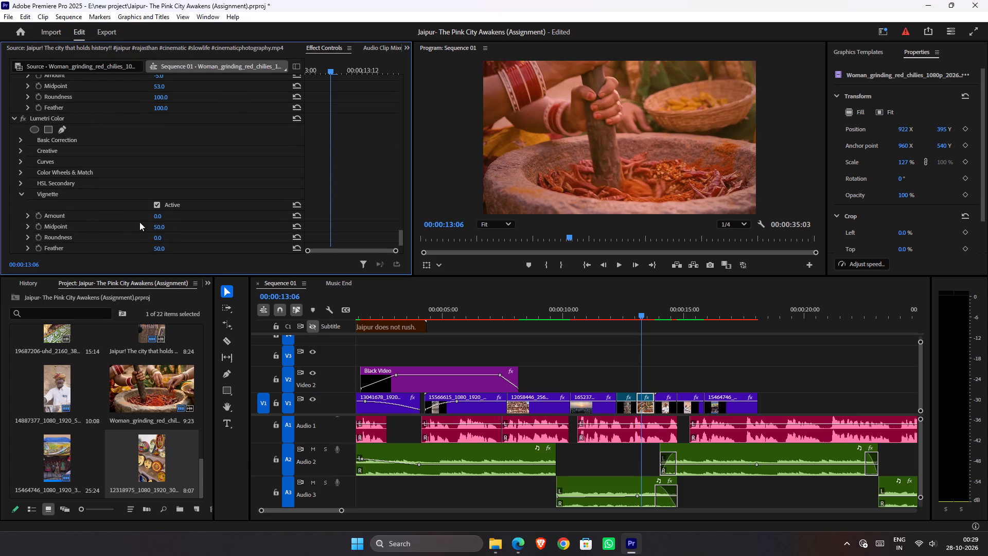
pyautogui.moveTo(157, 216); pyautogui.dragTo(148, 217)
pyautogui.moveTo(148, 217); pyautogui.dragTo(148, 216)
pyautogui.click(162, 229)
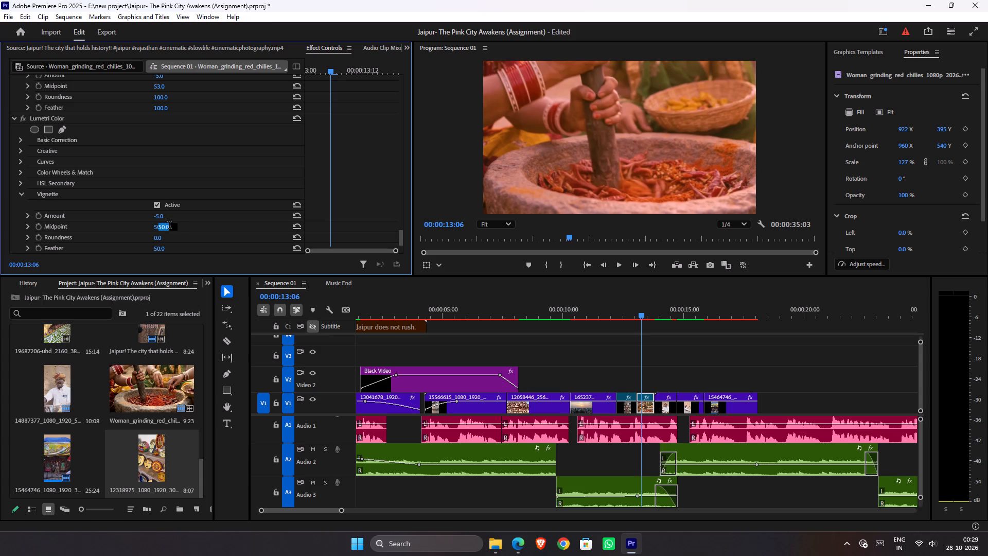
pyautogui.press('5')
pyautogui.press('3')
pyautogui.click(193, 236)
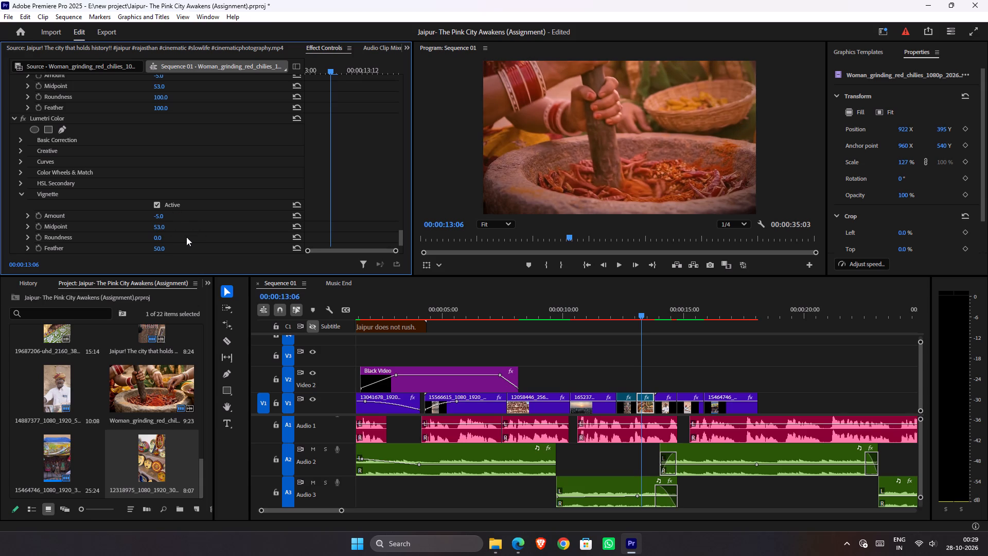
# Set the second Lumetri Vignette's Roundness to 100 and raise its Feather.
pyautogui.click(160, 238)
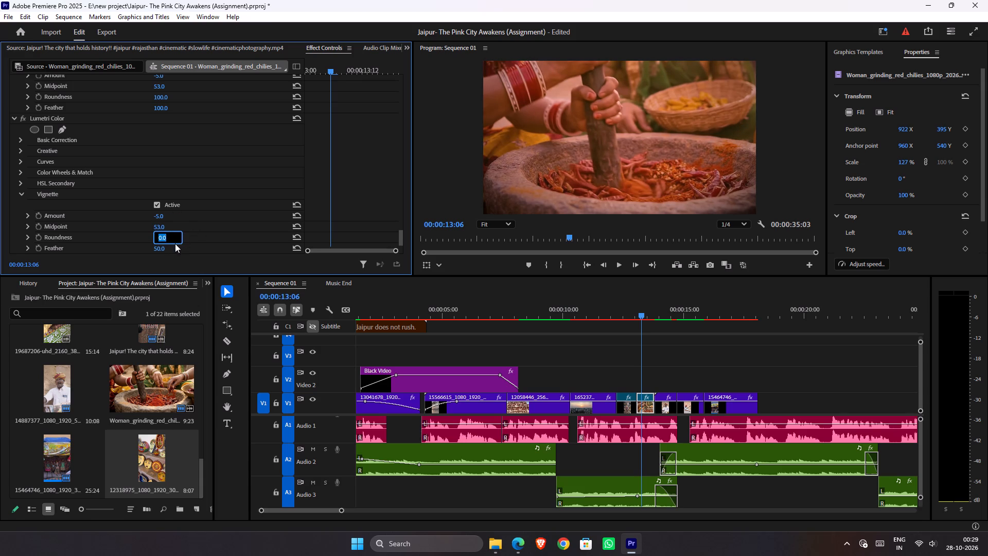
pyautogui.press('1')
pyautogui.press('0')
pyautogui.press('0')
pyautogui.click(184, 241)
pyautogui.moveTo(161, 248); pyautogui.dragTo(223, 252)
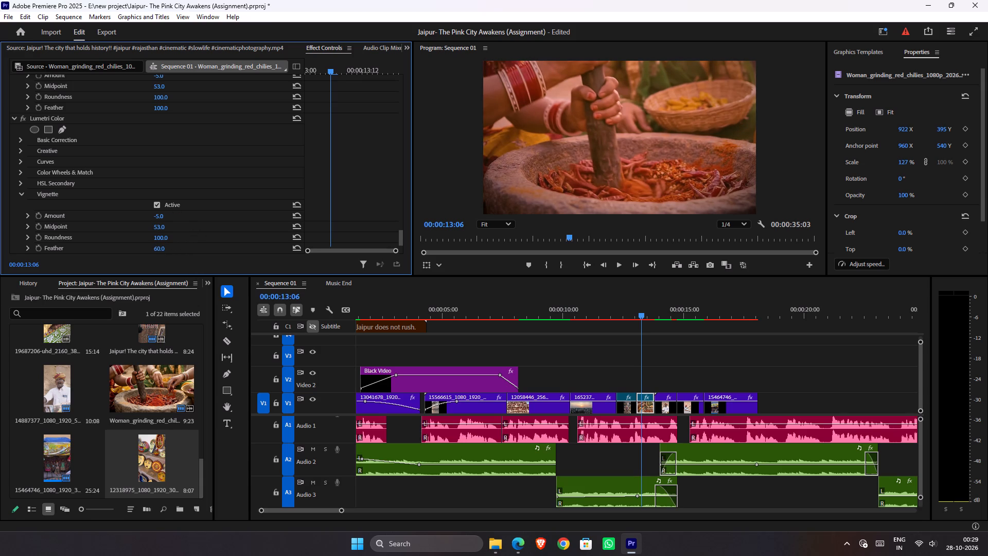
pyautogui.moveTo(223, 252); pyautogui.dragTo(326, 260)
# Reset the first Lumetri Vignette's Amount and Roundness to 0.0 and its Feather to 50.0.
pyautogui.scroll(7, 132, 210)
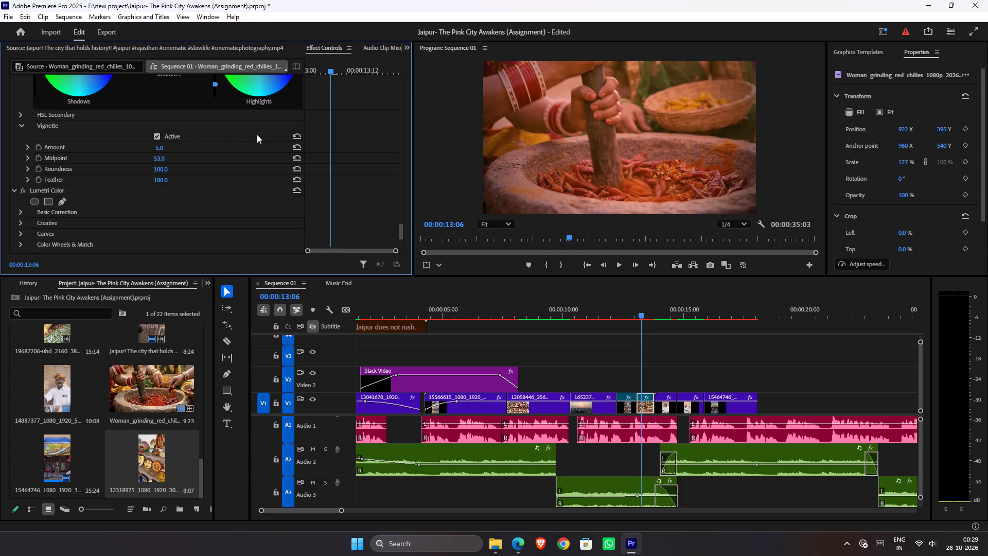
pyautogui.click(295, 145)
pyautogui.moveTo(296, 158); pyautogui.dragTo(296, 163)
pyautogui.click(296, 168)
pyautogui.click(296, 183)
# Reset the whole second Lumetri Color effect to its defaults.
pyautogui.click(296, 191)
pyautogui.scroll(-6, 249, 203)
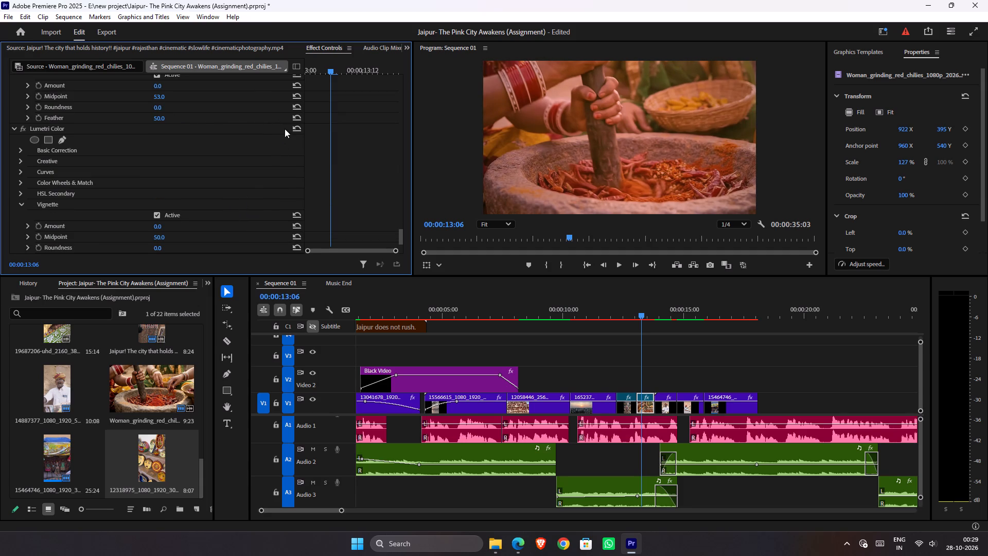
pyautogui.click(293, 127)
# Reset the first Lumetri Vignette's Midpoint to 50.0.
pyautogui.scroll(2, 256, 161)
pyautogui.scroll(-1, 256, 161)
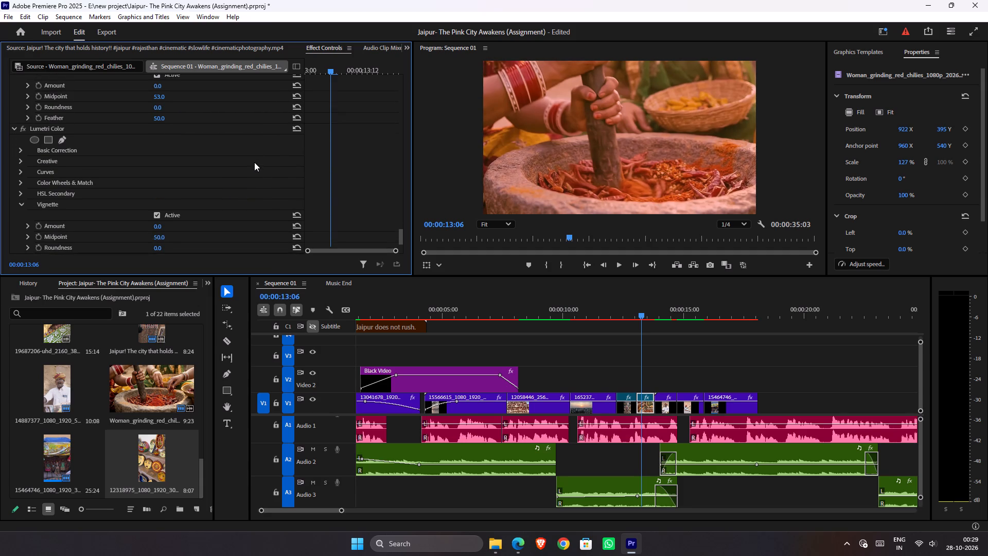
pyautogui.scroll(-3, 254, 162)
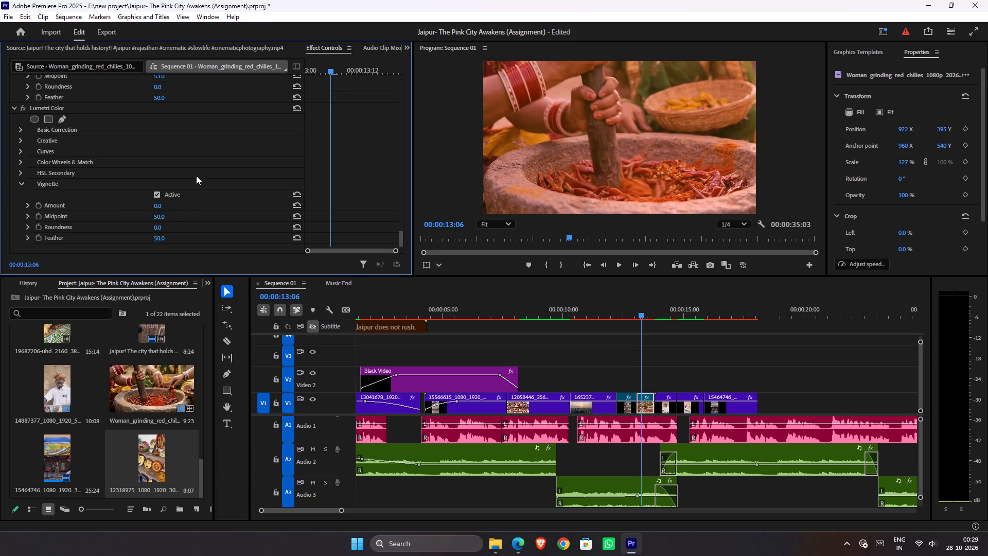
pyautogui.scroll(4, 196, 176)
pyautogui.scroll(-1, 197, 173)
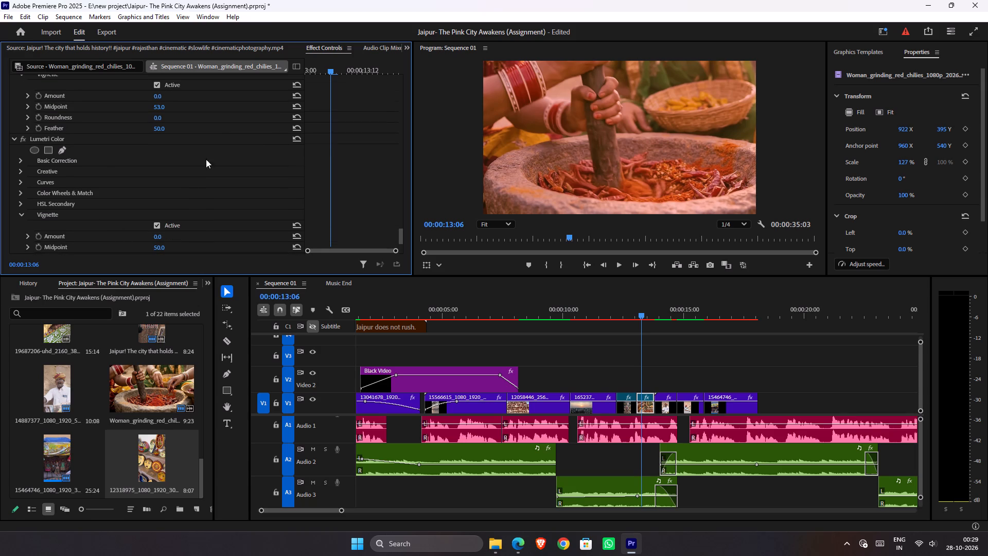
pyautogui.click(297, 104)
# Set the second Lumetri Vignette's Amount to -5.0 and its Midpoint to 53.
pyautogui.scroll(-3, 254, 181)
pyautogui.scroll(1, 254, 181)
pyautogui.scroll(-3, 253, 182)
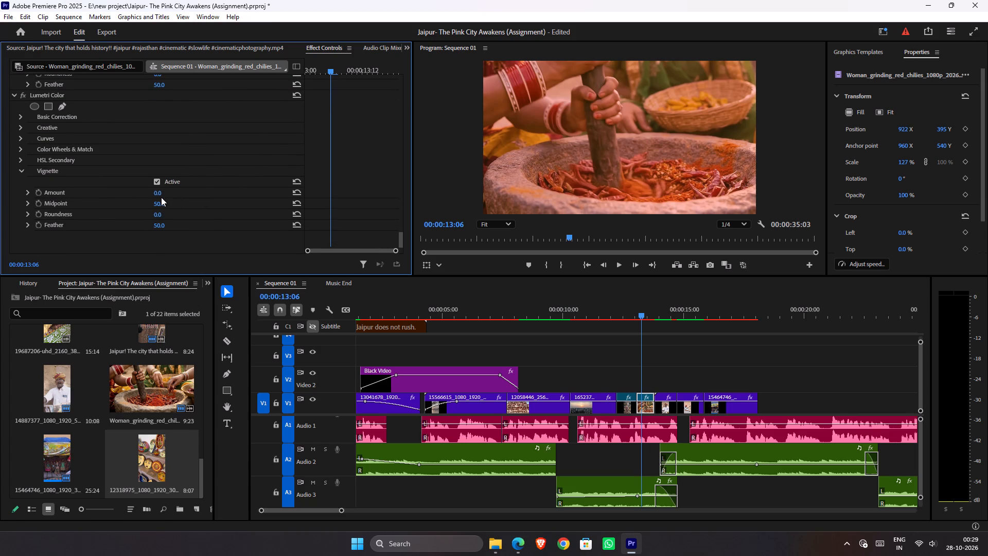
pyautogui.moveTo(157, 194); pyautogui.dragTo(52, 204)
pyautogui.click(165, 204)
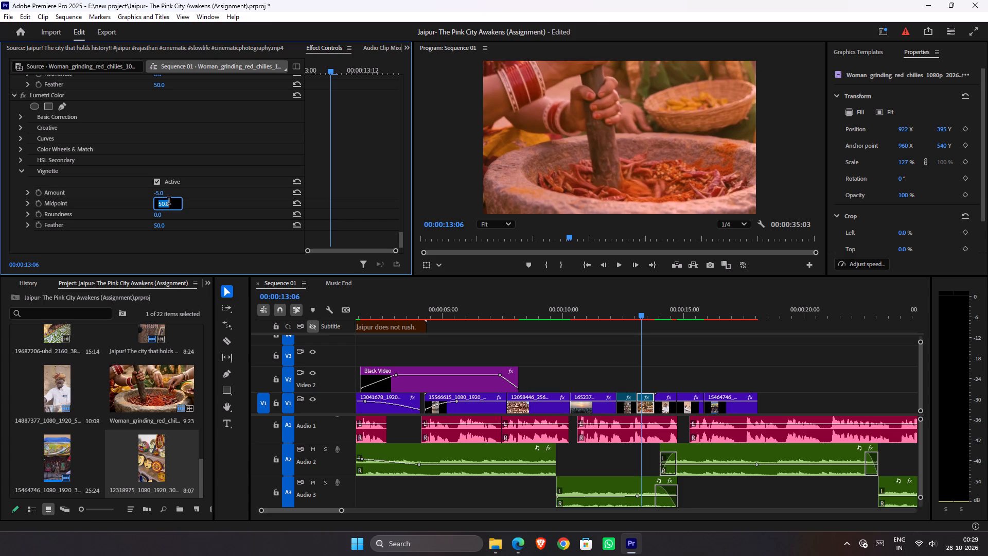
pyautogui.press('5')
pyautogui.press('3')
pyautogui.click(187, 211)
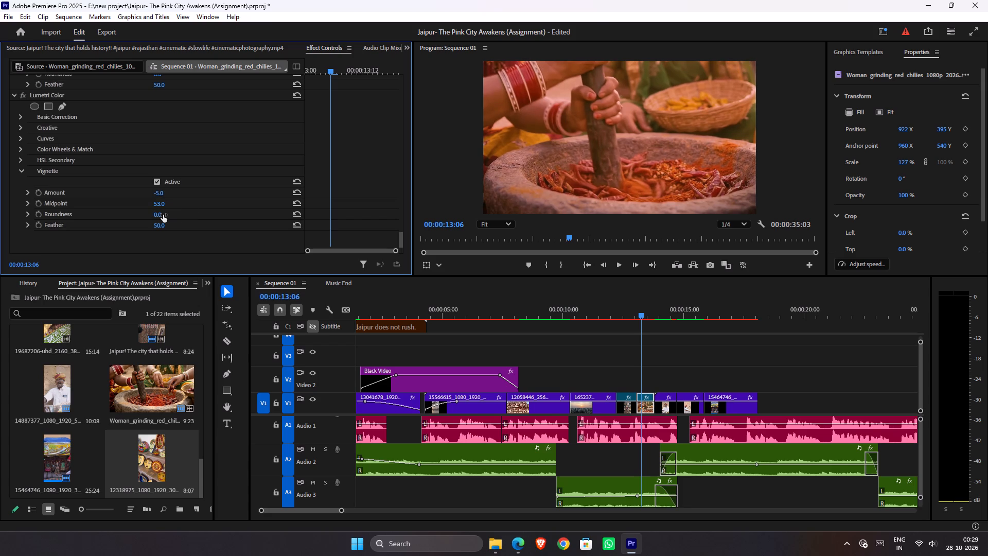
# Set the second Lumetri Vignette's Roundness and Feather to 100 and its Midpoint to 58.
pyautogui.moveTo(161, 215); pyautogui.dragTo(278, 211)
pyautogui.moveTo(156, 227); pyautogui.dragTo(421, 218)
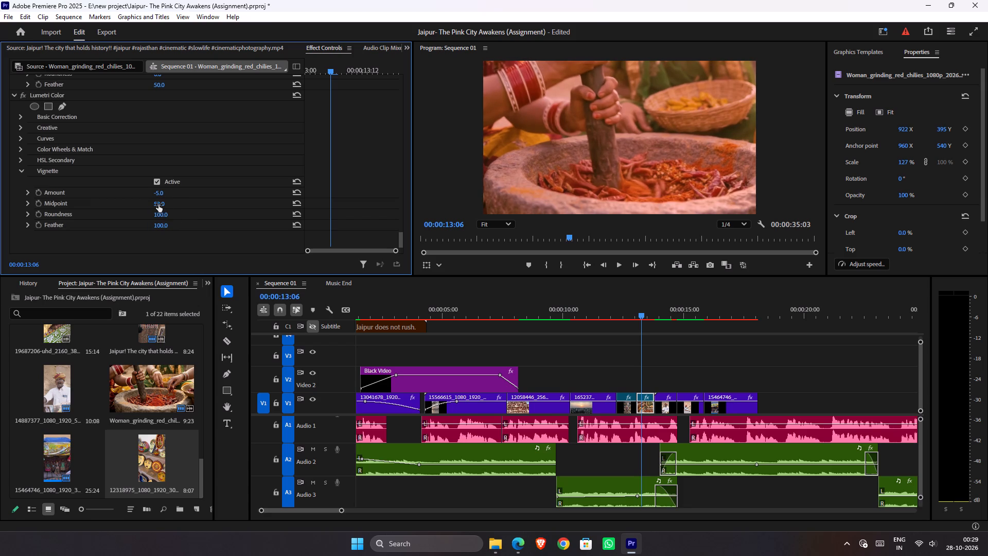
pyautogui.click(158, 204)
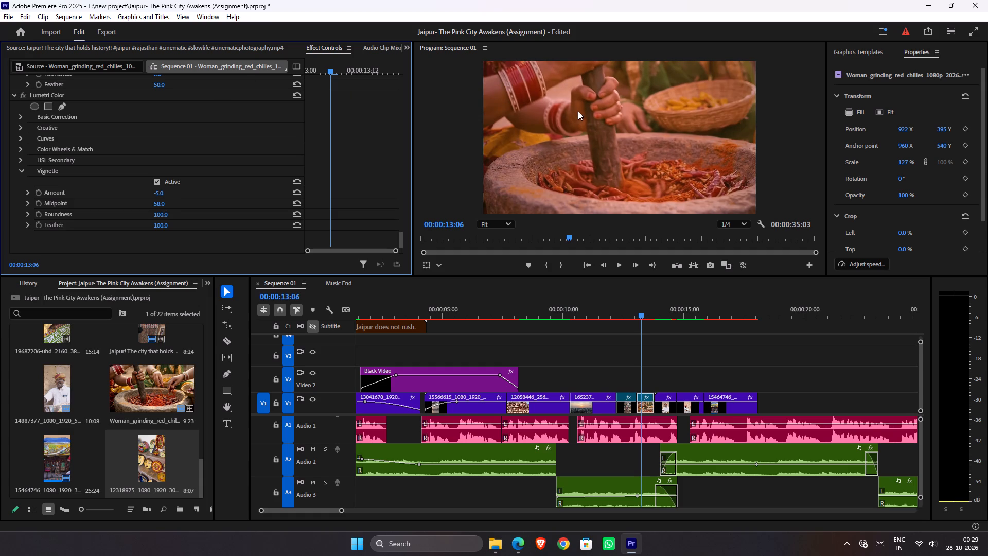
# Add an ellipse mask to the second Lumetri Color effect and enlarge it past the video frame's left, top and bottom edges.
pyautogui.scroll(1, 99, 111)
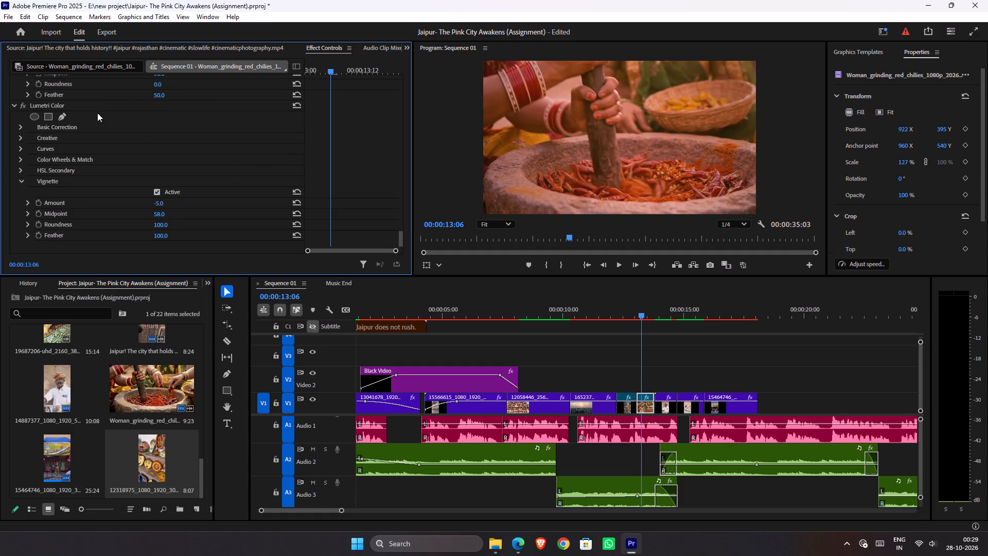
pyautogui.scroll(1, 97, 113)
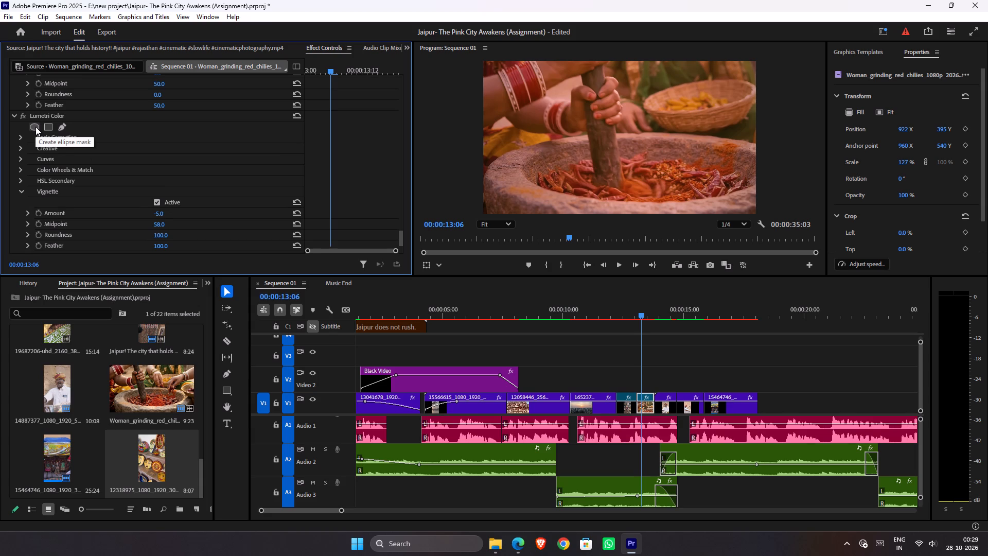
pyautogui.click(36, 127)
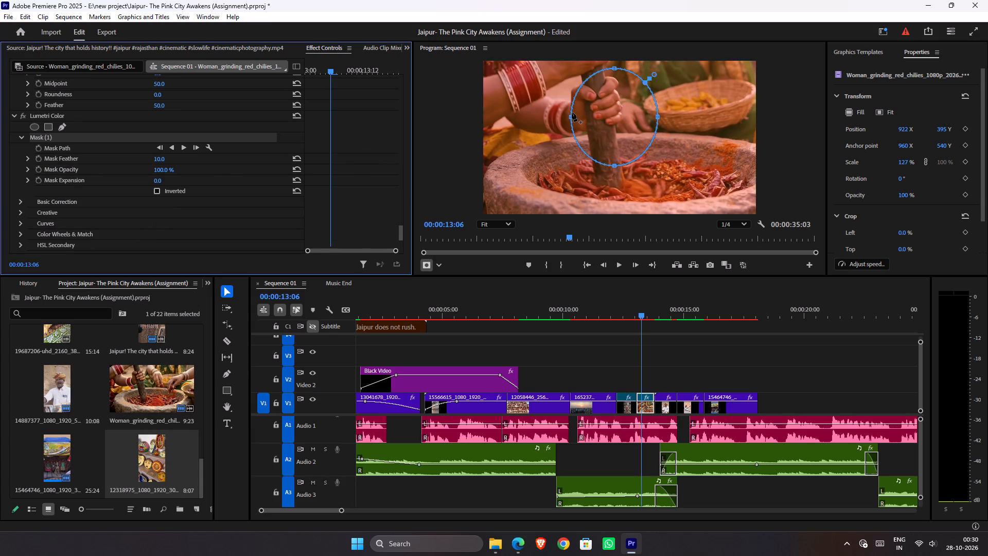
pyautogui.moveTo(572, 119); pyautogui.dragTo(497, 126)
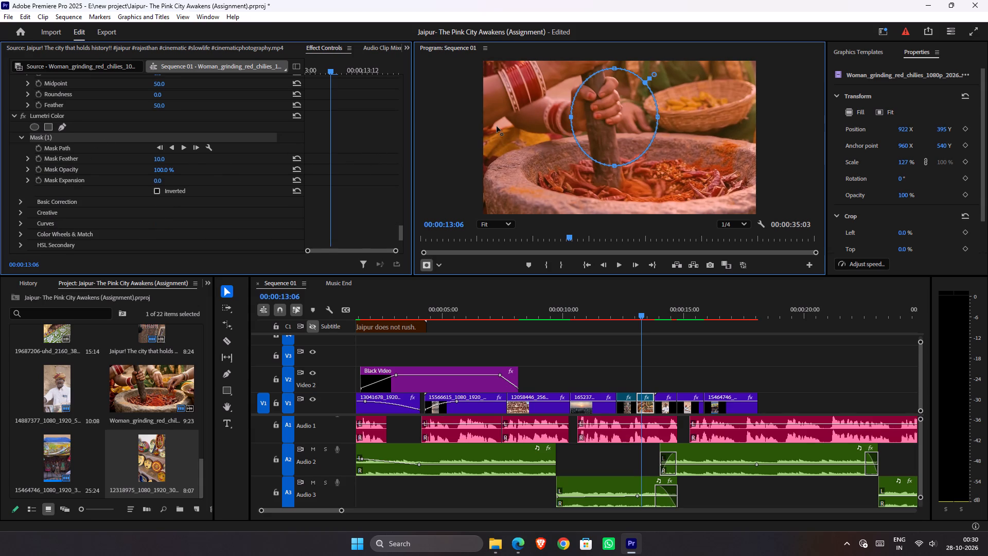
pyautogui.moveTo(497, 126); pyautogui.dragTo(449, 119)
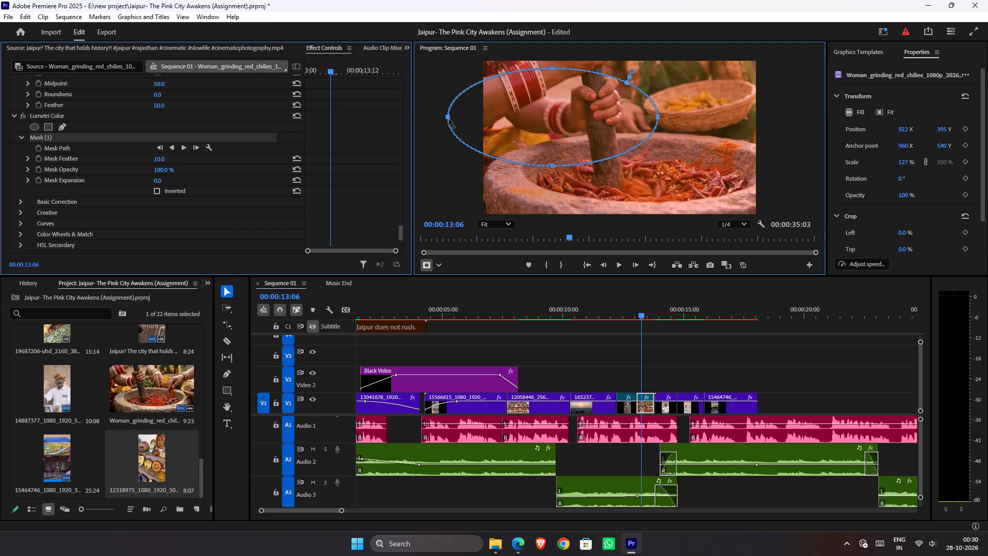
pyautogui.moveTo(449, 119); pyautogui.dragTo(396, 122)
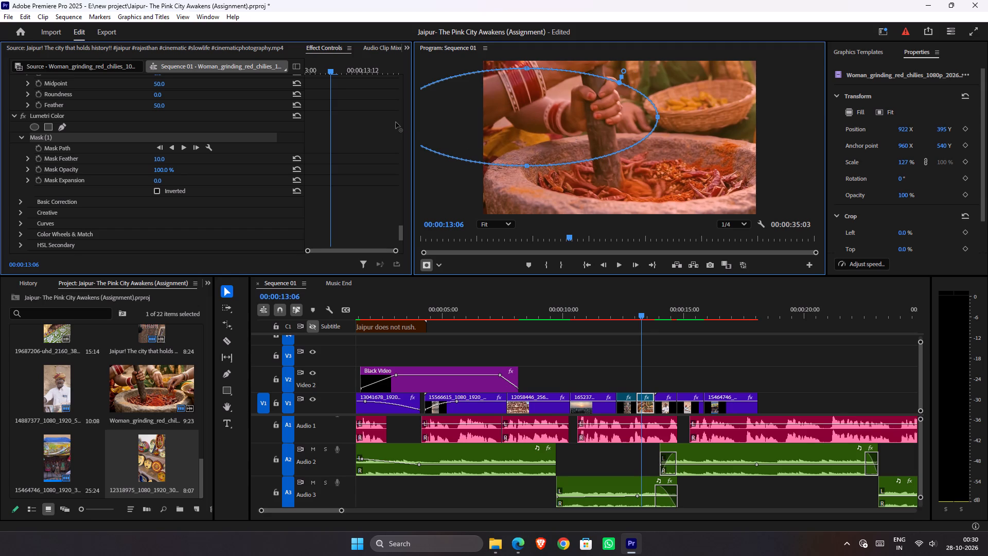
pyautogui.moveTo(396, 122); pyautogui.dragTo(351, 122)
pyautogui.moveTo(504, 166); pyautogui.dragTo(503, 181)
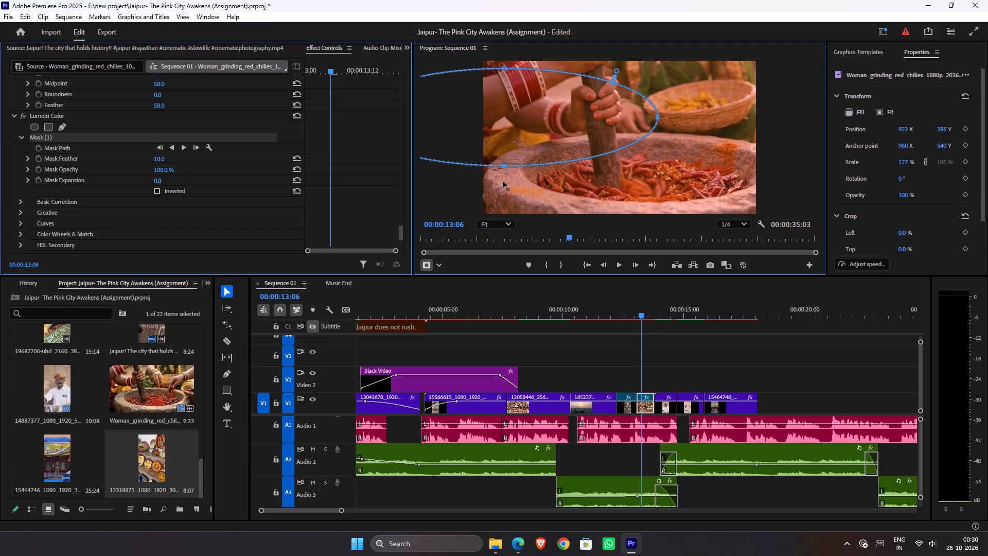
pyautogui.moveTo(503, 181); pyautogui.dragTo(497, 260)
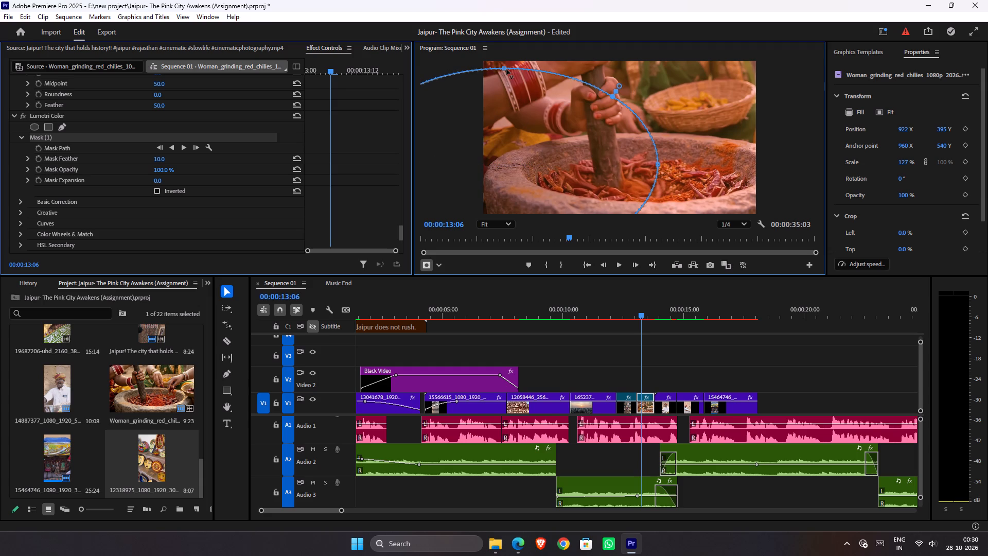
pyautogui.moveTo(507, 68); pyautogui.dragTo(507, 21)
pyautogui.moveTo(507, 21); pyautogui.dragTo(506, 7)
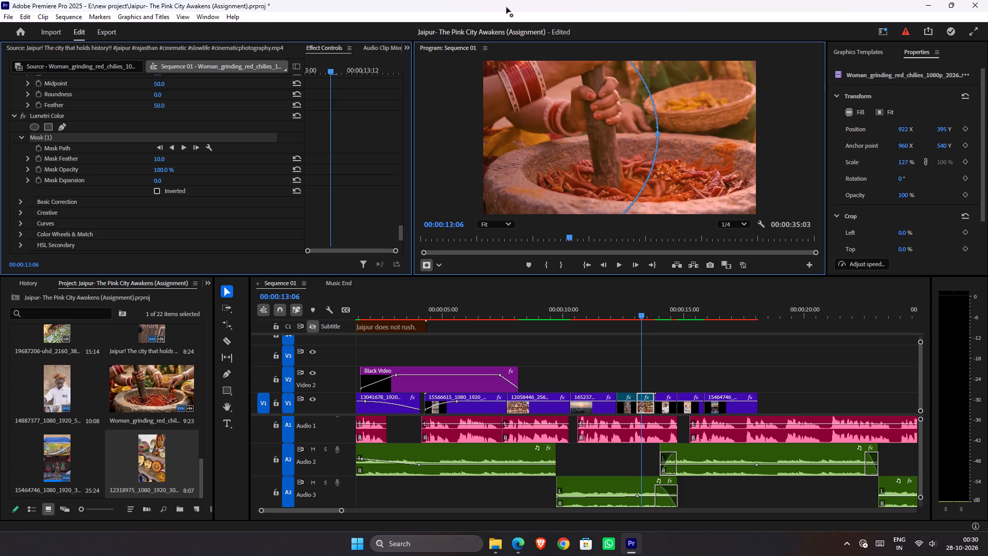
pyautogui.moveTo(506, 7); pyautogui.dragTo(506, 0)
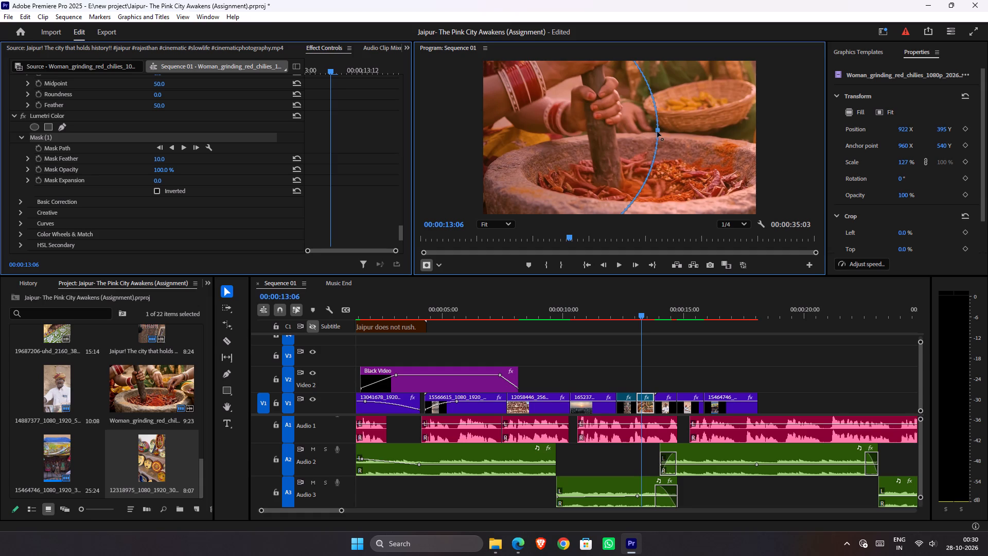
# Reposition and rotate the ellipse mask so it covers the frame's upper-right area, its edge curving from the pestle across the stone bowl.
pyautogui.moveTo(587, 149); pyautogui.dragTo(662, 144)
pyautogui.moveTo(662, 144); pyautogui.dragTo(649, 170)
pyautogui.moveTo(649, 170); pyautogui.dragTo(691, 149)
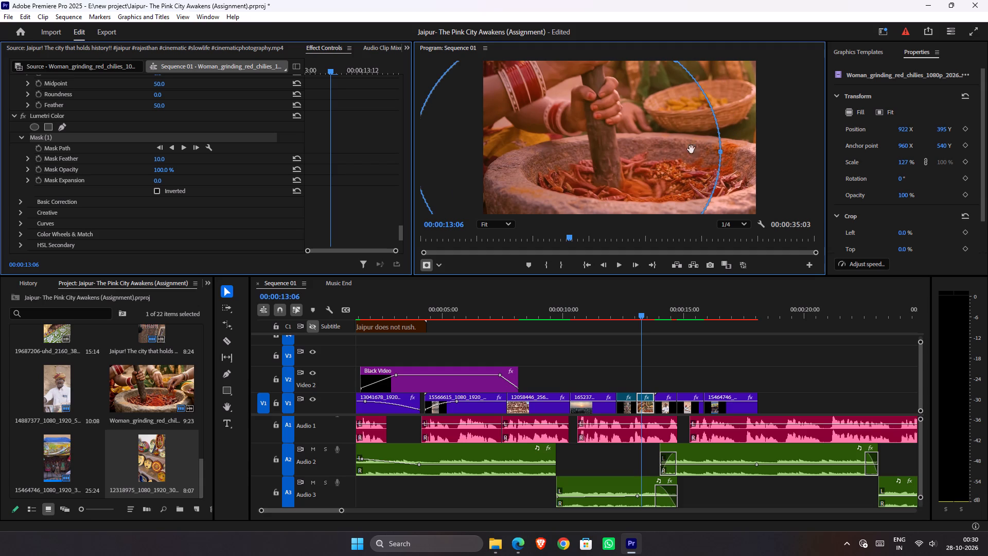
pyautogui.moveTo(691, 149); pyautogui.dragTo(859, 43)
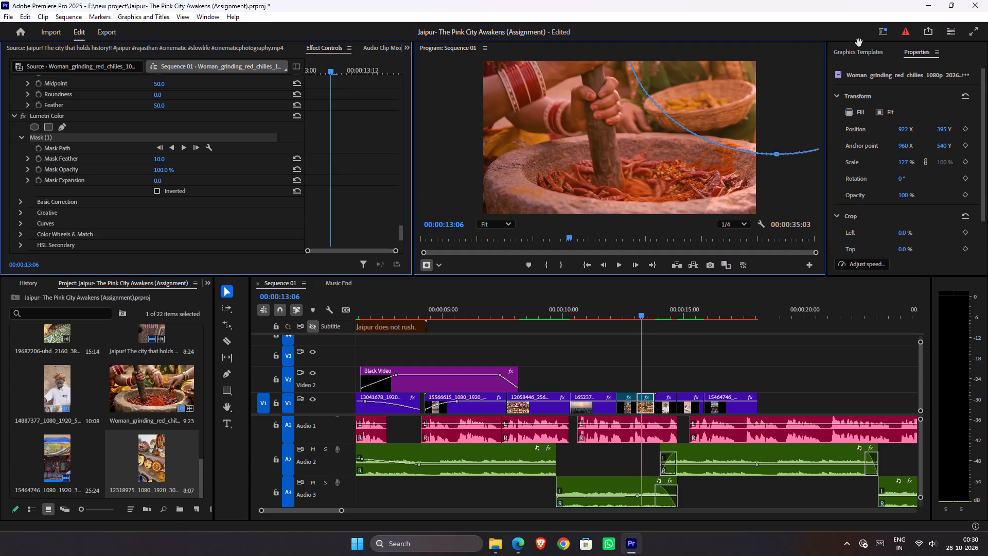
pyautogui.moveTo(859, 43); pyautogui.dragTo(821, 86)
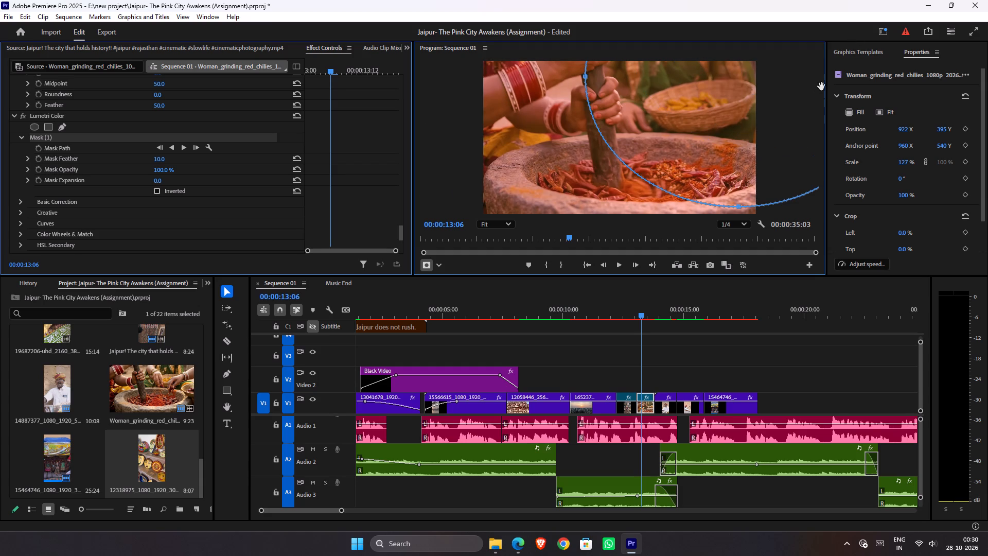
pyautogui.moveTo(821, 86); pyautogui.dragTo(830, 64)
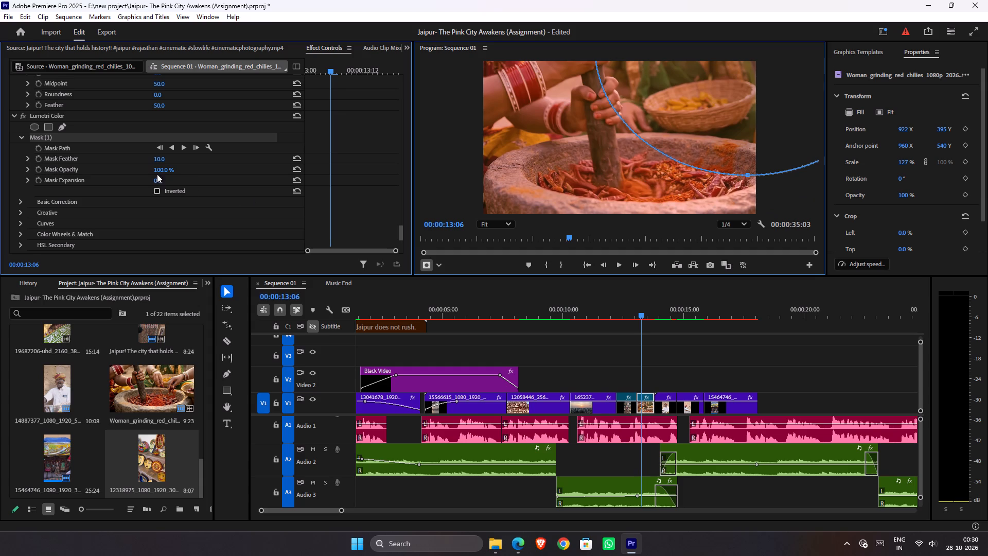
# Invert the ellipse mask and set its Mask Feather to 324.
pyautogui.moveTo(162, 162); pyautogui.dragTo(183, 160)
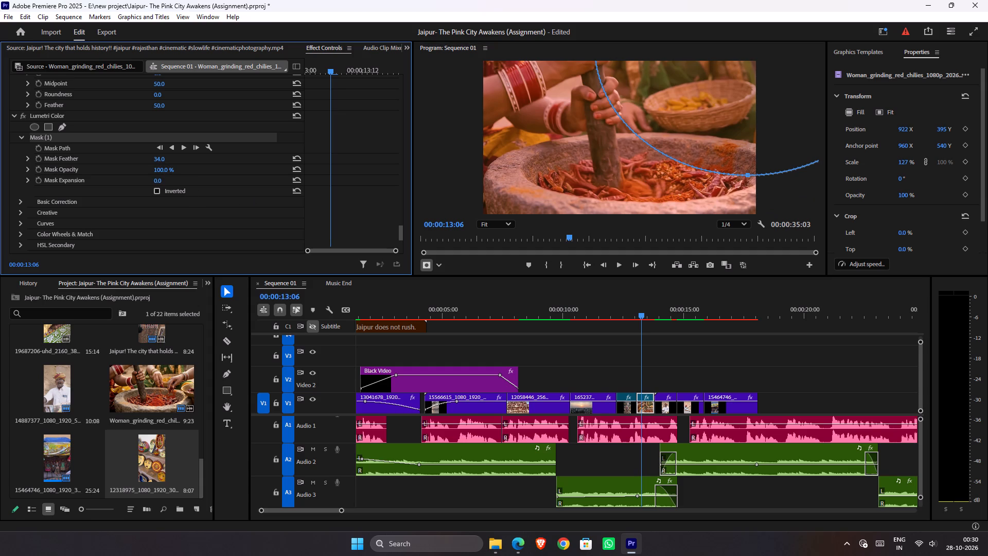
pyautogui.moveTo(183, 160); pyautogui.dragTo(305, 159)
pyautogui.click(160, 190)
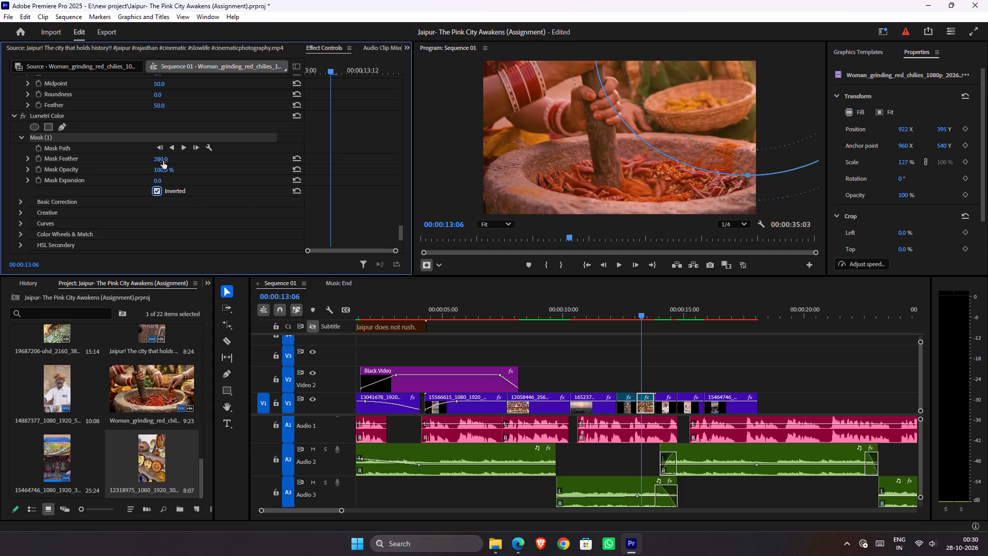
pyautogui.moveTo(163, 161); pyautogui.dragTo(186, 160)
# Set the second Lumetri Vignette's Midpoint to 30 and deselect the mask.
pyautogui.scroll(-14, 179, 183)
pyautogui.scroll(1, 179, 183)
pyautogui.scroll(-2, 179, 183)
pyautogui.moveTo(160, 216); pyautogui.dragTo(147, 216)
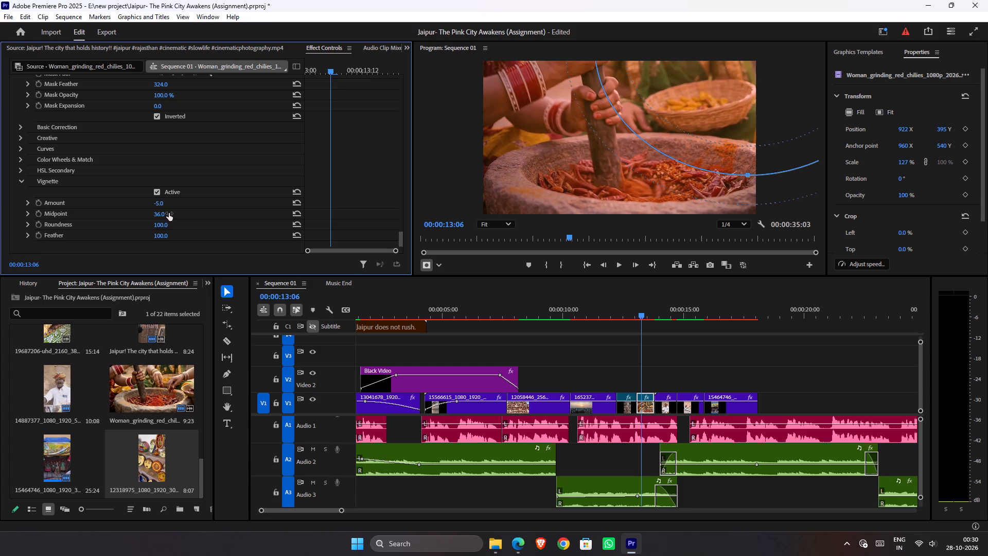
pyautogui.moveTo(162, 215); pyautogui.dragTo(158, 215)
pyautogui.moveTo(158, 215); pyautogui.dragTo(152, 215)
pyautogui.moveTo(162, 216); pyautogui.dragTo(149, 216)
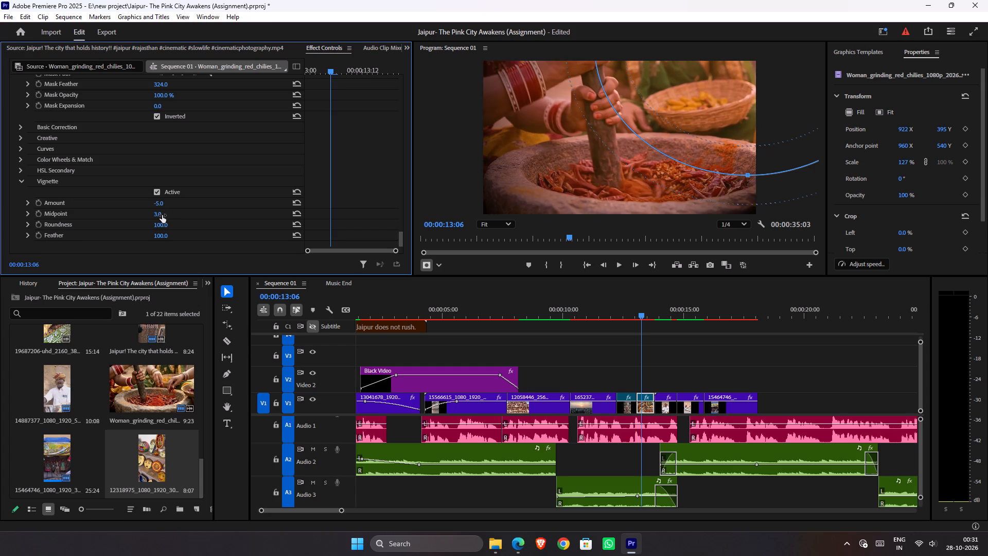
pyautogui.moveTo(162, 215); pyautogui.dragTo(168, 215)
pyautogui.moveTo(158, 213); pyautogui.dragTo(168, 213)
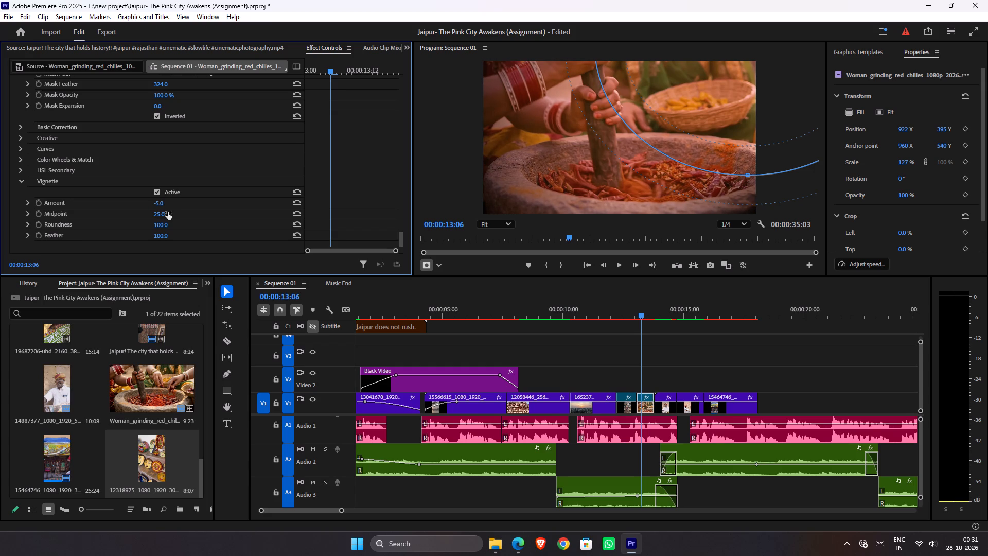
pyautogui.click(162, 215)
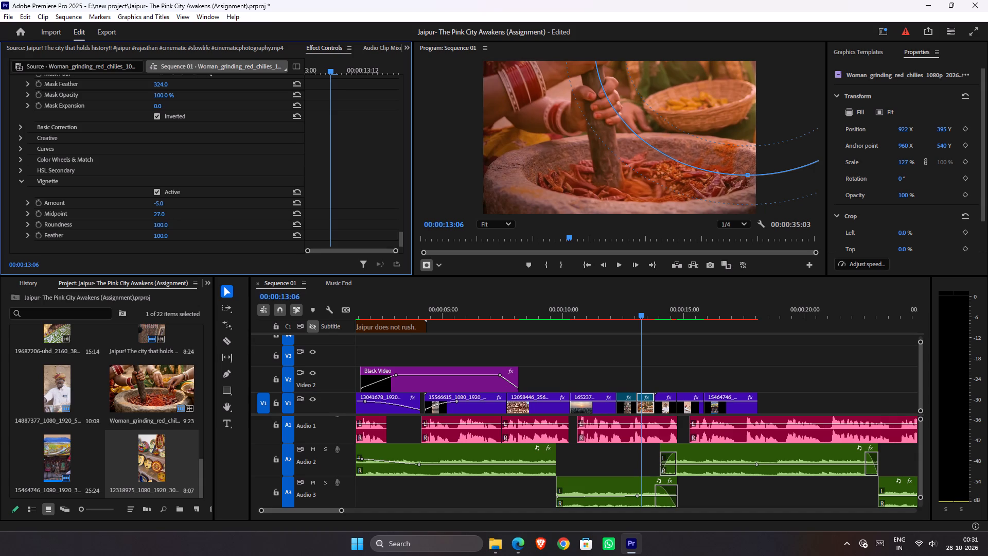
pyautogui.moveTo(165, 214); pyautogui.dragTo(170, 214)
pyautogui.moveTo(170, 214); pyautogui.dragTo(172, 214)
pyautogui.click(199, 218)
# Save the project.
pyautogui.hotkey('ctrl', 's')
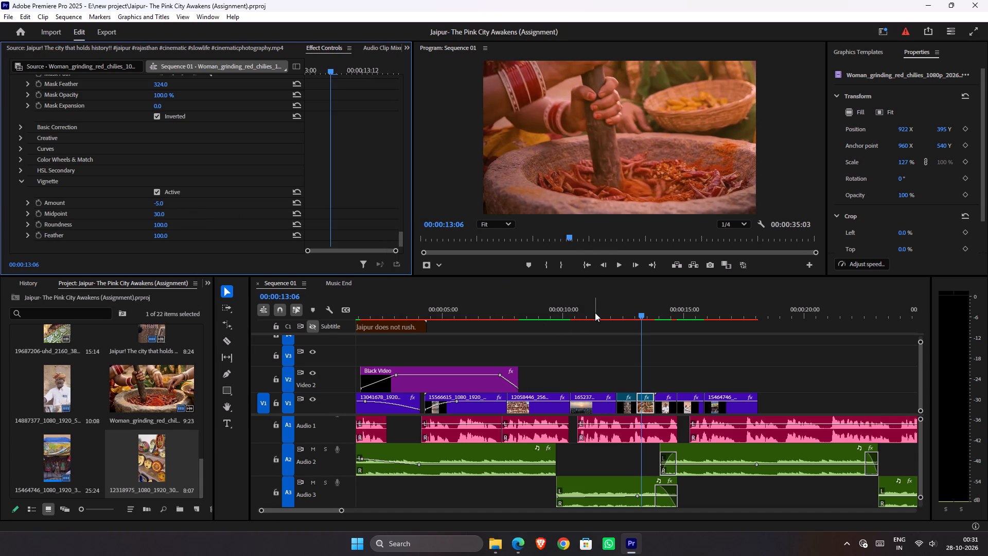
# Play back the sequence from the palace façade through the textile-wall and chili-grinding shots to review the grade and cuts.
pyautogui.moveTo(595, 312); pyautogui.dragTo(544, 303)
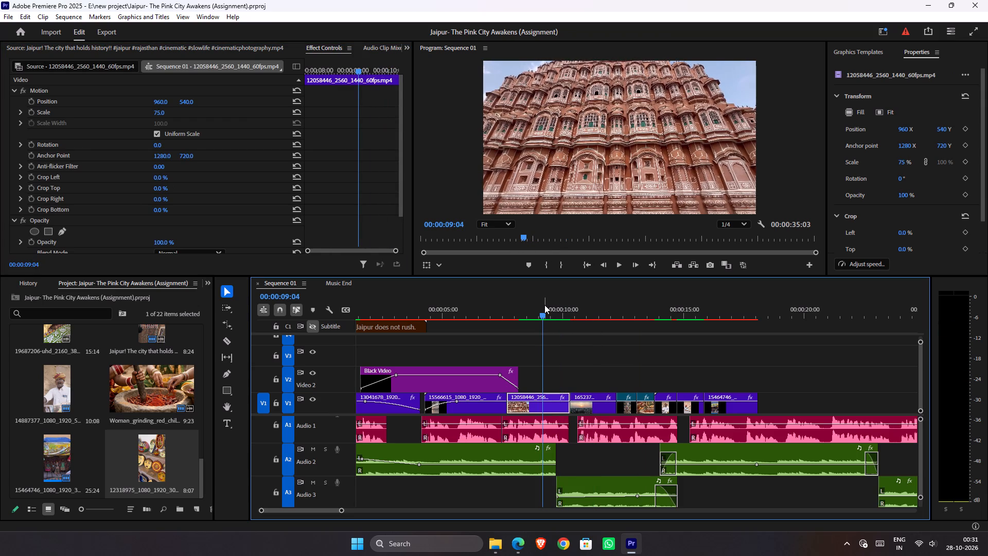
pyautogui.press('space')
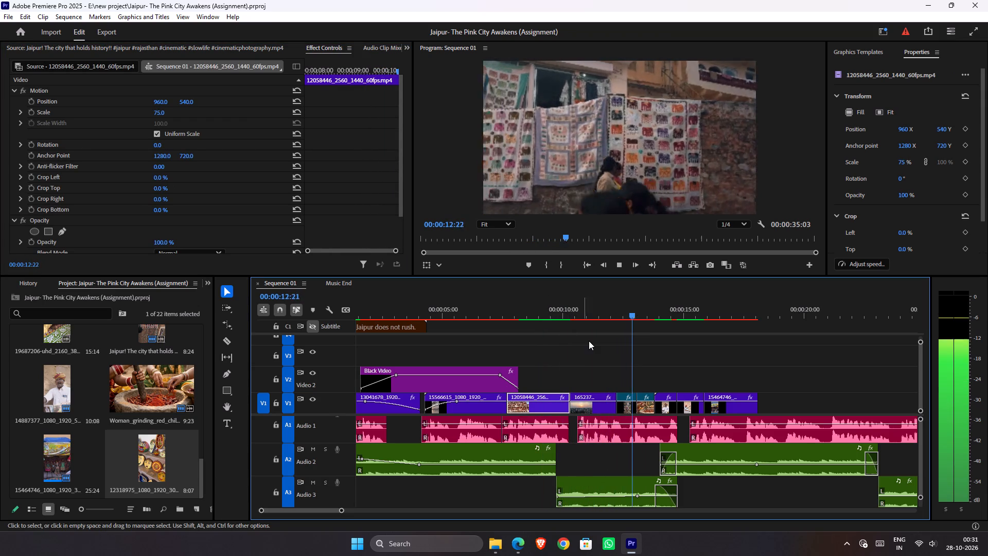
pyautogui.press('space')
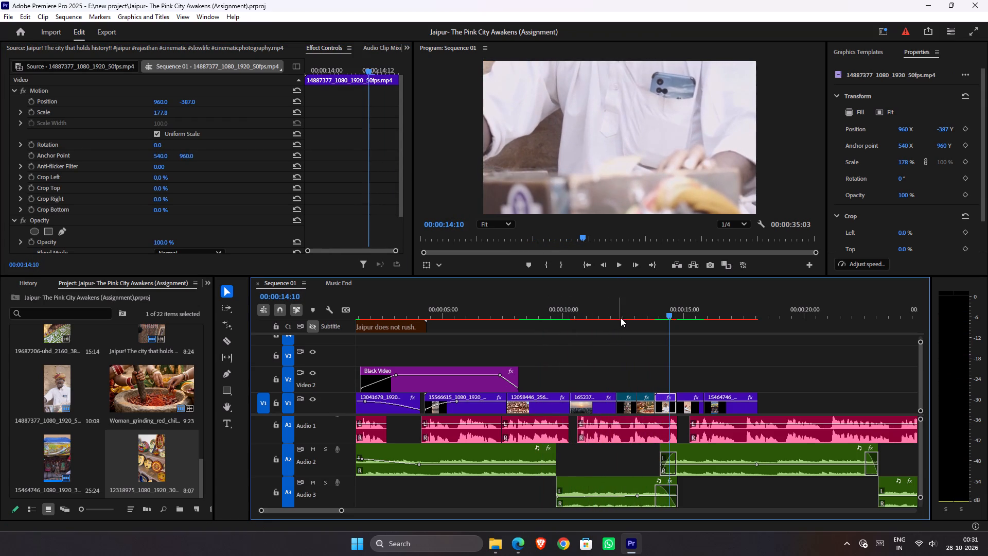
pyautogui.moveTo(623, 313); pyautogui.dragTo(610, 314)
pyautogui.press('space')
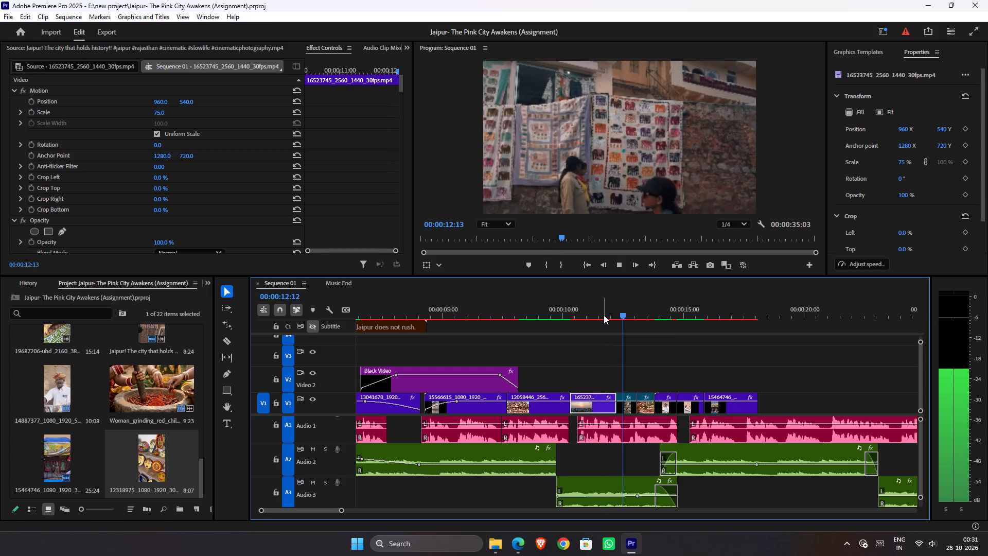
pyautogui.press('space')
pyautogui.press('space')
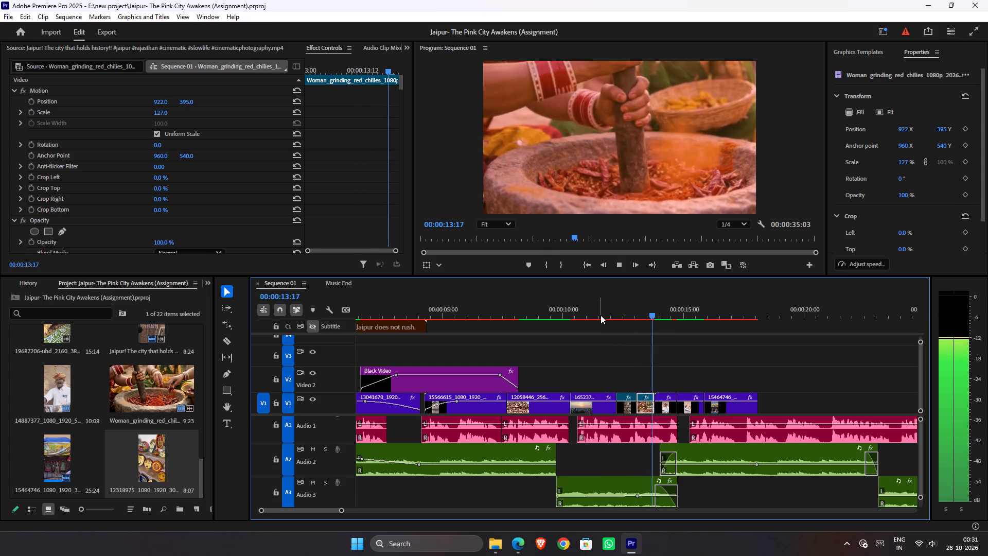
pyautogui.press('space')
pyautogui.moveTo(650, 311); pyautogui.dragTo(627, 309)
pyautogui.press('space')
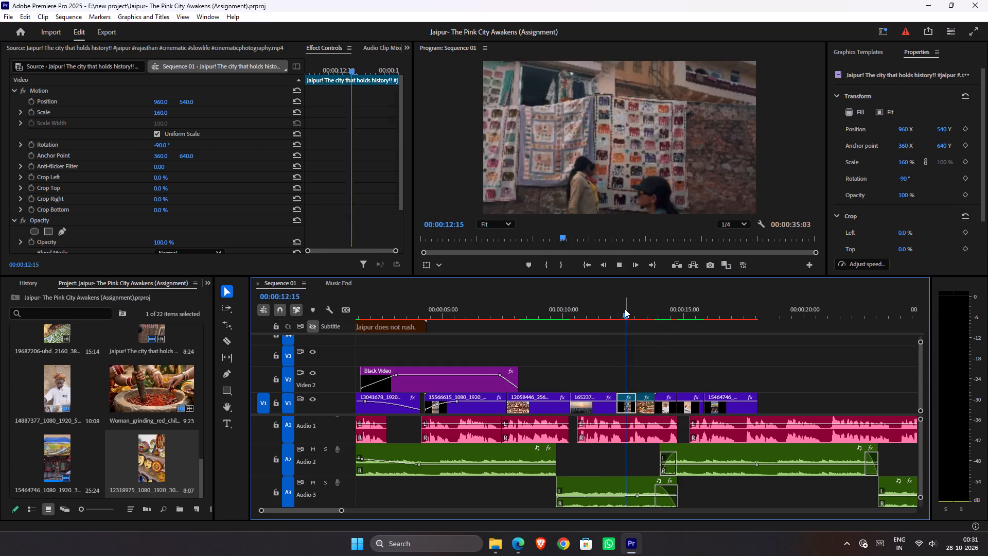
pyautogui.press('space')
pyautogui.press('space')
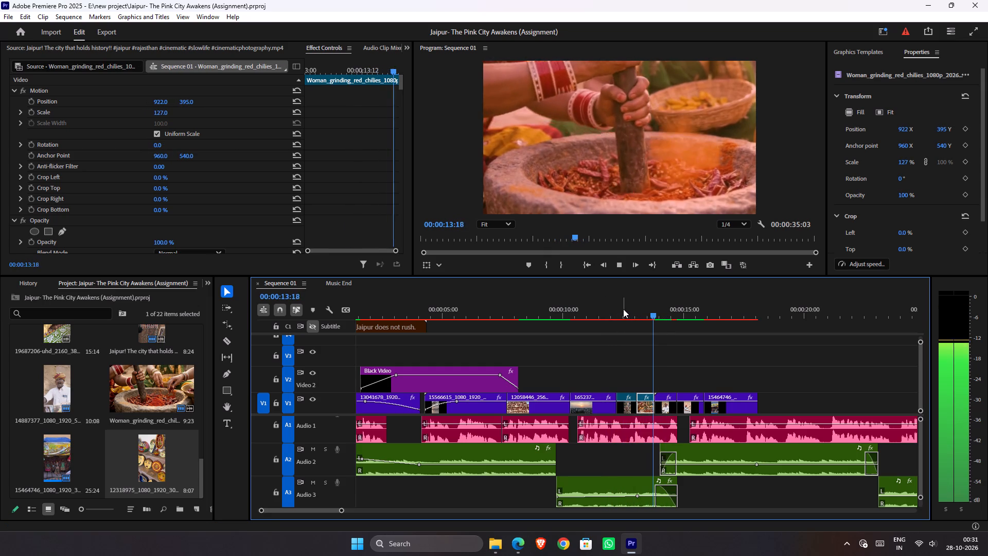
pyautogui.press('space')
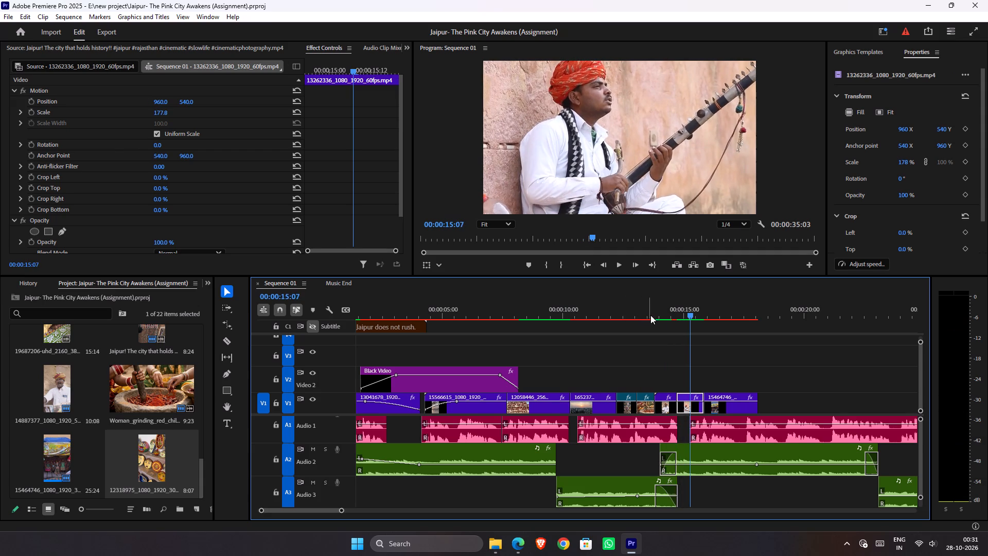
# Apply the Lumetri Color effect to the white-shirted man's clip (14887377) following the chili-grinding shot.
pyautogui.moveTo(656, 316); pyautogui.dragTo(667, 322)
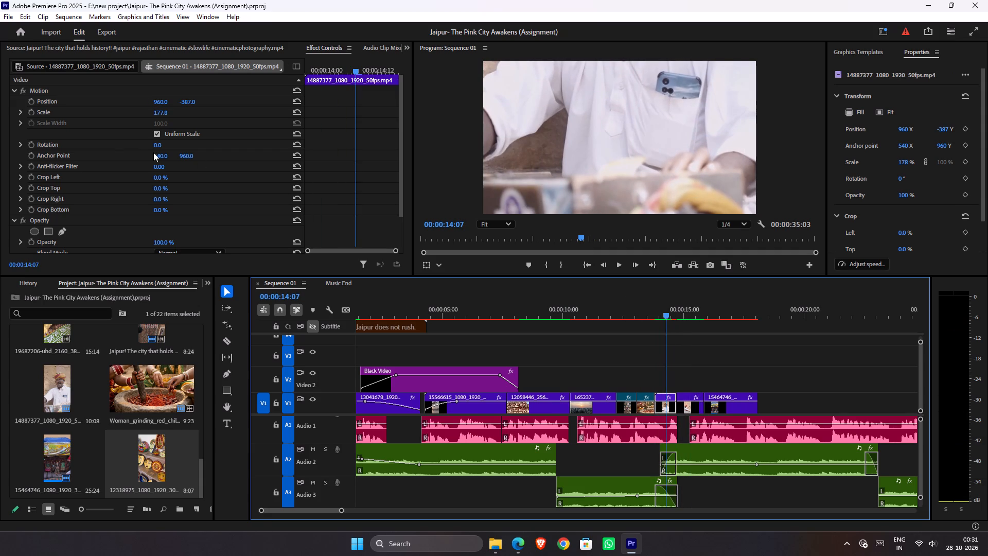
pyautogui.click(663, 407)
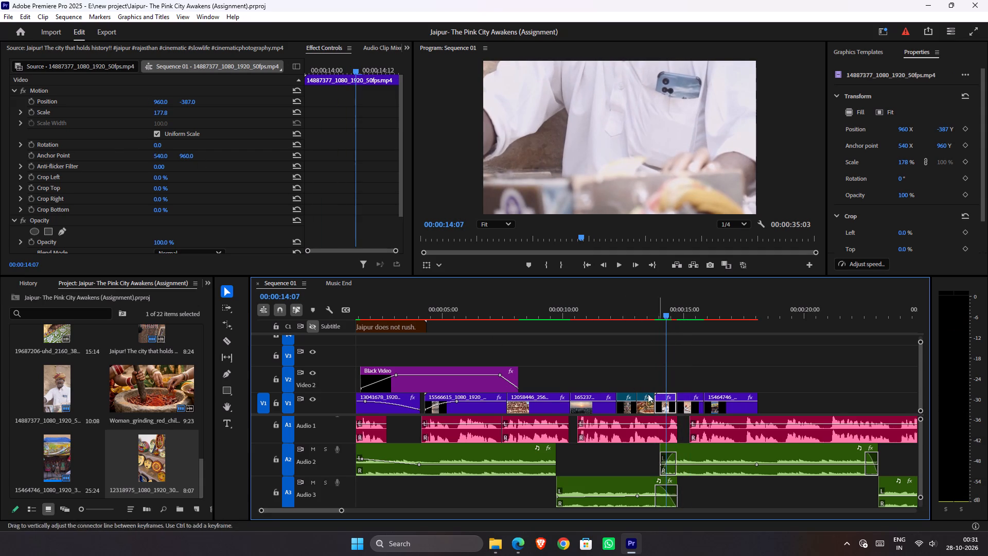
pyautogui.scroll(-8, 131, 191)
pyautogui.hotkey('ctrl', 'd')
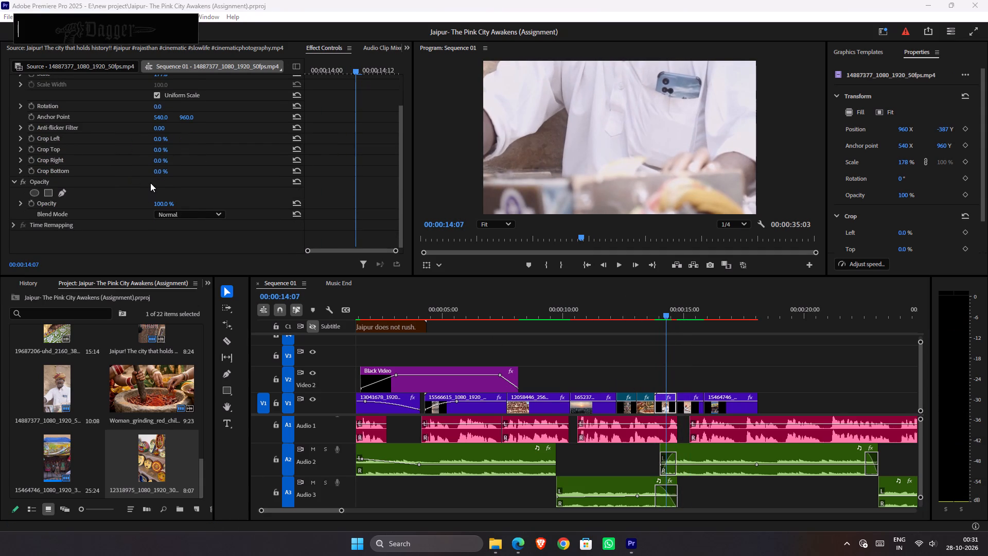
pyautogui.press('l')
pyautogui.press('u')
pyautogui.press('m')
pyautogui.write('et')
pyautogui.press('r')
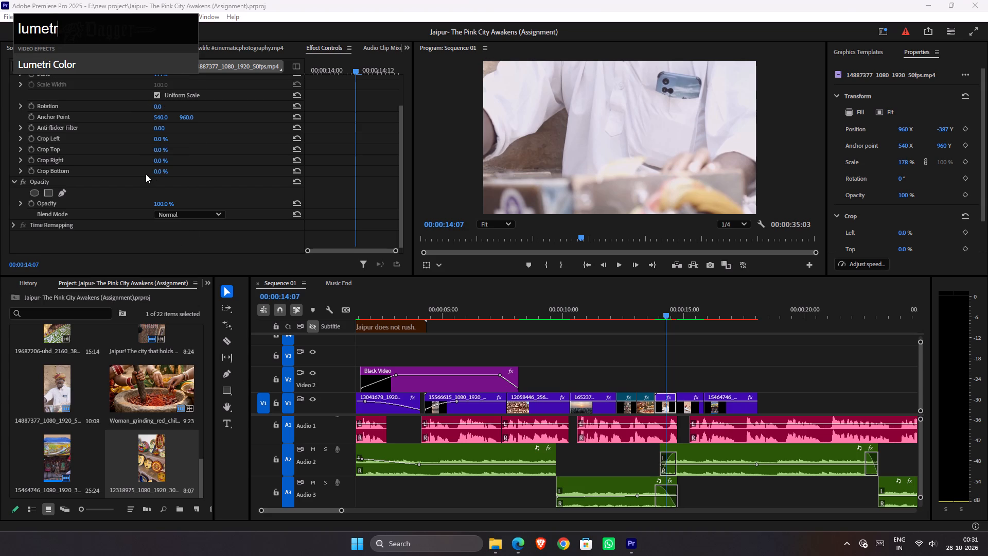
pyautogui.click(77, 69)
# In the new Lumetri effect's Basic Correction, set the Temperature to 60.
pyautogui.scroll(-17, 74, 132)
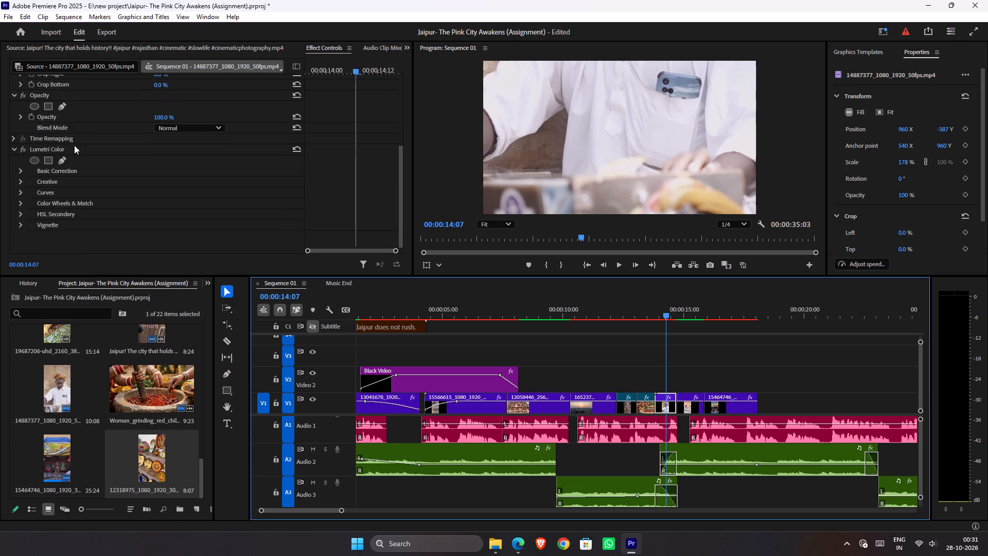
pyautogui.click(15, 173)
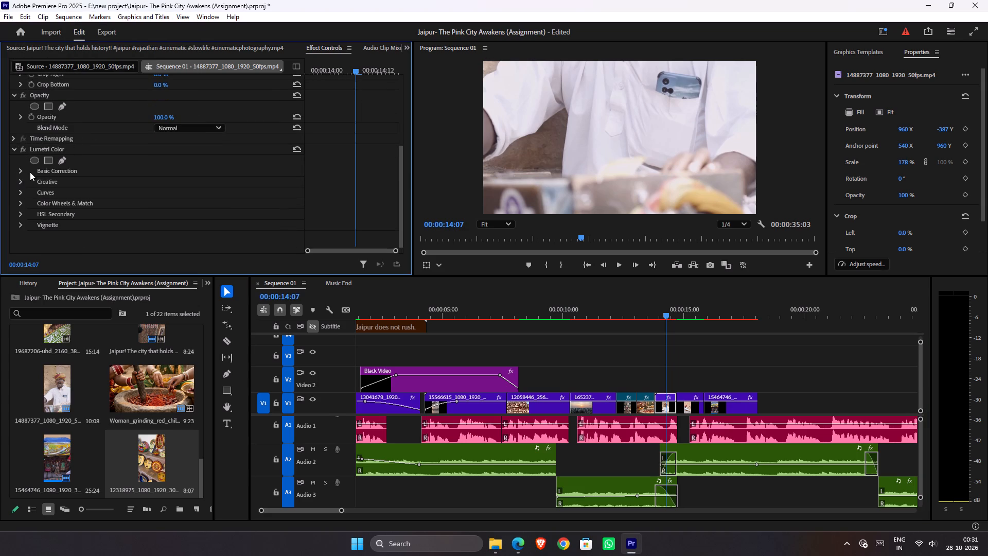
pyautogui.click(23, 176)
pyautogui.click(21, 170)
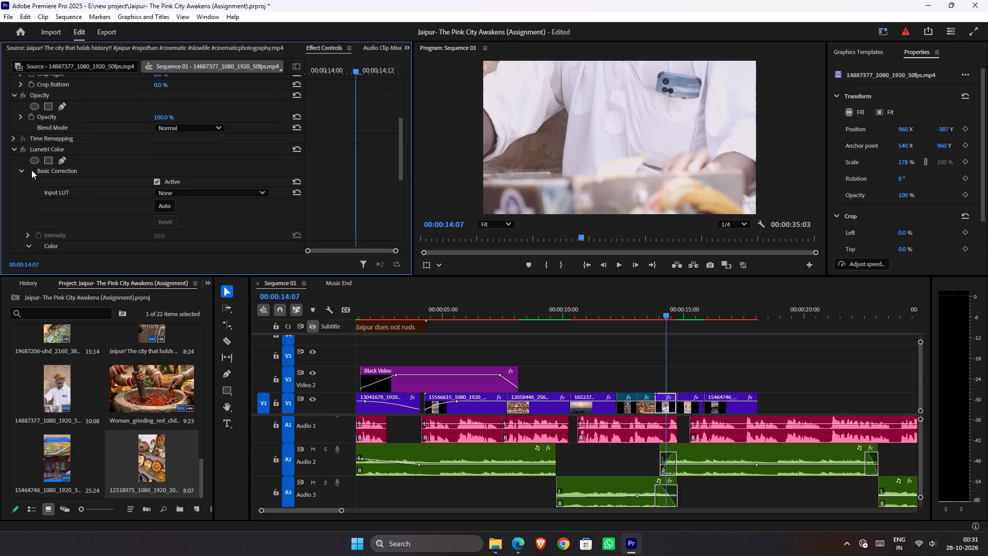
pyautogui.scroll(-8, 187, 206)
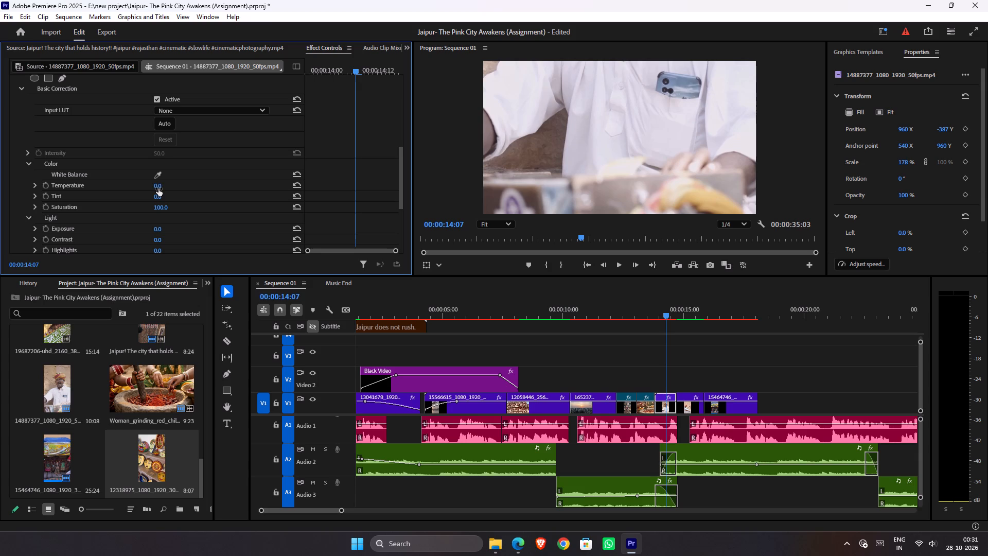
pyautogui.moveTo(158, 188); pyautogui.dragTo(191, 182)
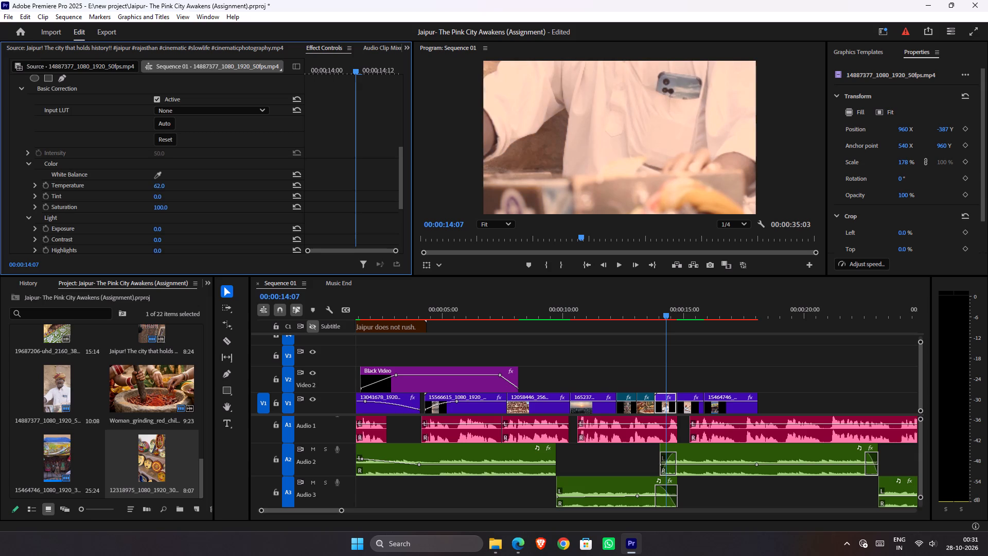
pyautogui.moveTo(191, 182); pyautogui.dragTo(190, 182)
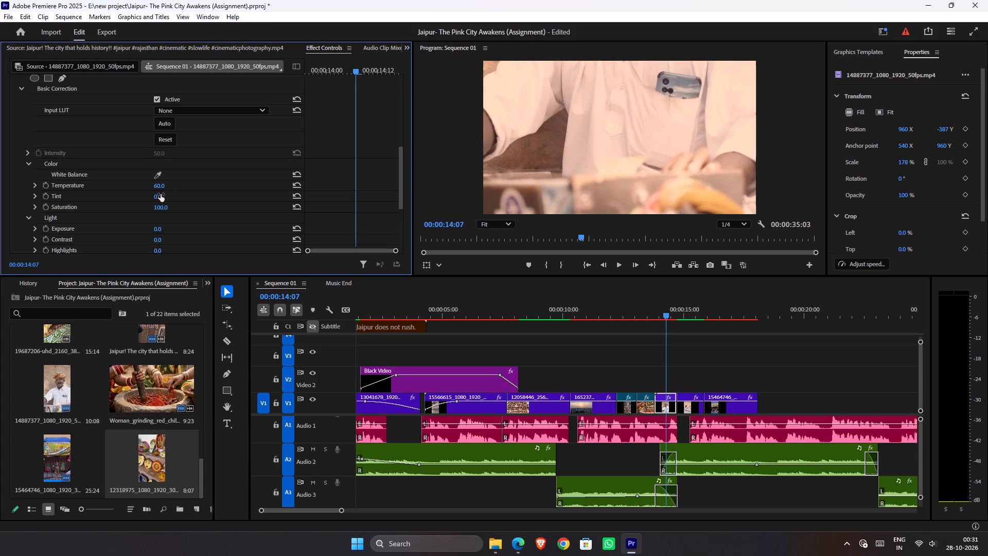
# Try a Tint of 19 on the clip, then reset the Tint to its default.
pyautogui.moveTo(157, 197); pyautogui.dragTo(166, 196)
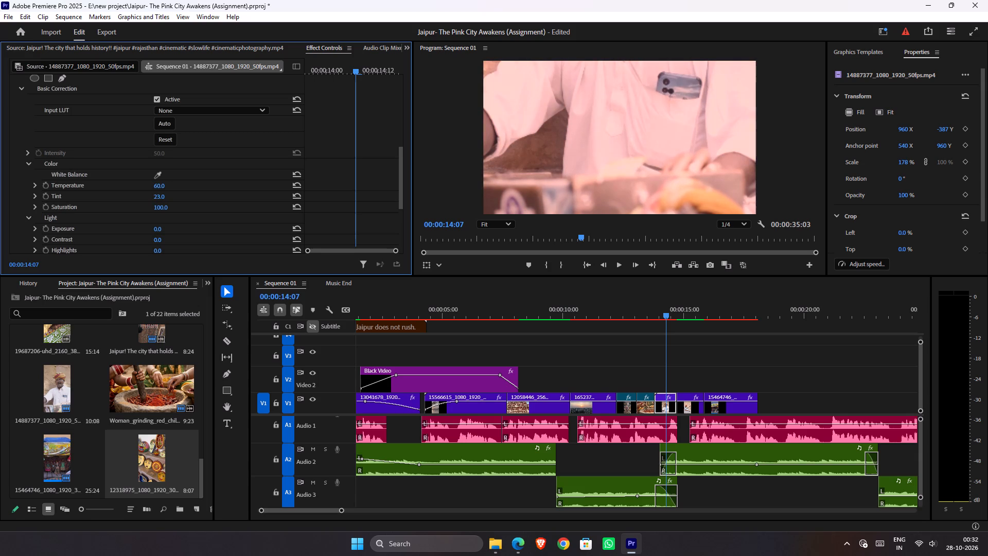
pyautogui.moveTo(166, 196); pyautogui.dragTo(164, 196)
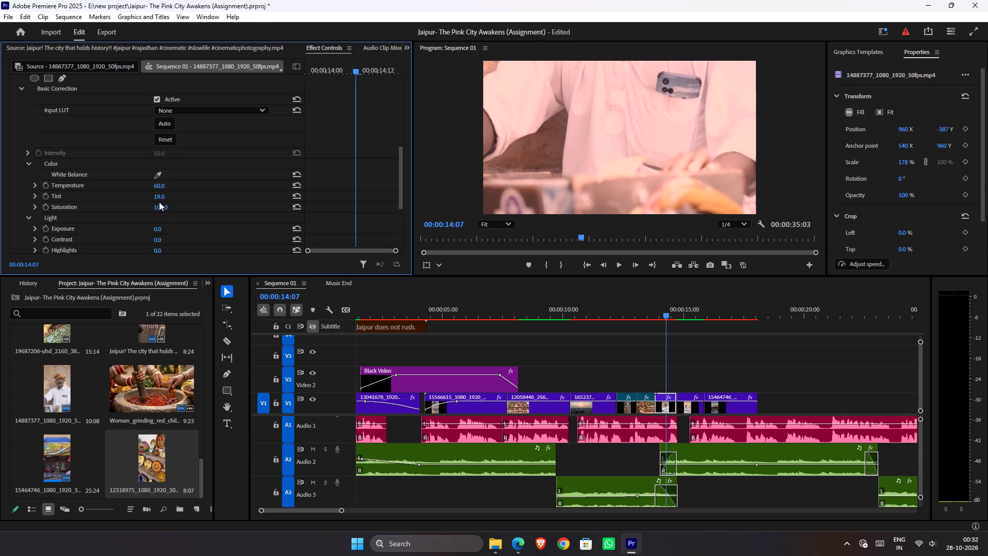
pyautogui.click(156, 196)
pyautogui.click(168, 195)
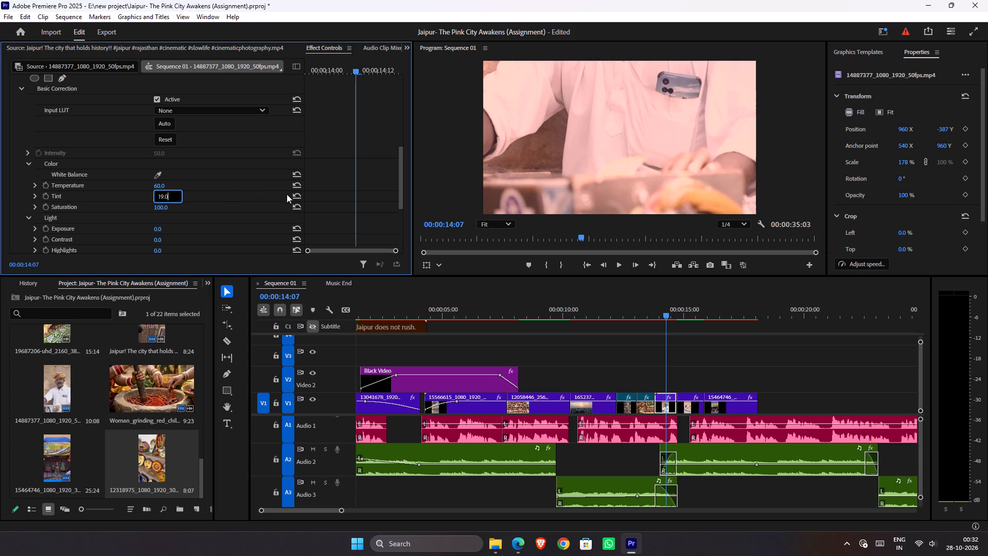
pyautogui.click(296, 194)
# Lower the clip's Lumetri Temperature below 38 for a subtler warm cast.
pyautogui.moveTo(164, 186); pyautogui.dragTo(150, 185)
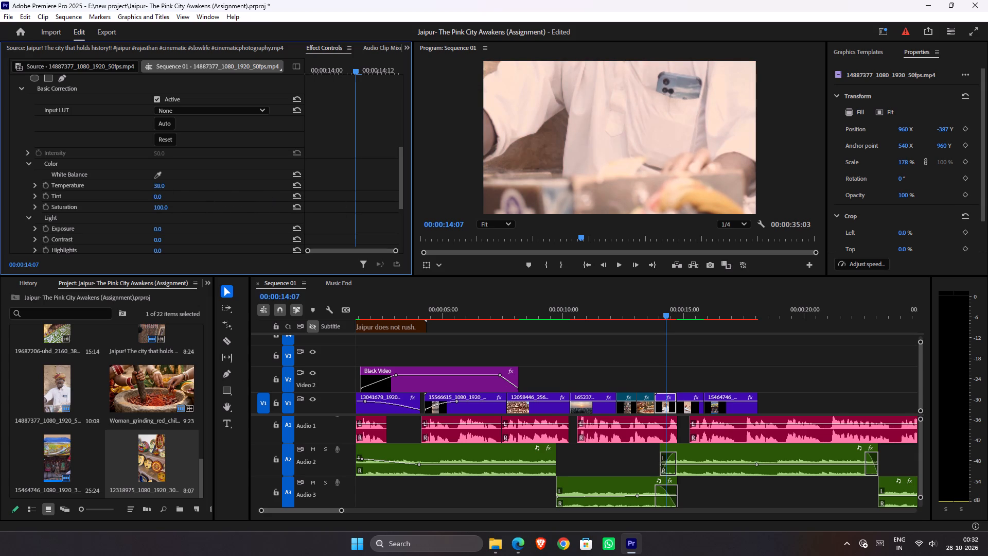
pyautogui.moveTo(150, 185); pyautogui.dragTo(143, 185)
# In Color Wheels & Match, shift the clip's Midtones toward yellow-orange and its Shadows slightly toward orange.
pyautogui.scroll(-15, 181, 194)
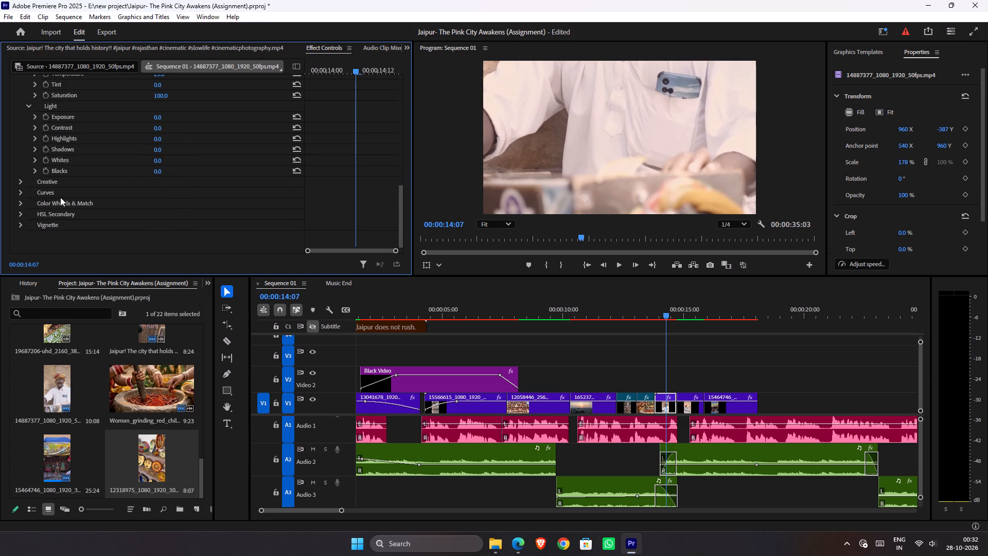
pyautogui.click(19, 204)
pyautogui.scroll(-12, 52, 203)
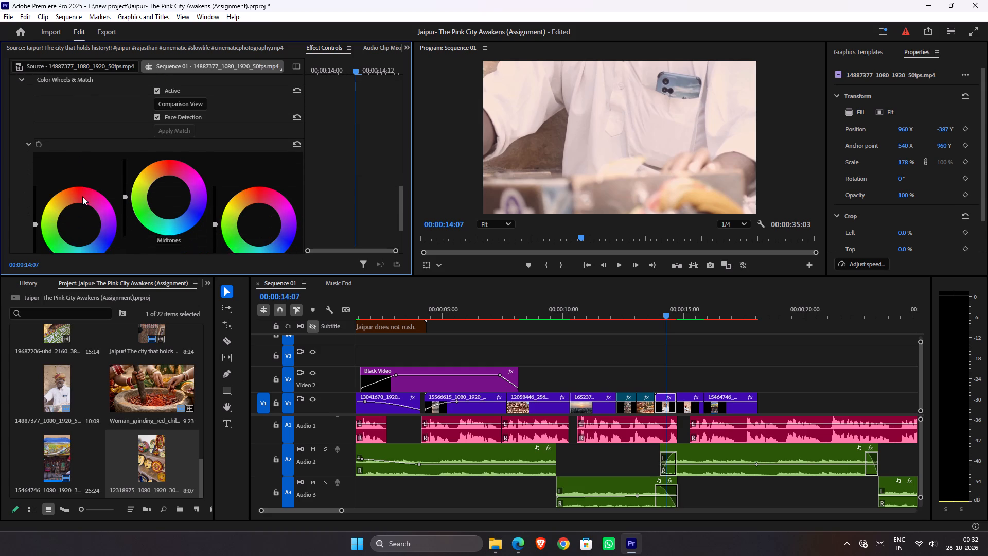
pyautogui.scroll(-3, 82, 196)
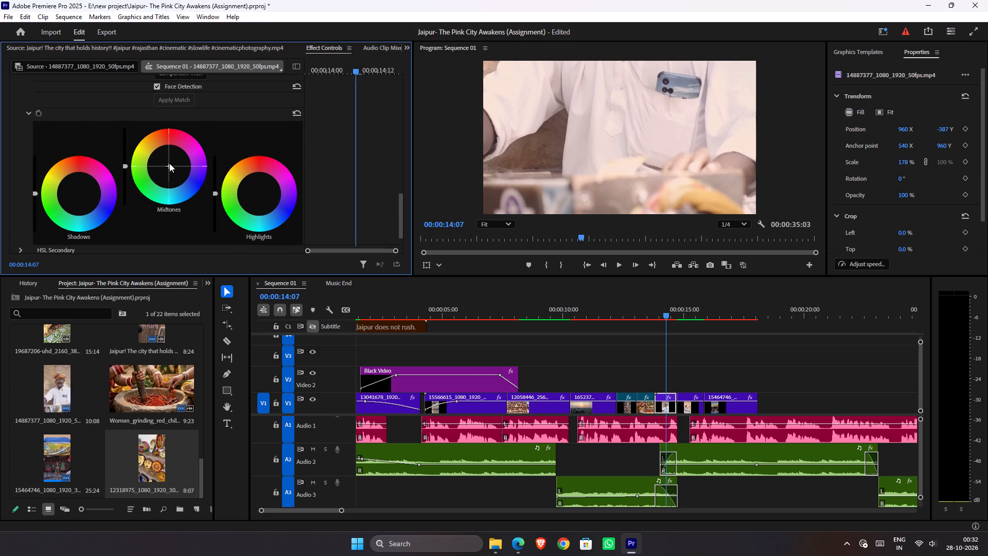
pyautogui.moveTo(170, 165); pyautogui.dragTo(36, 95)
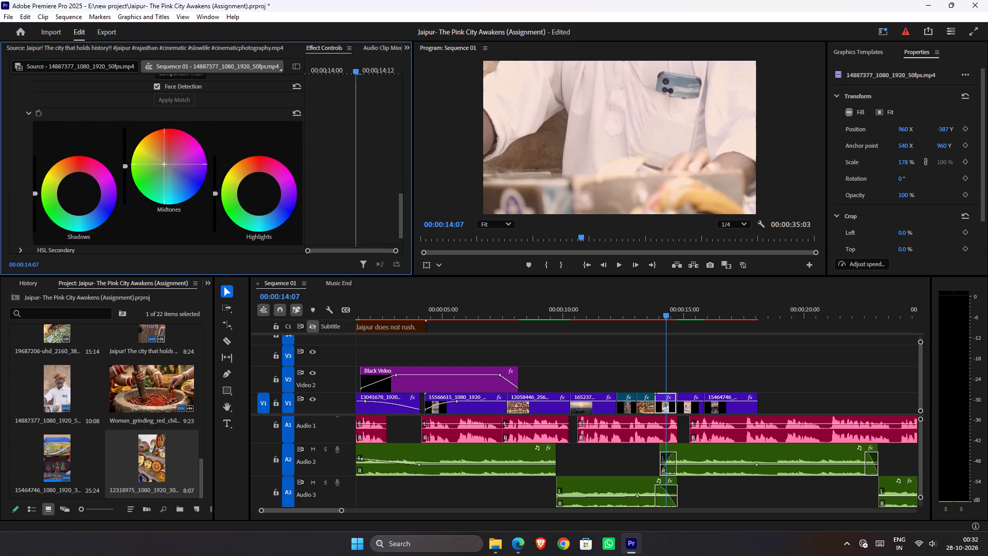
pyautogui.moveTo(36, 95); pyautogui.dragTo(0, 0)
pyautogui.moveTo(0, 0); pyautogui.dragTo(41, 106)
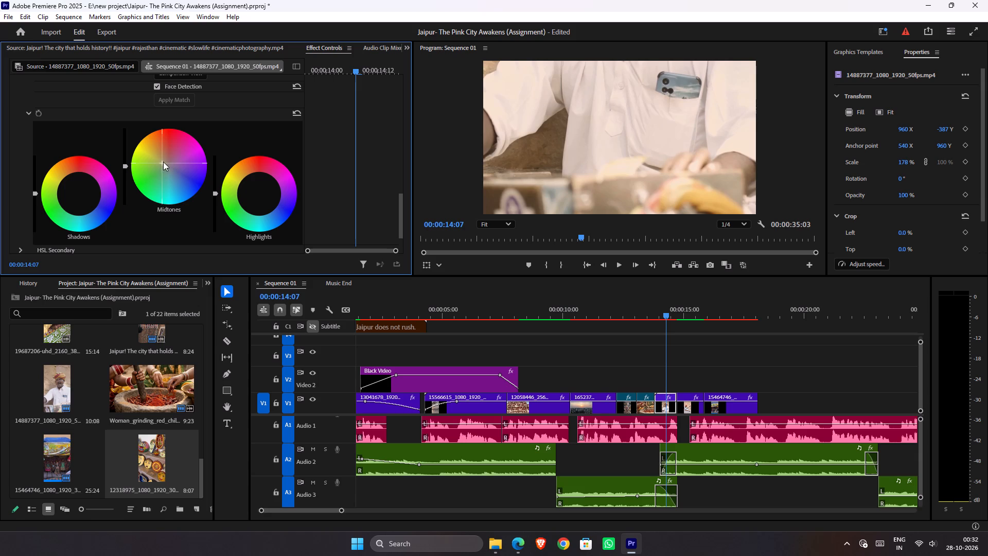
pyautogui.click(157, 155)
pyautogui.click(70, 189)
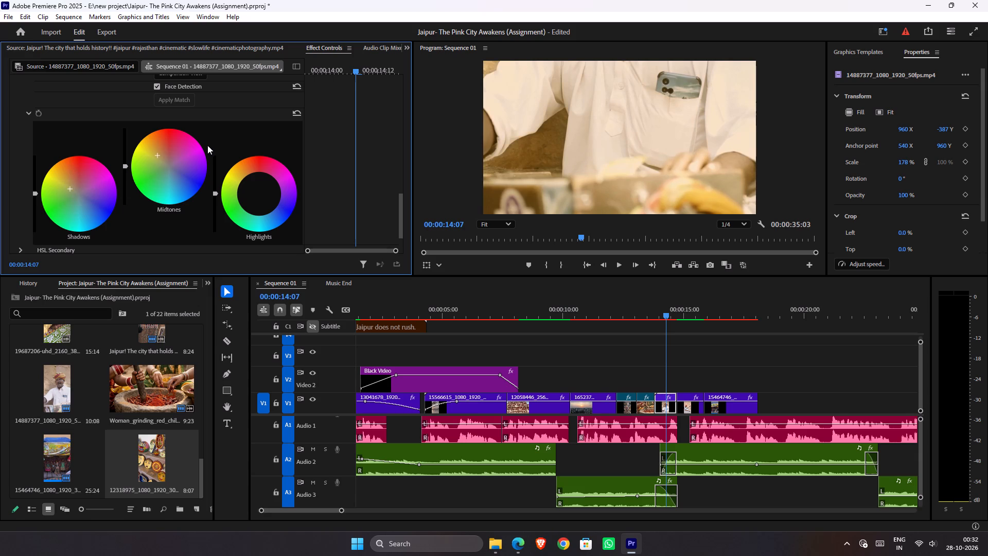
# Move the Midtones wheel's color point off yellow-orange to a slight pink-magenta offset near the center.
pyautogui.click(171, 161)
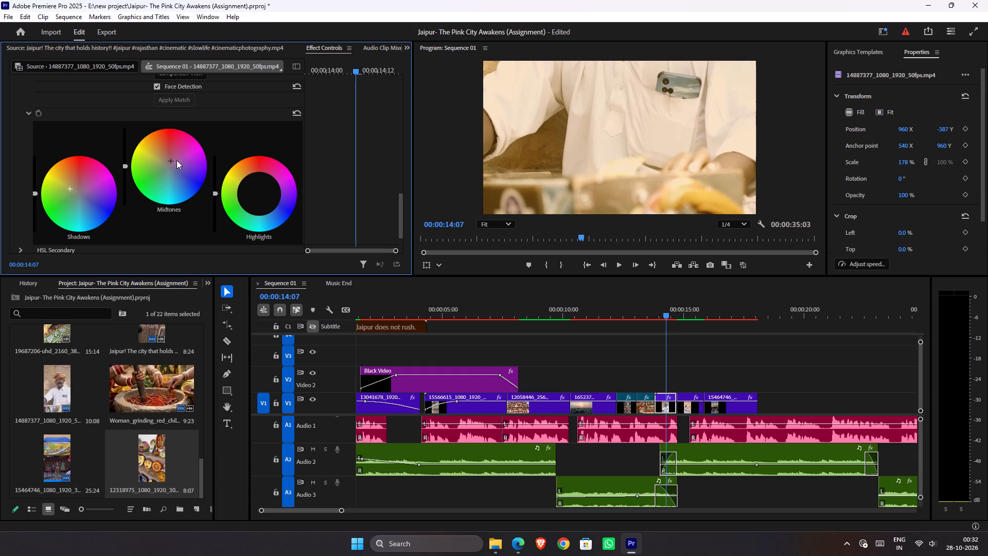
pyautogui.click(177, 160)
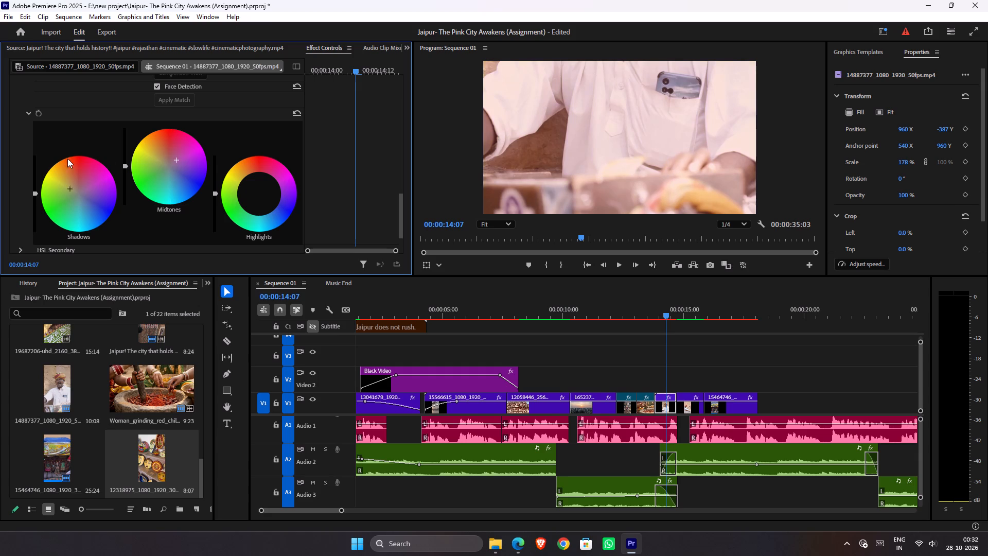
# Push the Shadows wheel's color point farther outward toward orange-red.
pyautogui.click(63, 179)
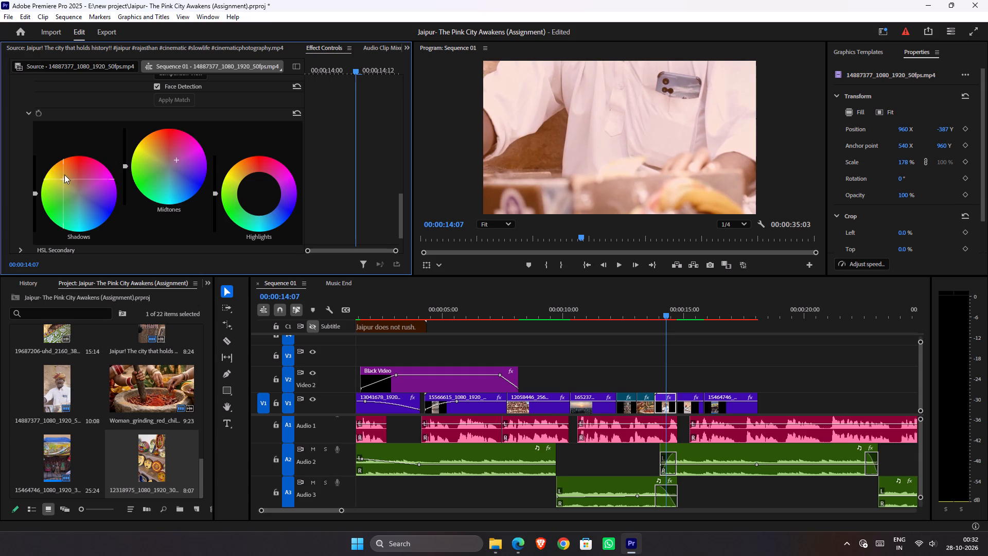
pyautogui.click(64, 168)
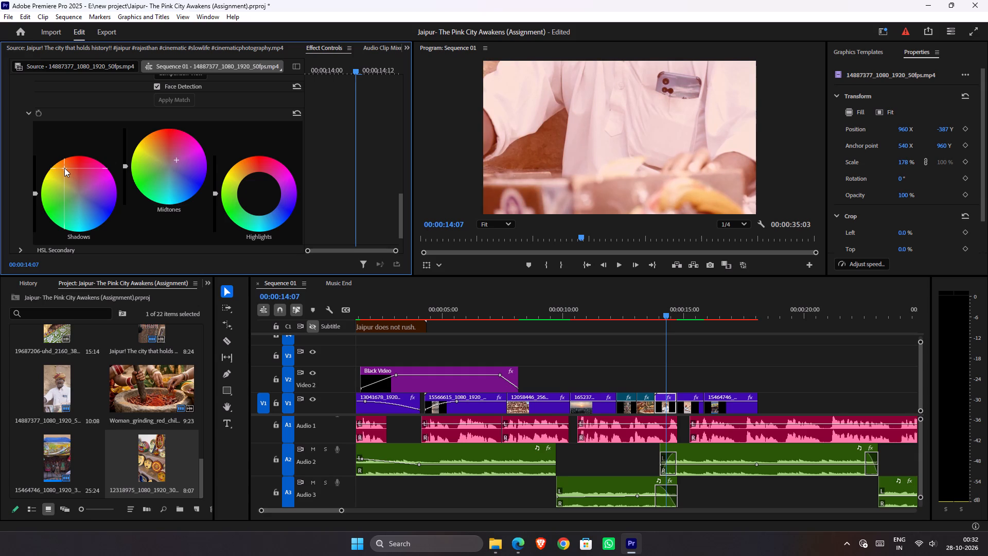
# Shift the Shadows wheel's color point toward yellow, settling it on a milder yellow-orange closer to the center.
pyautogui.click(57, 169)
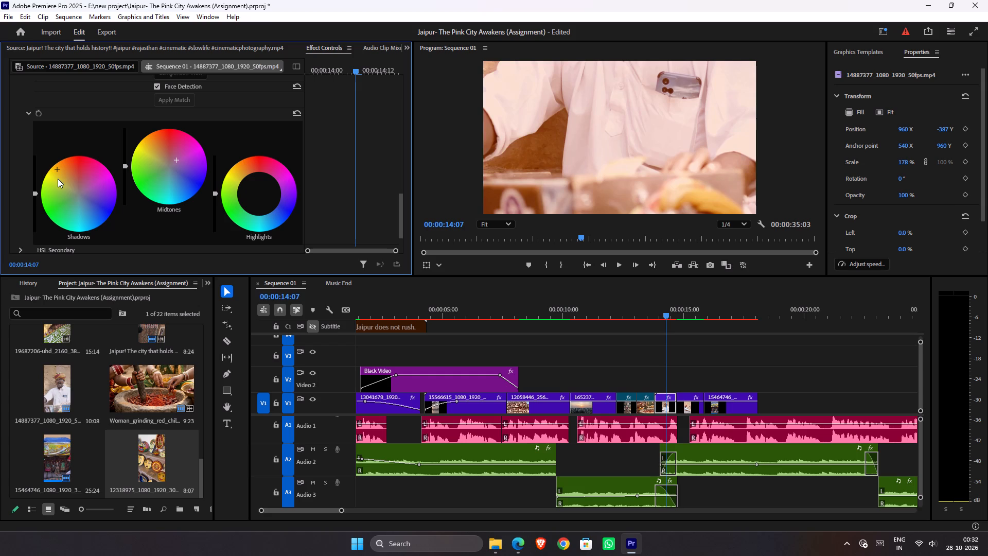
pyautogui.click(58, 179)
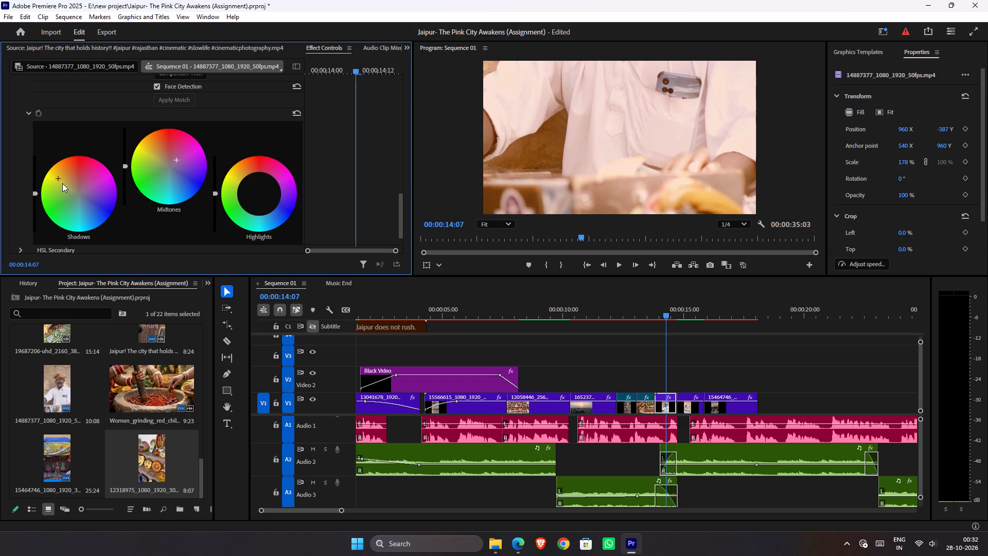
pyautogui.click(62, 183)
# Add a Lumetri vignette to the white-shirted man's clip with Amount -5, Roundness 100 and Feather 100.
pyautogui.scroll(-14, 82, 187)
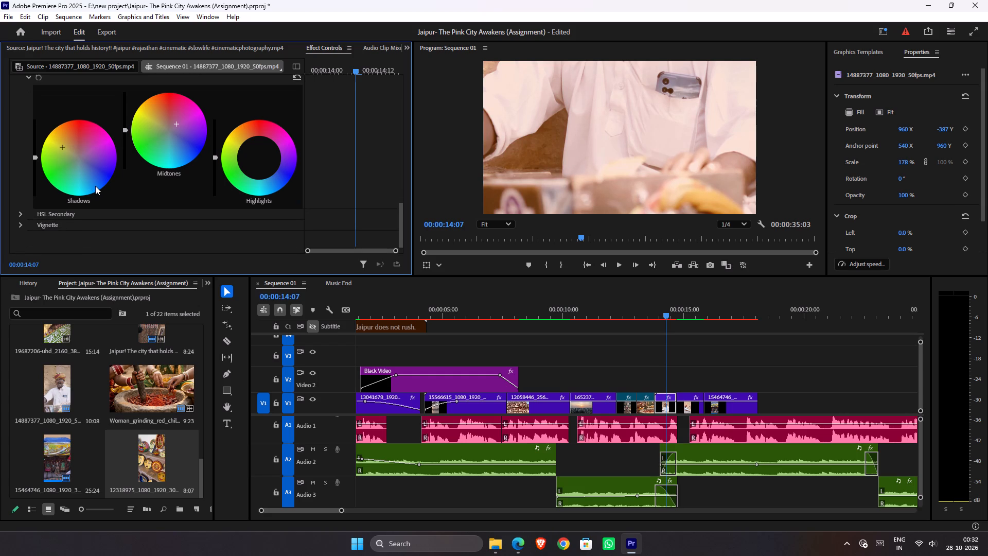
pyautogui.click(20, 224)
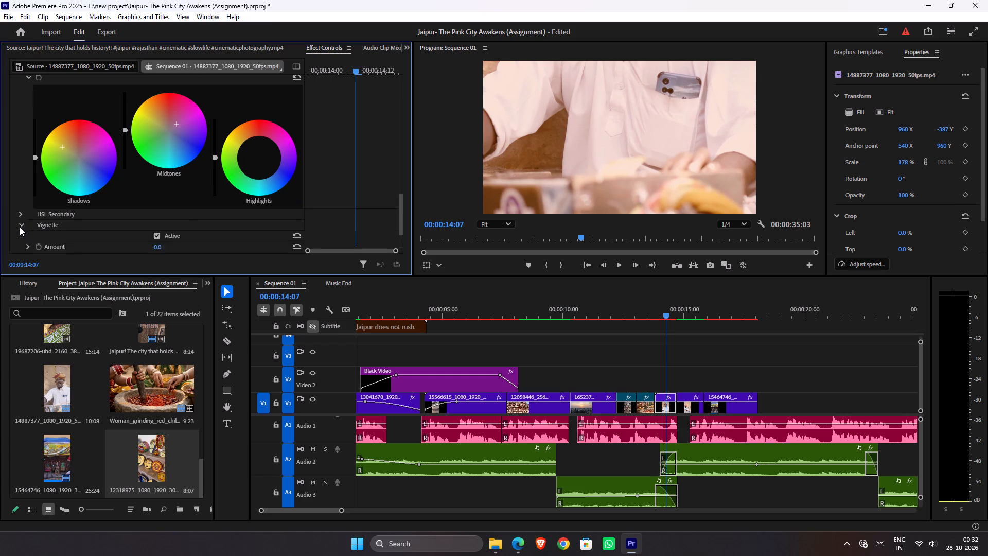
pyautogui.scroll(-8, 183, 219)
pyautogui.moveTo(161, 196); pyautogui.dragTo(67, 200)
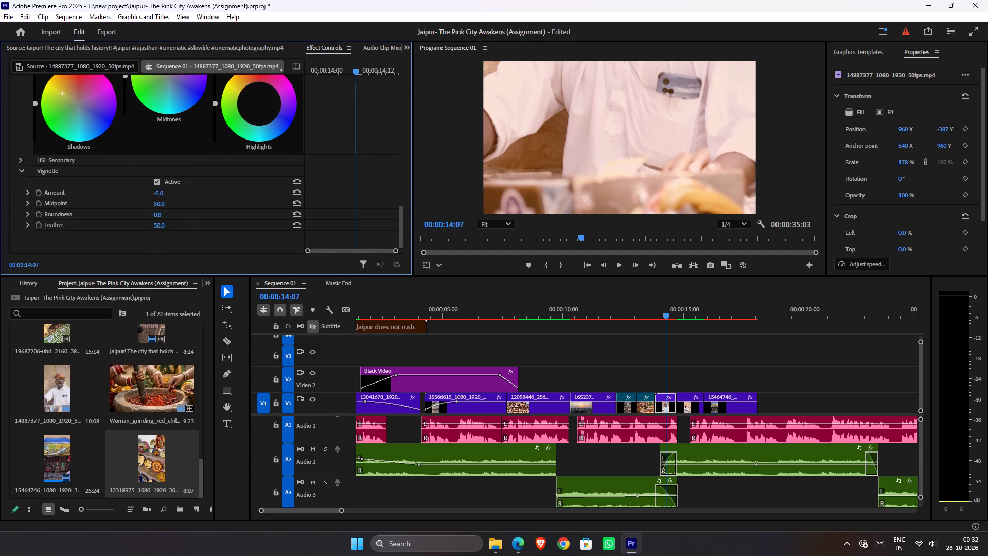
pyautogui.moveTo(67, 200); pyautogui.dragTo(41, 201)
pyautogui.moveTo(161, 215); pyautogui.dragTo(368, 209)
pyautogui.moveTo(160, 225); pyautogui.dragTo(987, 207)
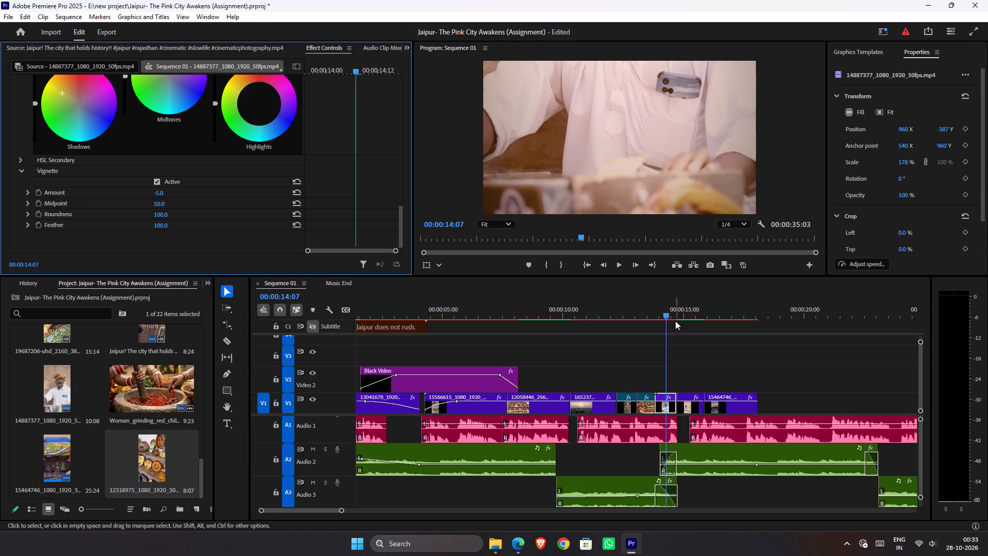
# Play back the sequence around the white-shirted man's clip to judge its grade against the neighboring shots.
pyautogui.moveTo(667, 312); pyautogui.dragTo(600, 323)
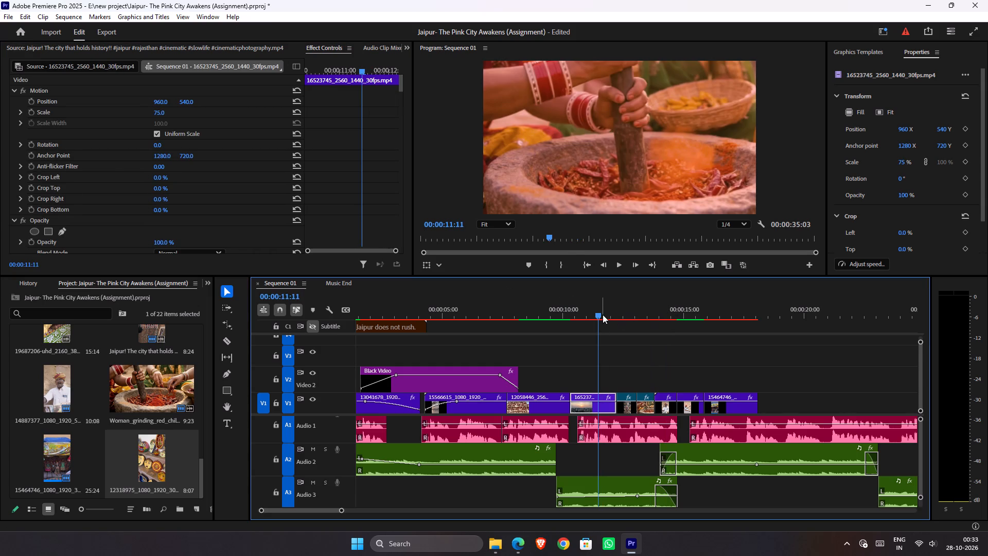
pyautogui.press('space')
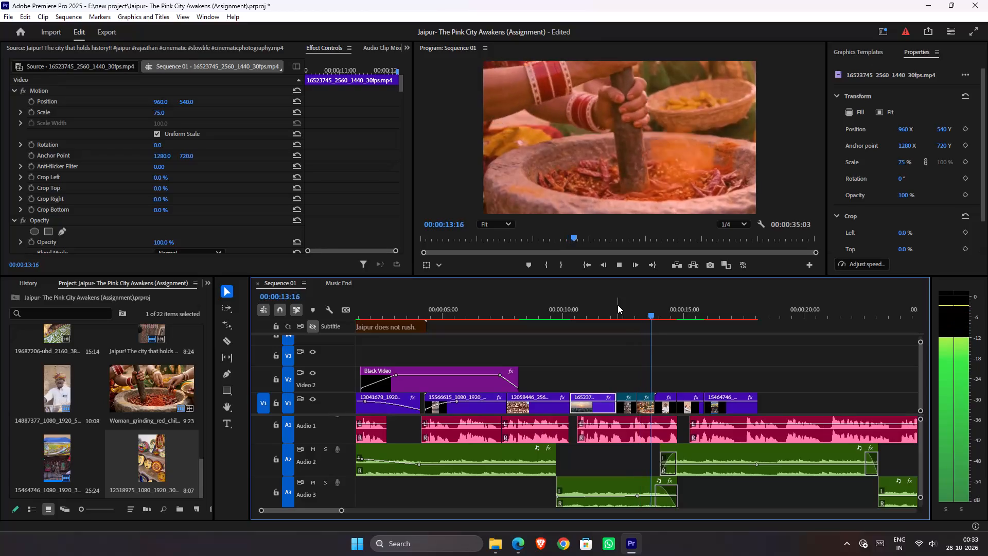
pyautogui.press('space')
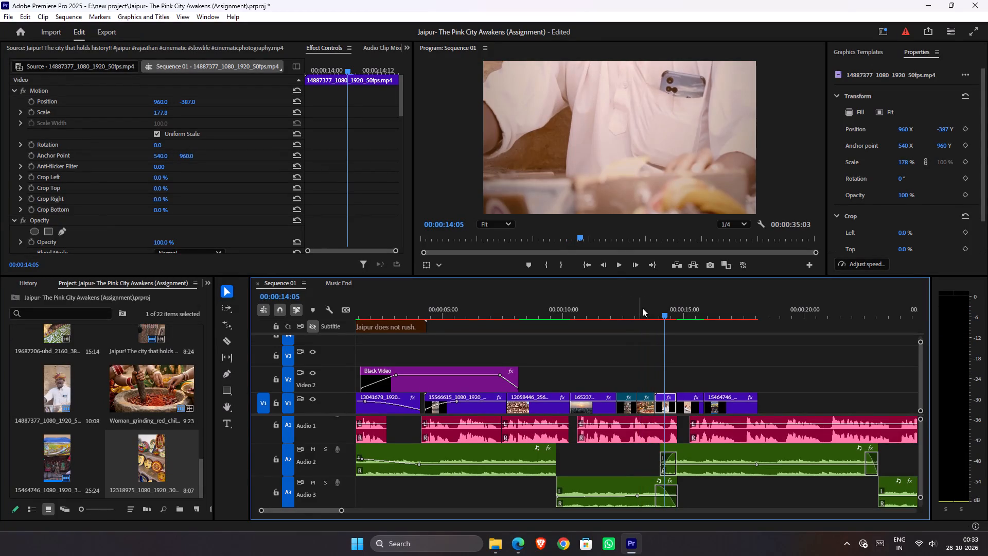
pyautogui.moveTo(659, 318); pyautogui.dragTo(649, 308)
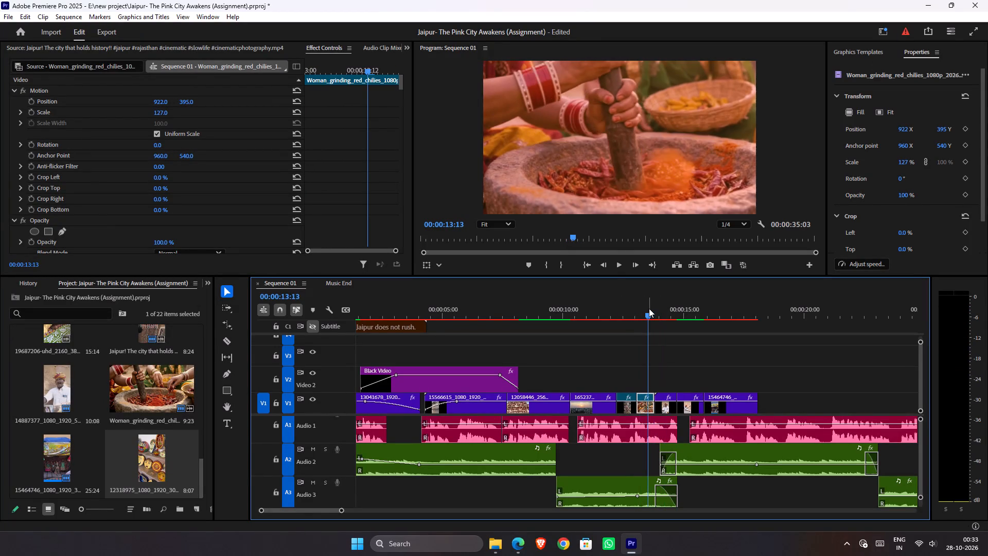
pyautogui.press('space')
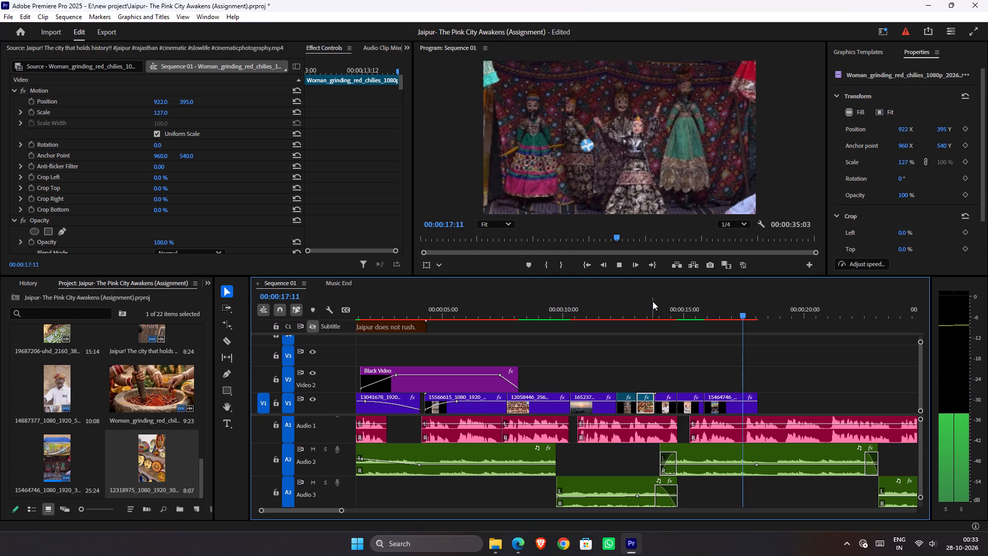
pyautogui.moveTo(652, 309); pyautogui.dragTo(637, 308)
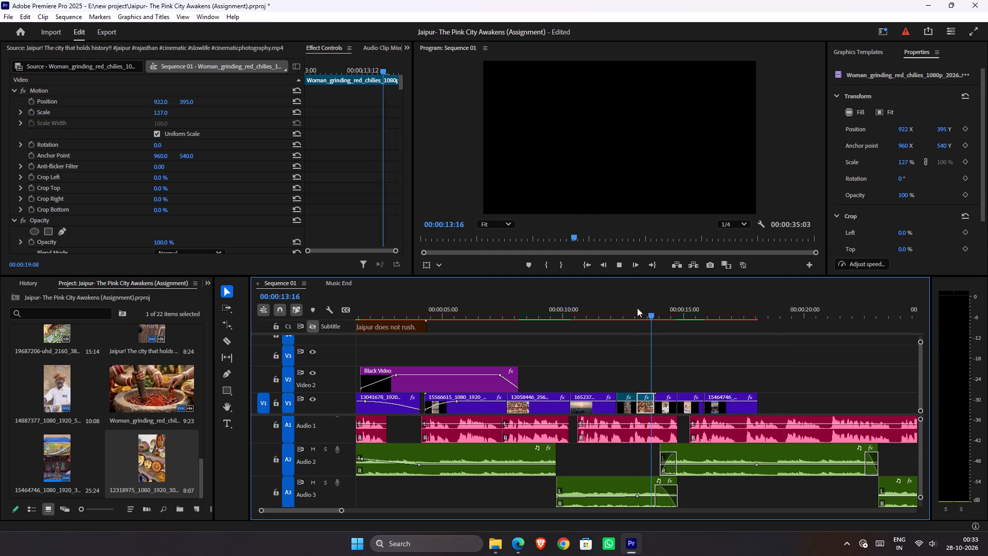
pyautogui.moveTo(637, 308); pyautogui.dragTo(450, 325)
pyautogui.press('space')
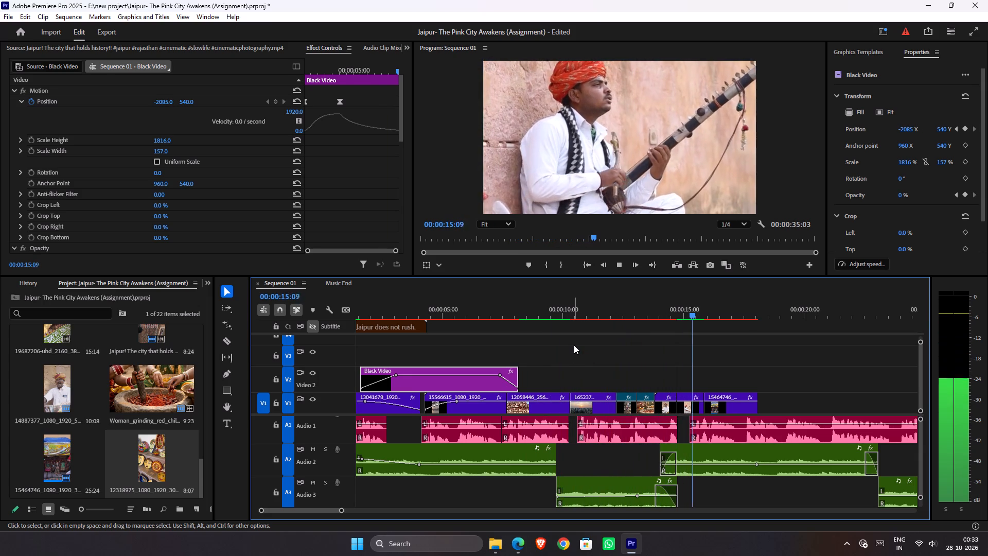
pyautogui.press('space')
pyautogui.click(661, 311)
pyautogui.press('space')
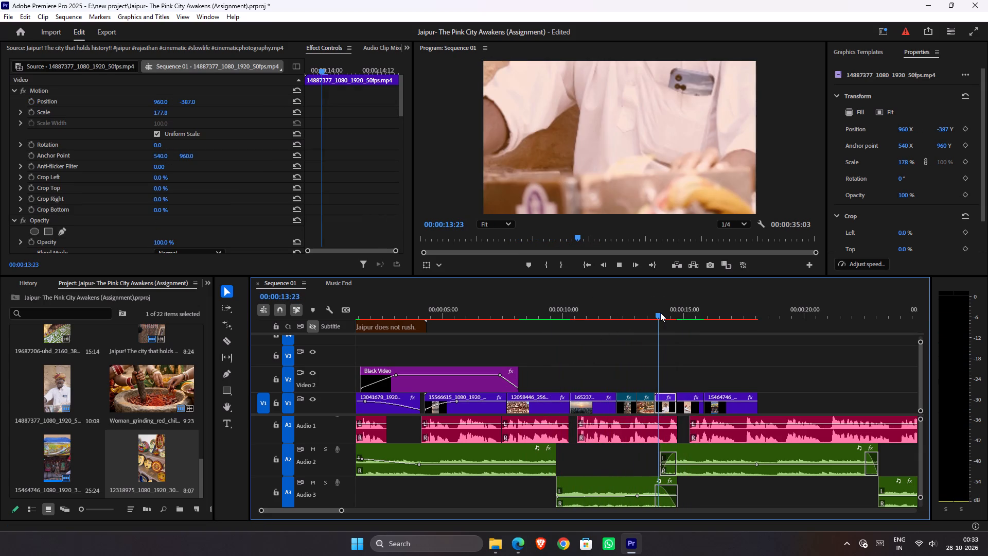
pyautogui.press('space')
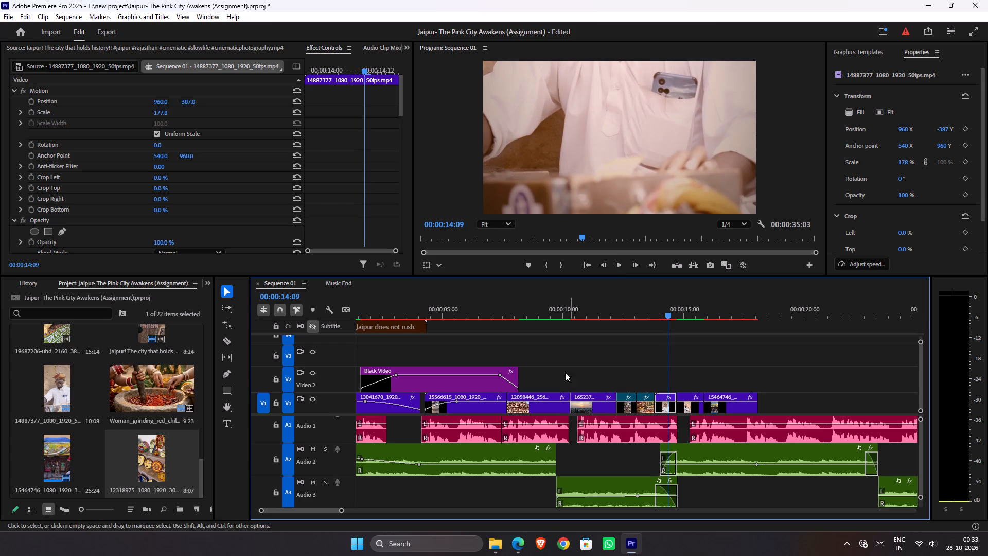
# Reset the entire Lumetri Color effect on the white-shirted man's clip to its defaults.
pyautogui.scroll(-17, 260, 200)
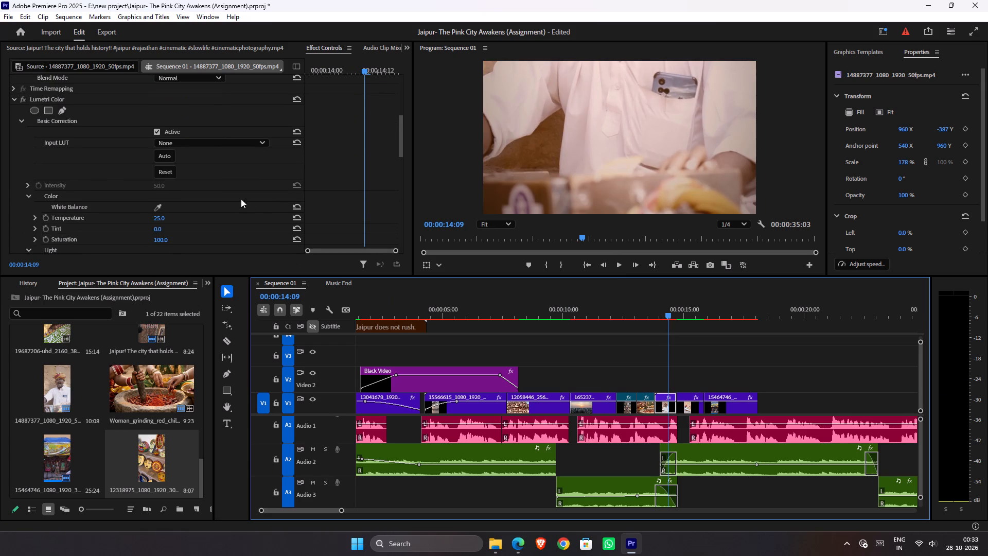
pyautogui.click(297, 100)
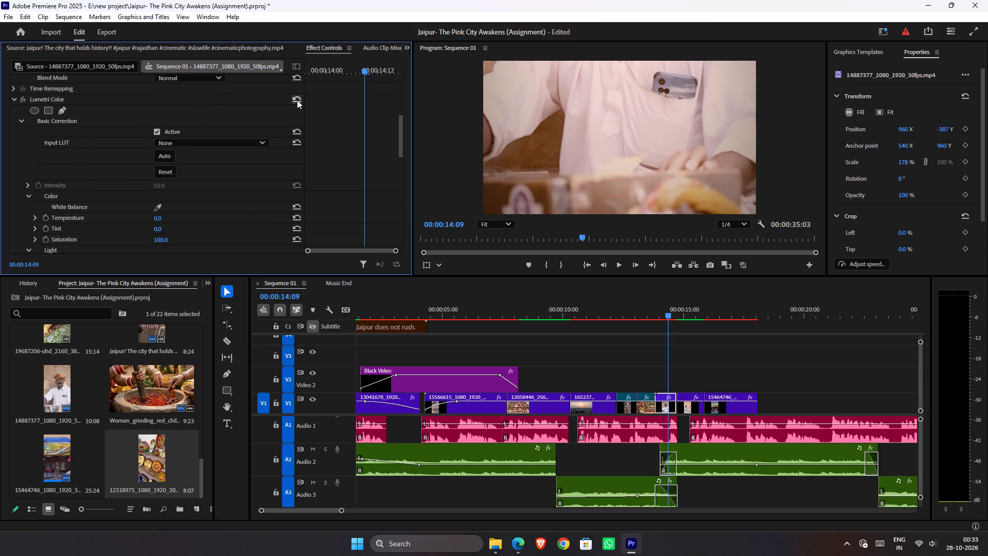
# Review playback from the chili-grinding shot through the puppet clip and save the project.
pyautogui.moveTo(666, 314); pyautogui.dragTo(648, 309)
pyautogui.press('space')
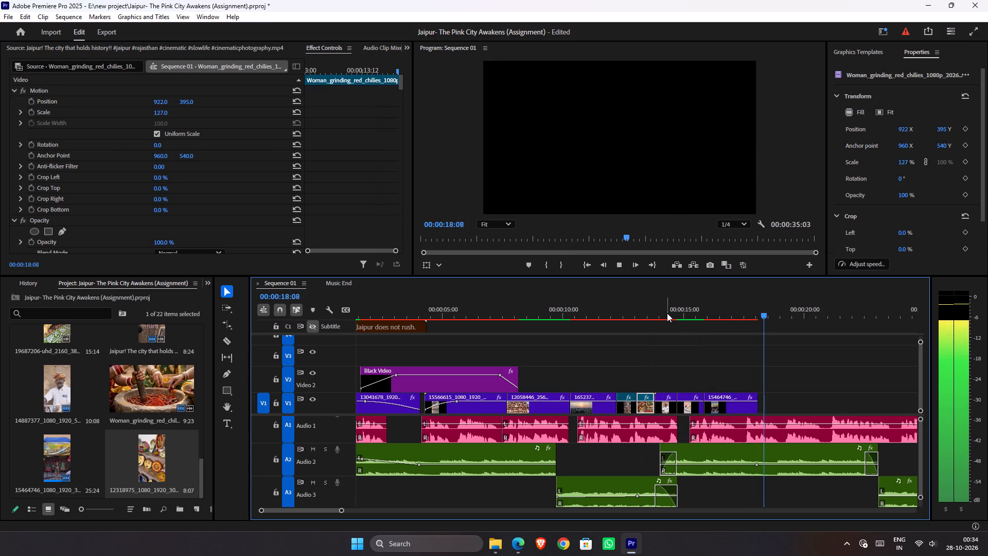
pyautogui.press('space')
pyautogui.hotkey('ctrl', 's')
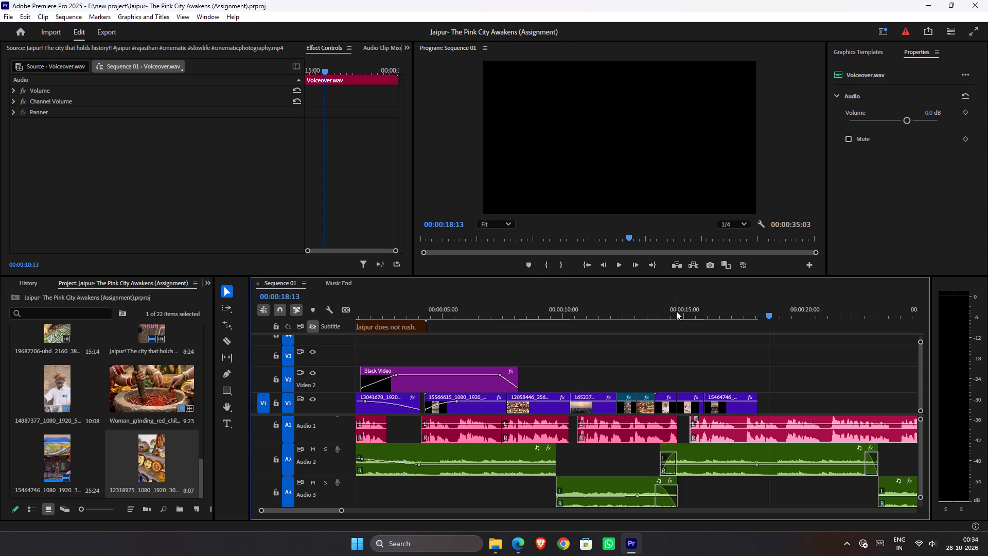
pyautogui.click(676, 311)
pyautogui.press('space')
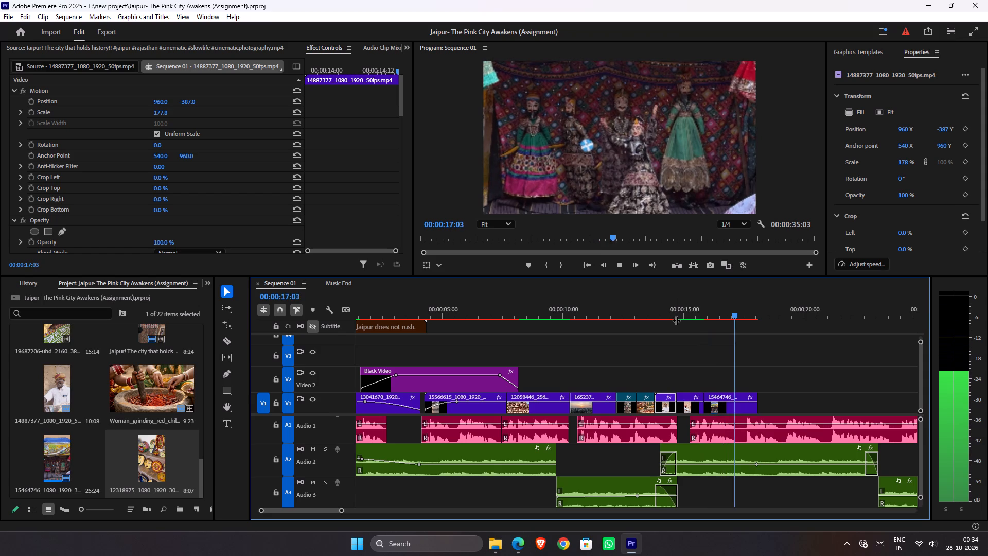
pyautogui.press('space')
pyautogui.press('space')
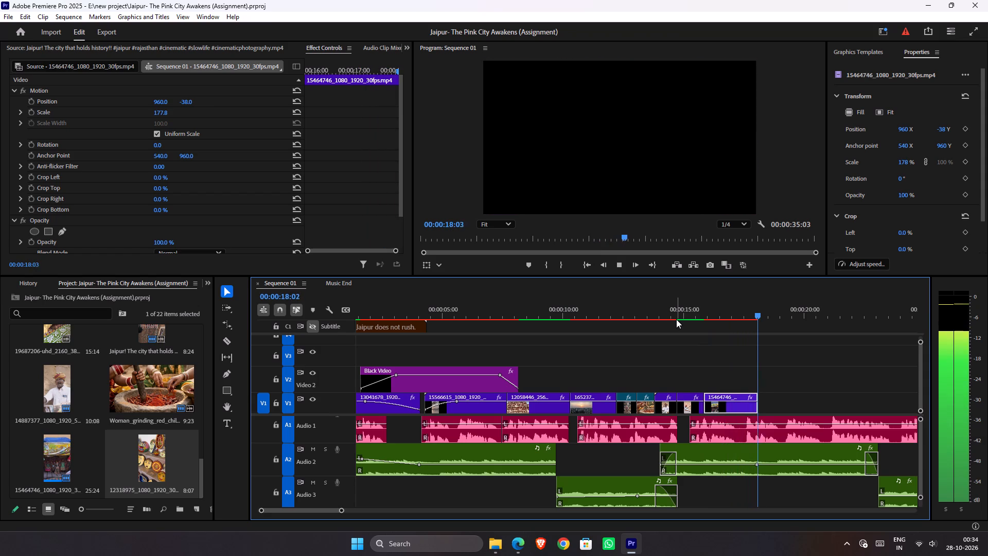
pyautogui.press('space')
pyautogui.hotkey('ctrl', 's')
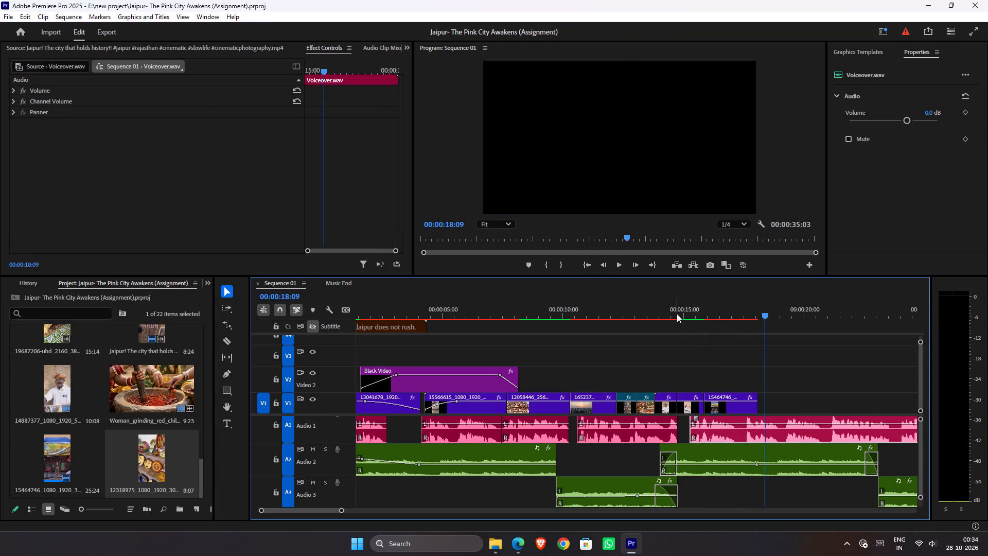
# Replay the cut from the Hawa Mahal facade clip to the sunset cityscape to examine the transition and audio.
pyautogui.moveTo(678, 312); pyautogui.dragTo(489, 320)
pyautogui.press('space')
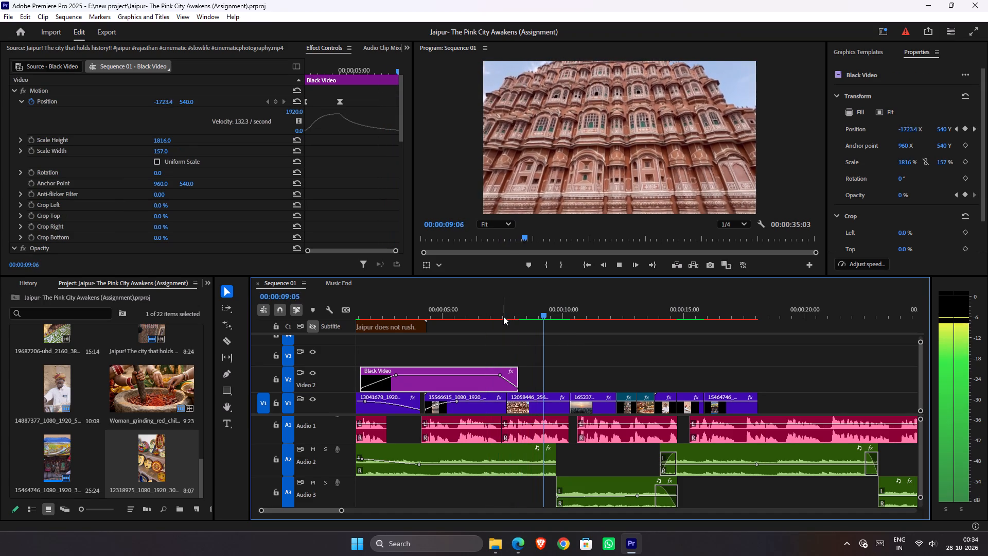
pyautogui.press('space')
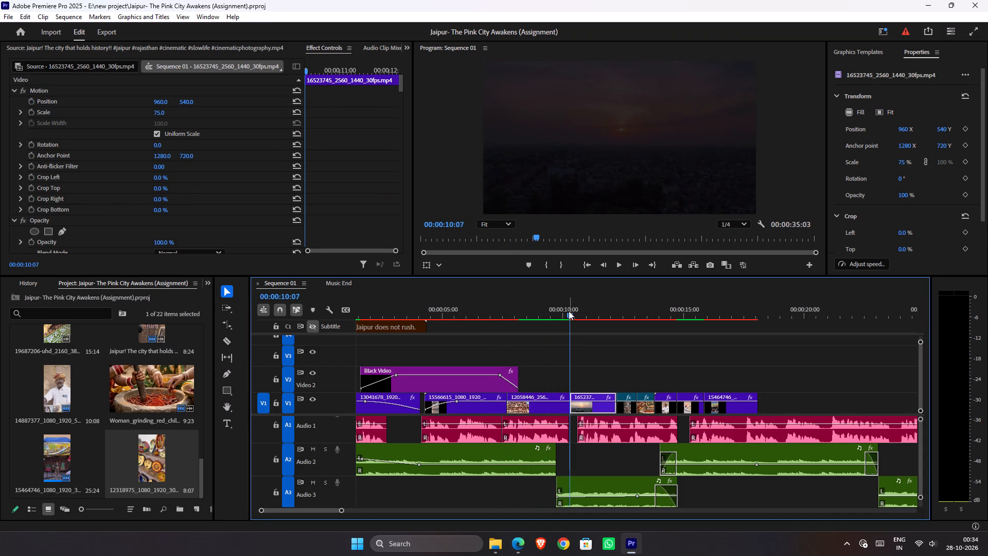
pyautogui.moveTo(564, 311); pyautogui.dragTo(538, 309)
pyautogui.press('space')
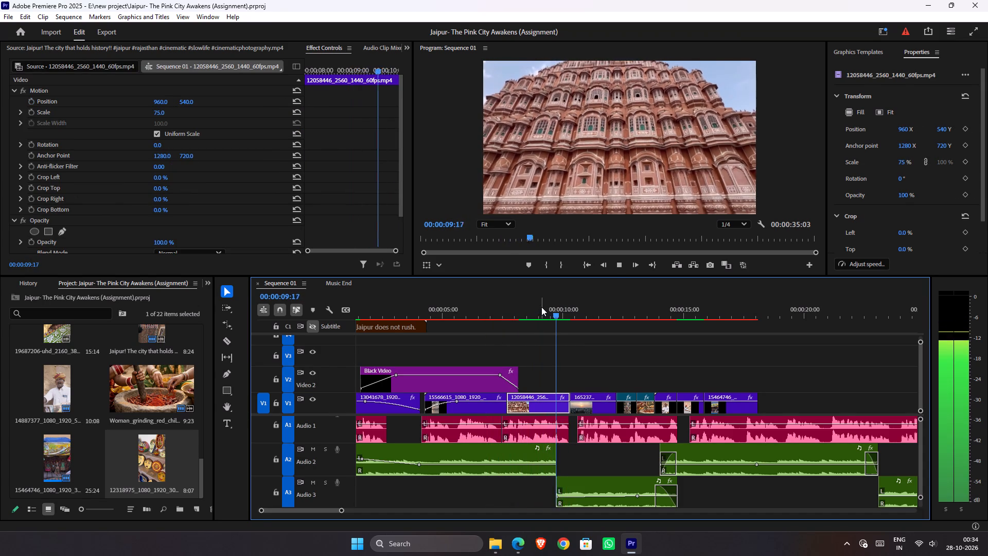
pyautogui.press('space')
pyautogui.press('space')
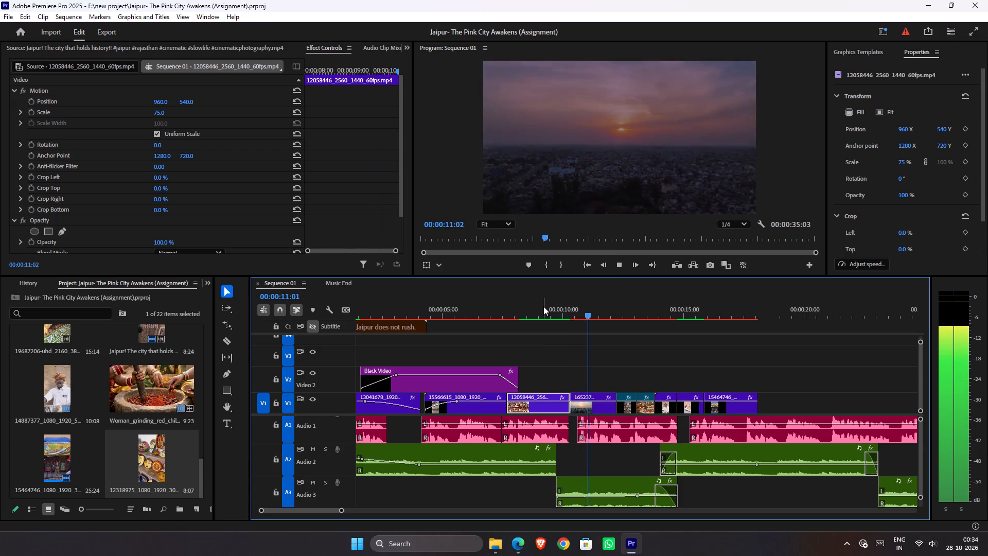
pyautogui.press('space')
pyautogui.moveTo(553, 310); pyautogui.dragTo(581, 324)
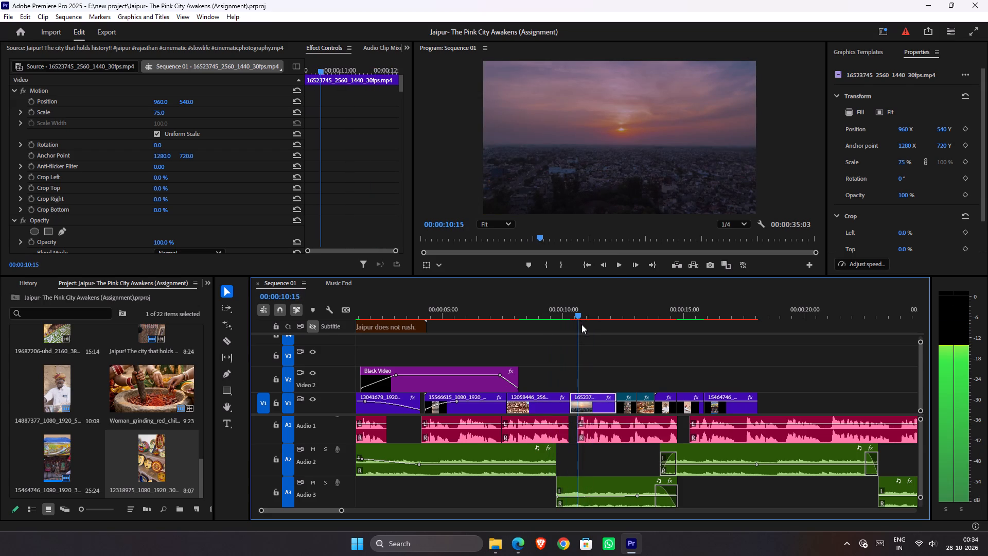
pyautogui.moveTo(581, 324); pyautogui.dragTo(579, 326)
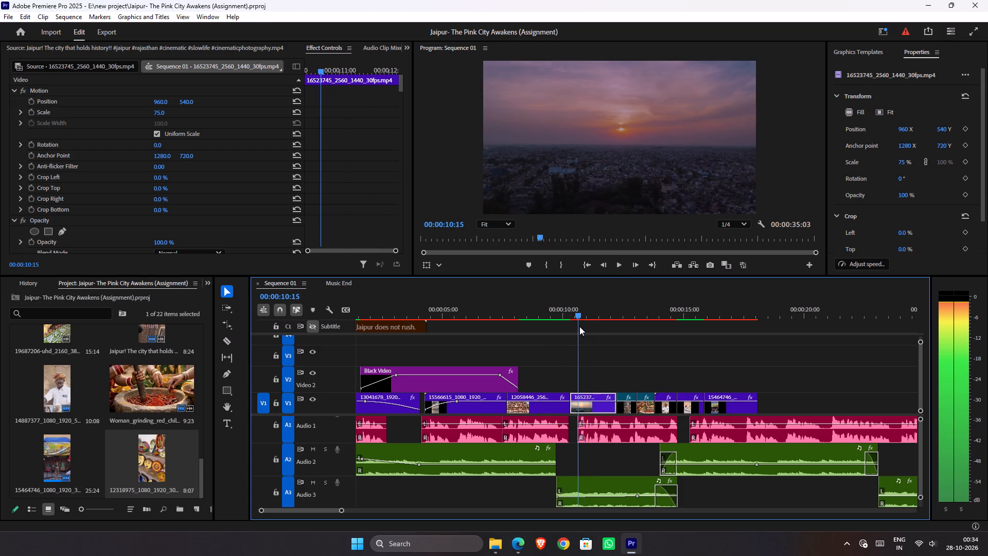
pyautogui.moveTo(579, 326); pyautogui.dragTo(544, 315)
pyautogui.press('space')
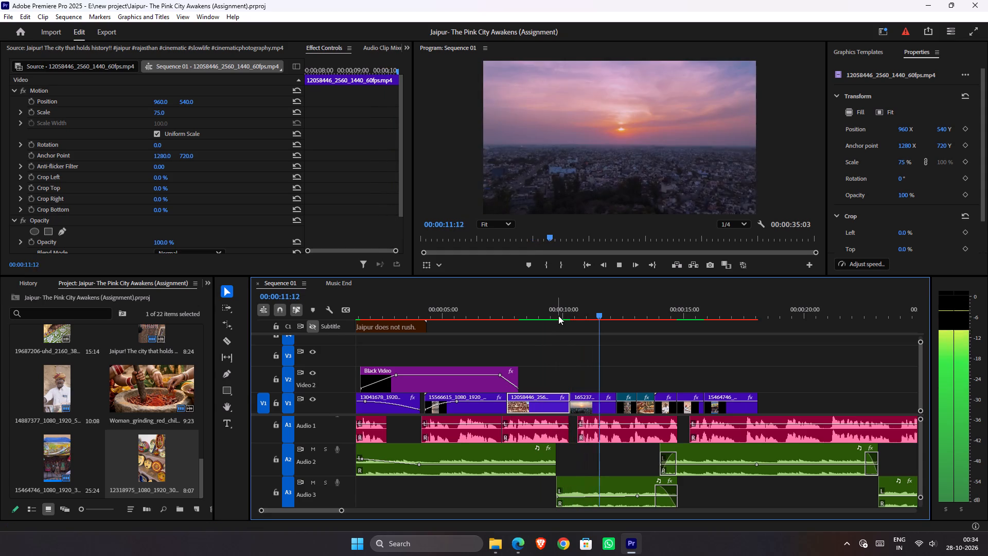
# Fade out the Hawa Mahal facade clip with opacity keyframes from about 9 seconds to its end, and check it in playback.
pyautogui.moveTo(558, 315); pyautogui.dragTo(548, 315)
pyautogui.keyDown('ctrl'); pyautogui.click(541, 399); pyautogui.keyUp('ctrl')
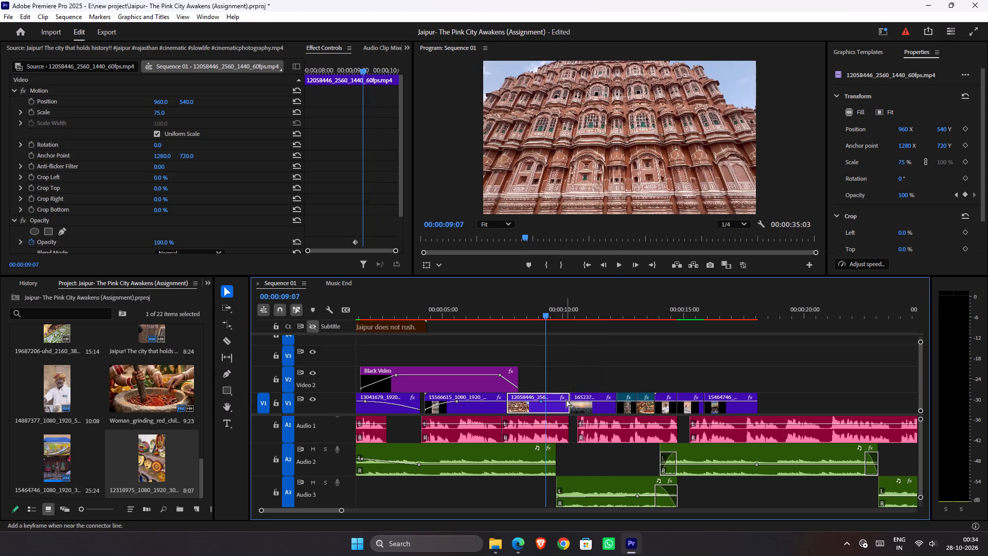
pyautogui.keyDown('ctrl'); pyautogui.click(564, 402); pyautogui.keyUp('ctrl')
pyautogui.moveTo(564, 402); pyautogui.dragTo(571, 407)
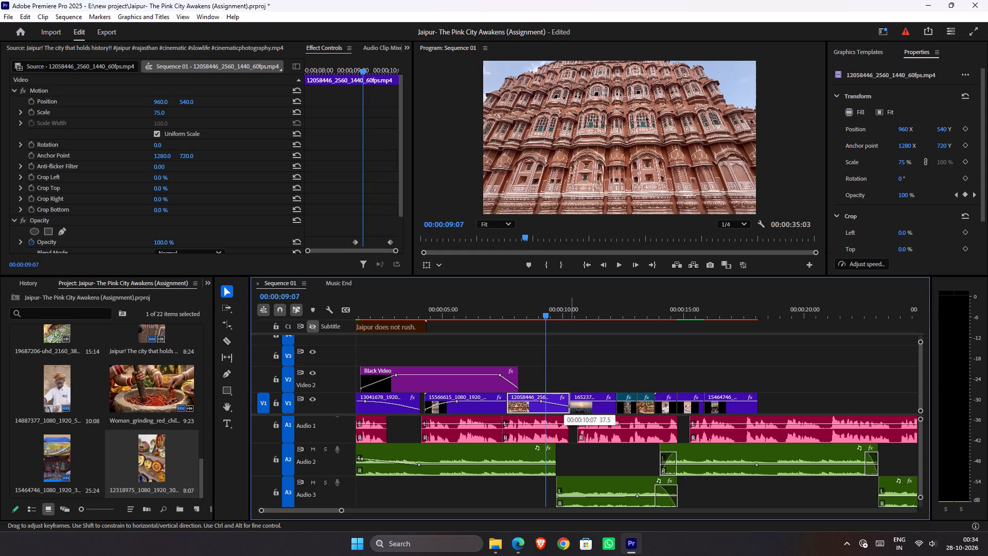
pyautogui.moveTo(571, 407); pyautogui.dragTo(576, 413)
pyautogui.moveTo(540, 318); pyautogui.dragTo(536, 318)
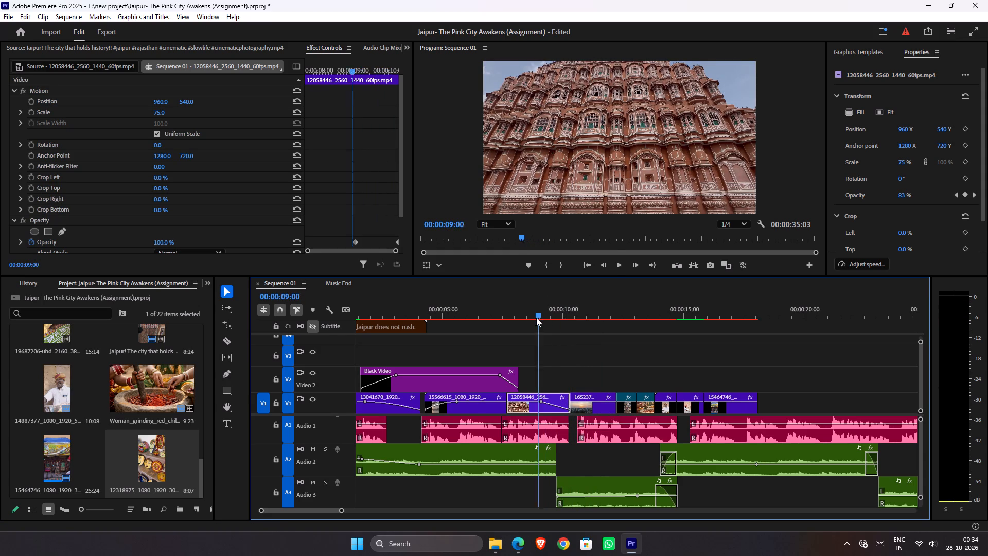
pyautogui.moveTo(536, 318); pyautogui.dragTo(516, 317)
pyautogui.press('space')
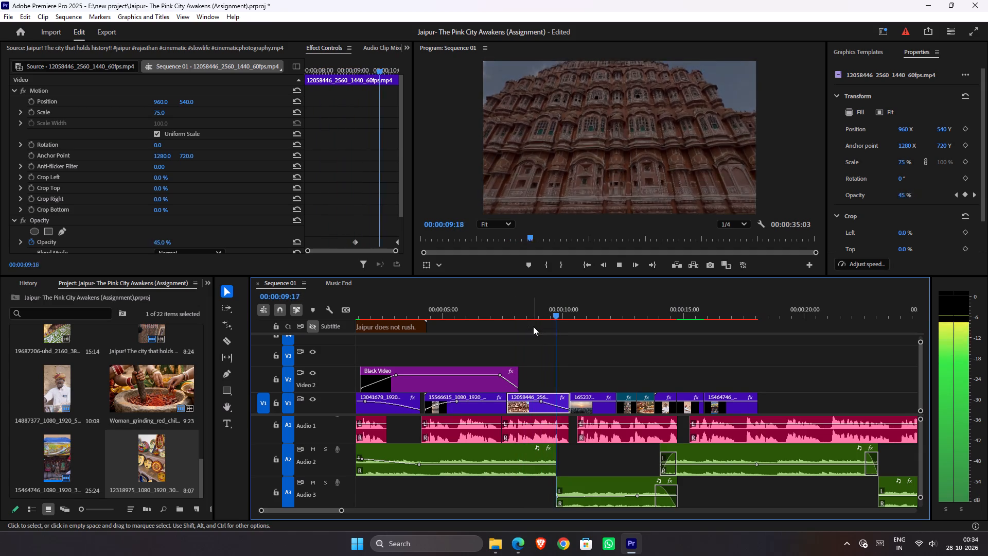
# Fade in the sunset cityscape clip with opacity keyframes at its very start, and check it in playback from the Hawa Mahal clip.
pyautogui.press('space')
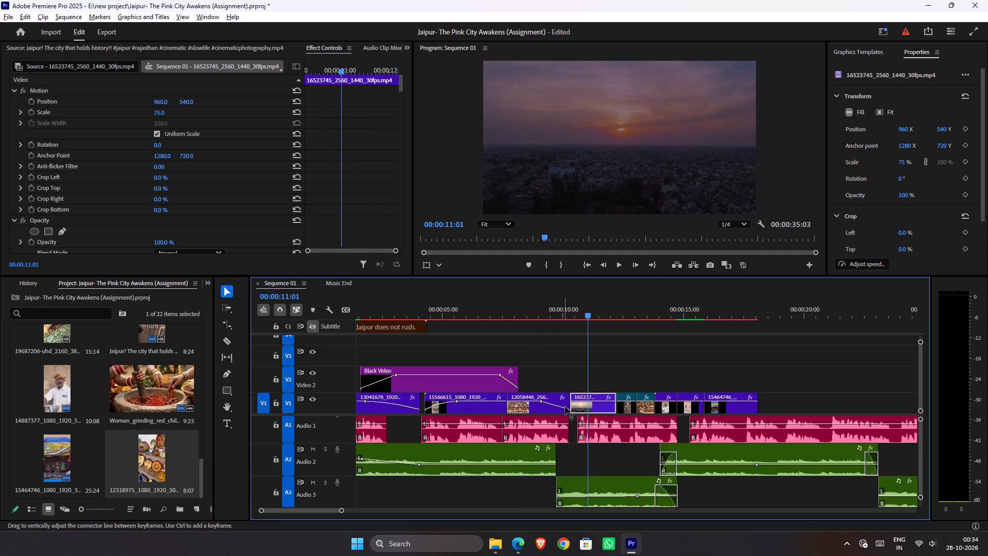
pyautogui.keyDown('alt'); pyautogui.scroll(7, 570, 403); pyautogui.keyUp('alt')
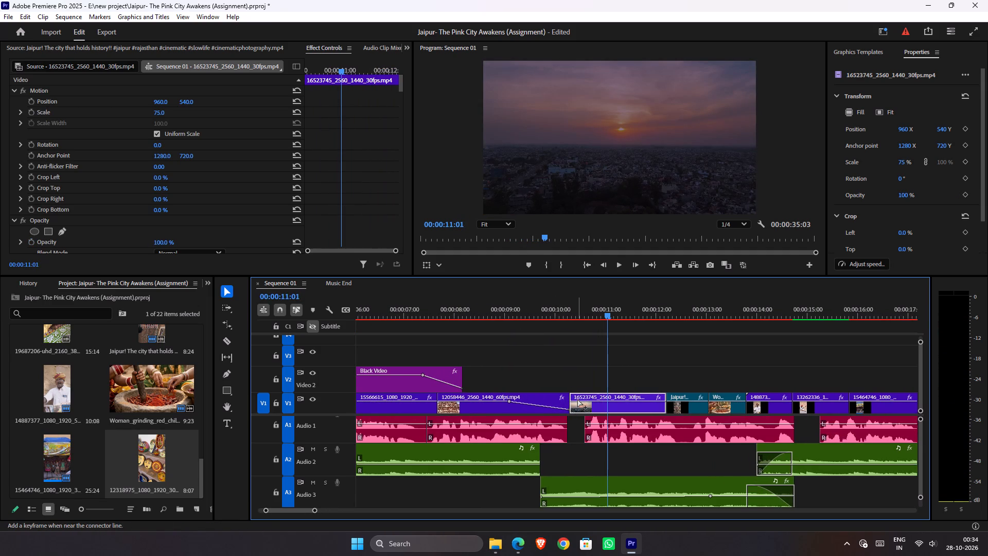
pyautogui.keyDown('ctrl'); pyautogui.click(577, 399); pyautogui.keyUp('ctrl')
pyautogui.keyDown('ctrl'); pyautogui.click(572, 403); pyautogui.keyUp('ctrl')
pyautogui.moveTo(572, 402); pyautogui.dragTo(569, 406)
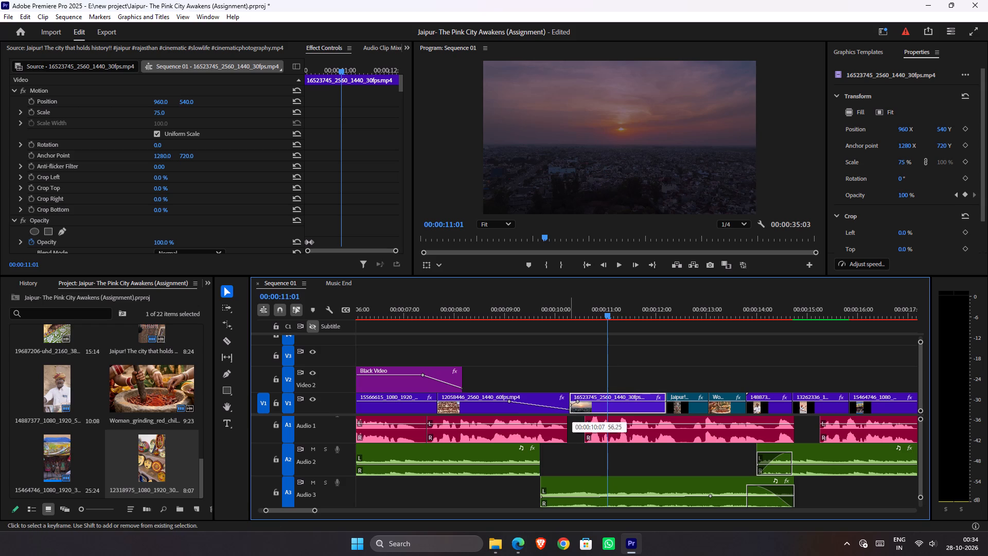
pyautogui.moveTo(569, 406); pyautogui.dragTo(558, 425)
pyautogui.moveTo(556, 312); pyautogui.dragTo(513, 314)
pyautogui.press('space')
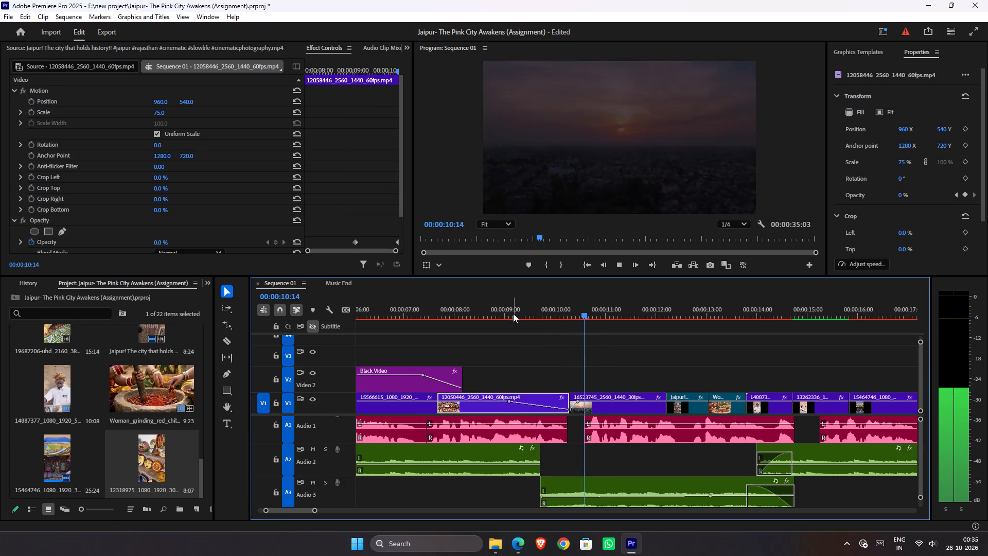
pyautogui.keyDown('alt'); pyautogui.scroll(-3, 516, 355); pyautogui.keyUp('alt')
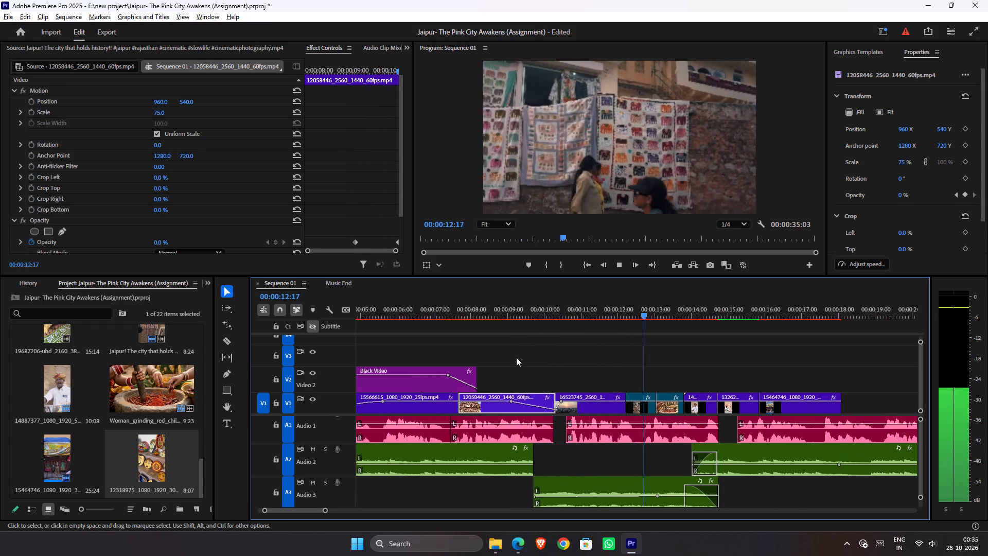
pyautogui.keyDown('alt'); pyautogui.scroll(-2, 516, 357); pyautogui.keyUp('alt')
pyautogui.press('space')
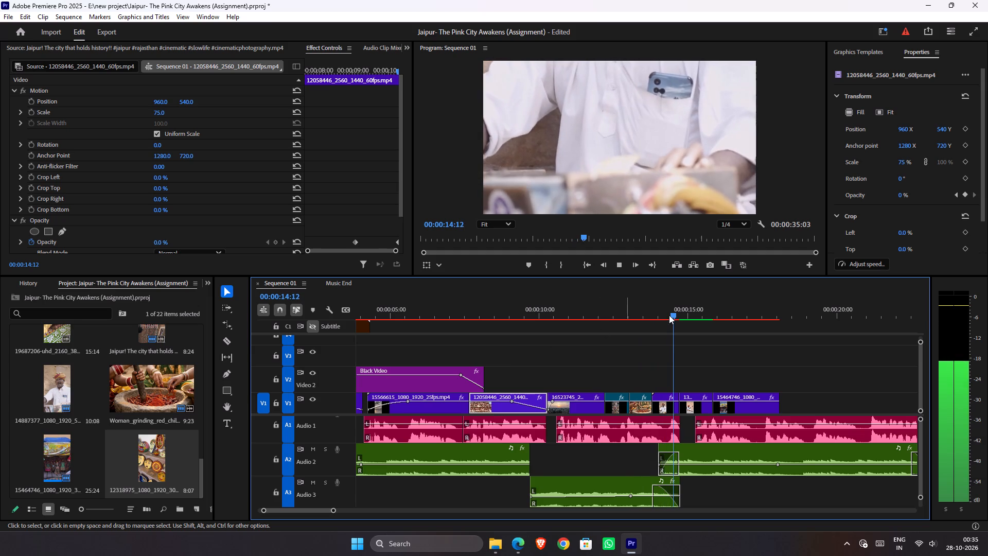
# Check the chili-grinding clip's Lumetri Color settings and replay its cut to the white-shirted man's clip.
pyautogui.moveTo(665, 314); pyautogui.dragTo(649, 316)
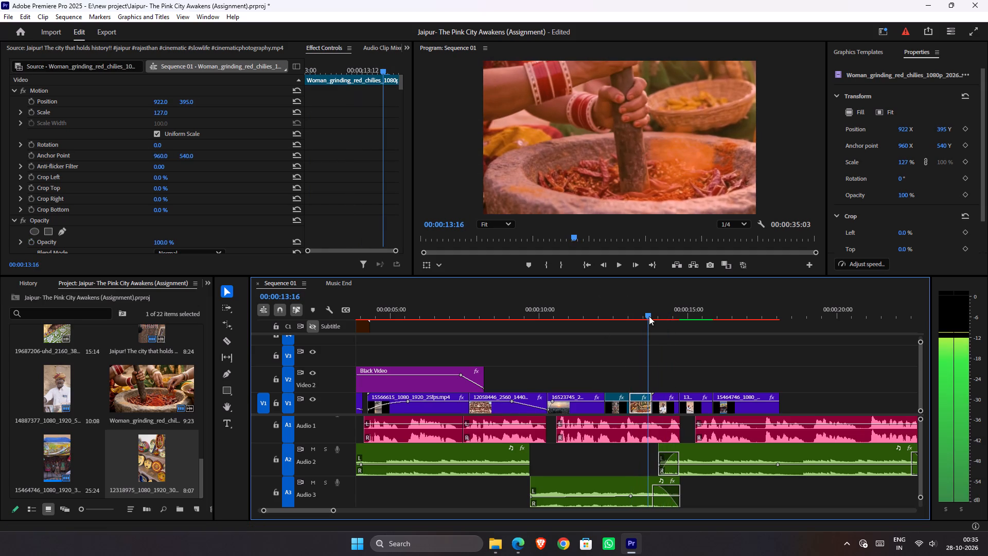
pyautogui.scroll(-8, 257, 162)
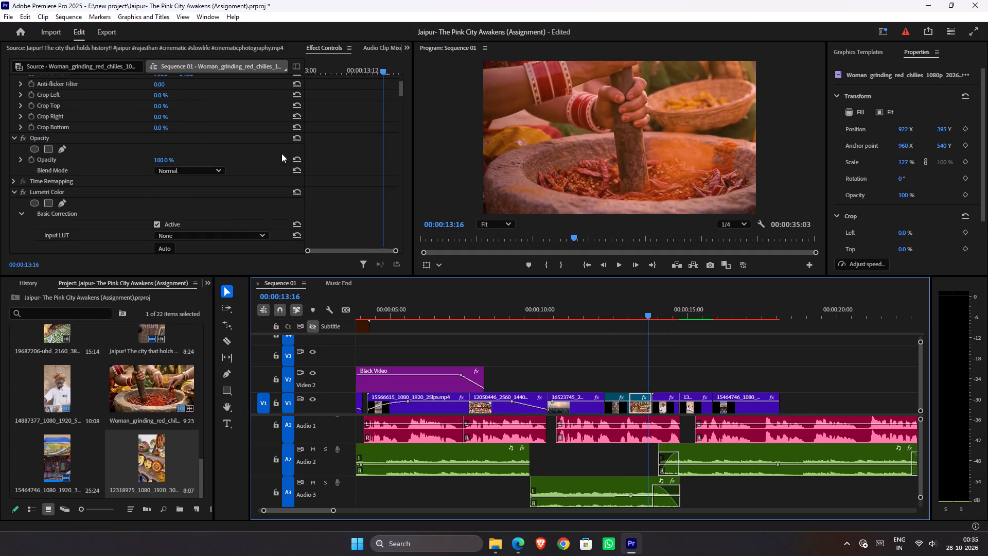
pyautogui.scroll(-16, 277, 153)
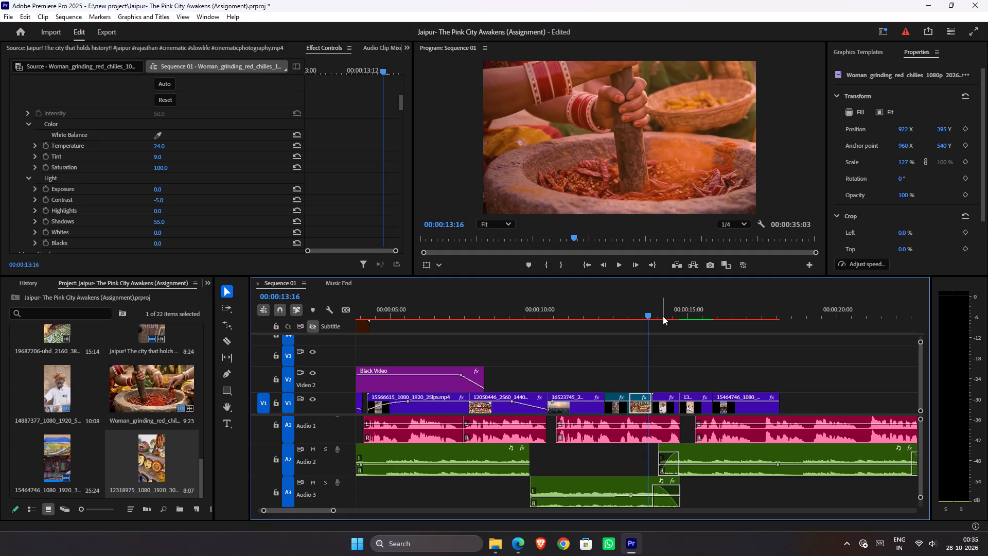
pyautogui.press('space')
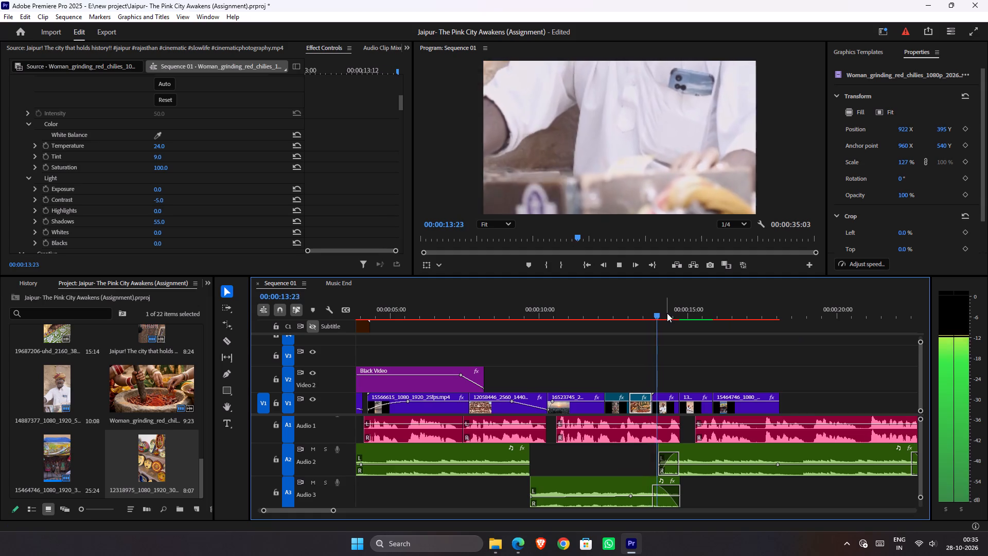
pyautogui.press('space')
# Set the Lumetri vignette on the white-shirted man's clip to amount -5, roundness 100 and feather 100.
pyautogui.scroll(-9, 254, 205)
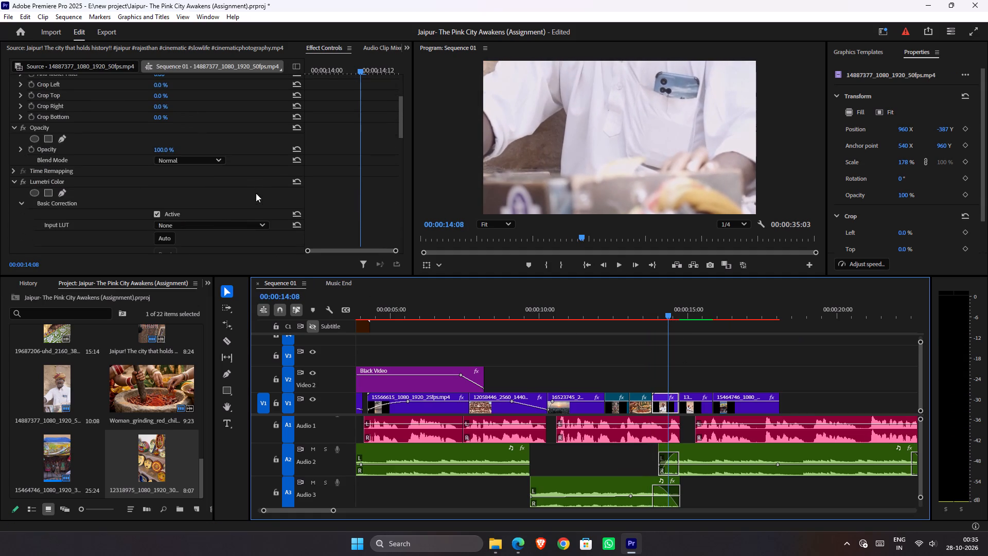
pyautogui.scroll(-15, 246, 176)
pyautogui.scroll(-17, 251, 175)
pyautogui.scroll(-7, 190, 208)
pyautogui.scroll(-16, 196, 210)
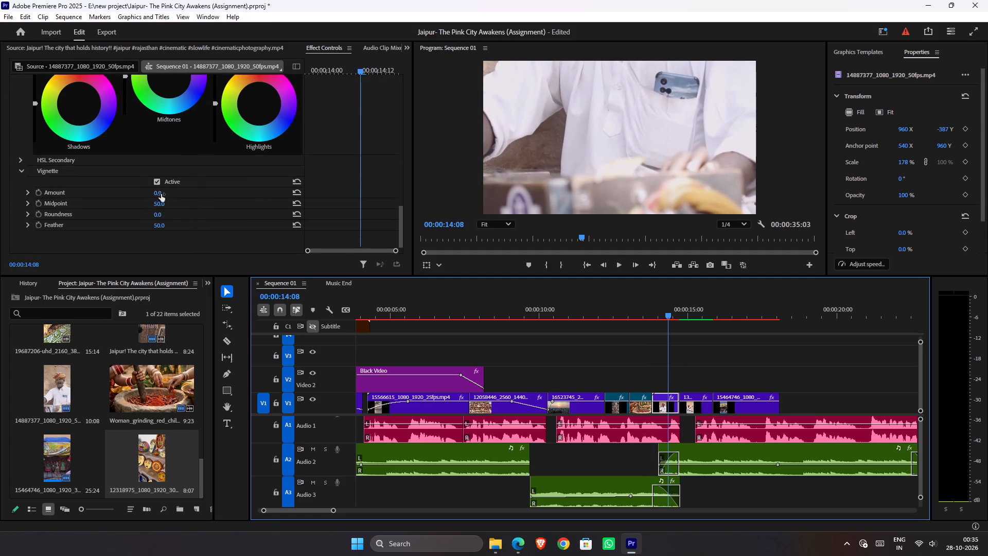
pyautogui.moveTo(156, 195); pyautogui.dragTo(35, 198)
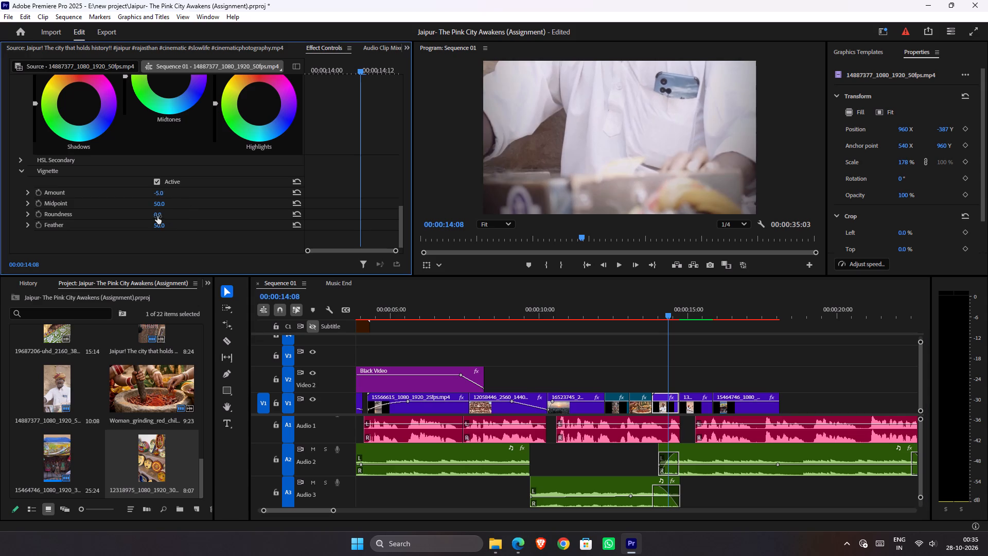
pyautogui.moveTo(157, 216); pyautogui.dragTo(306, 203)
pyautogui.moveTo(159, 229); pyautogui.dragTo(601, 227)
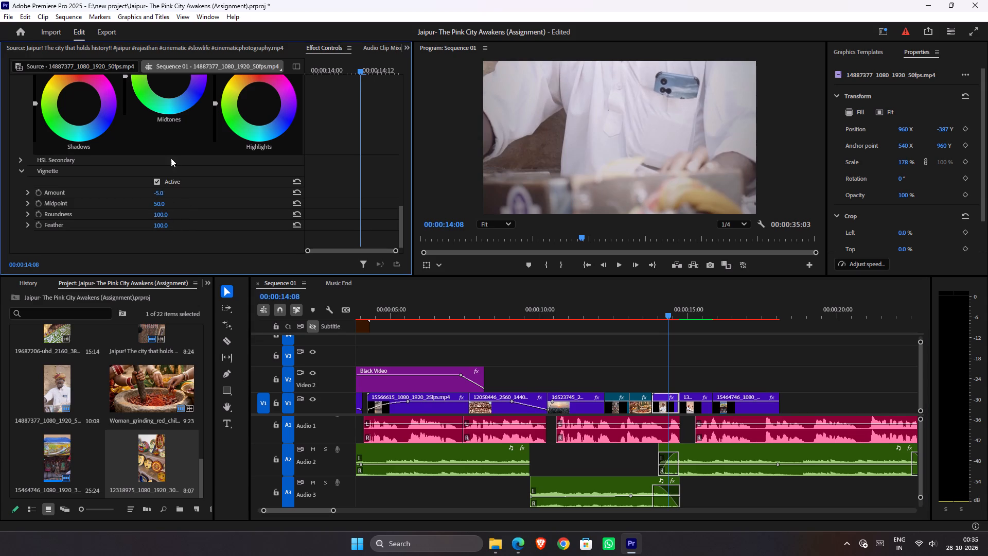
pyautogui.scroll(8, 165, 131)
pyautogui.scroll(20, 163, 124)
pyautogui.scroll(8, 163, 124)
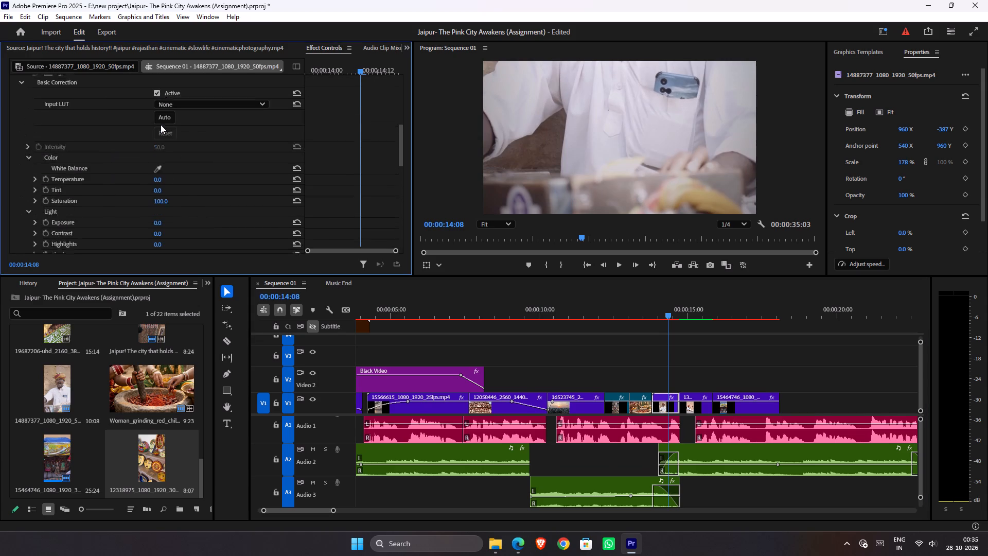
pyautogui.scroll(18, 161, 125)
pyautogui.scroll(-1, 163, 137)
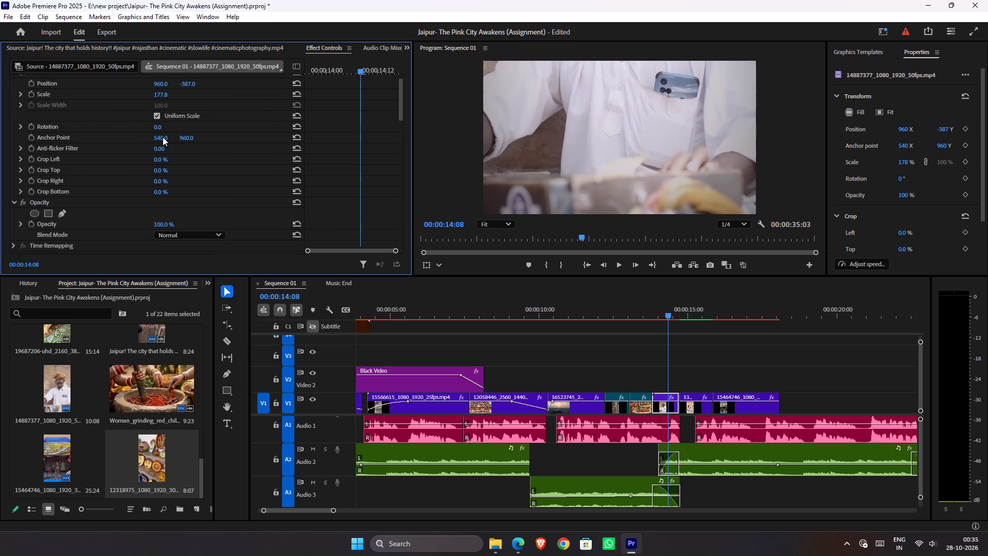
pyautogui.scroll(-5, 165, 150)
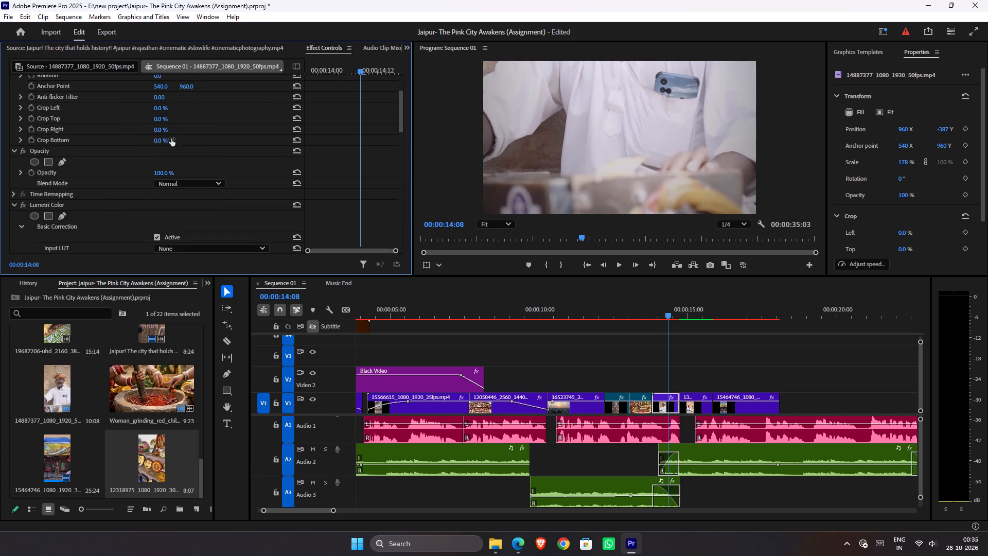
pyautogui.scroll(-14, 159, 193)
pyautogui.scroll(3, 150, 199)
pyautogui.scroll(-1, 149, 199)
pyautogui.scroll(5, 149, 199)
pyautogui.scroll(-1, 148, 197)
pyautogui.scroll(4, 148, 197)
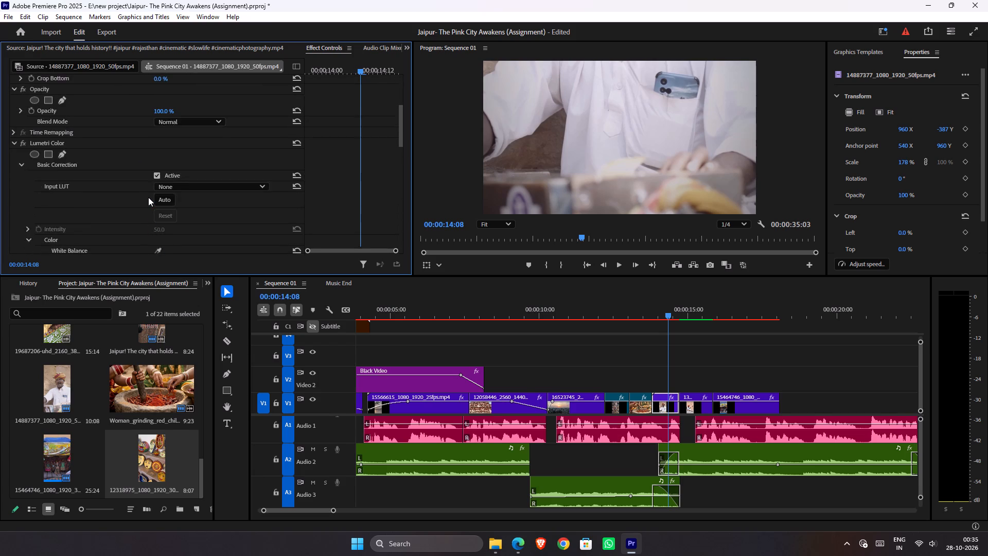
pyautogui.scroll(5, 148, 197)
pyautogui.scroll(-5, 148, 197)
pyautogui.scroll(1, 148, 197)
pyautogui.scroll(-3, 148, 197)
# Set the Lumetri Creative saturation to 151 and vibrance to 73 on the white-shirted man's clip.
pyautogui.scroll(-8, 144, 195)
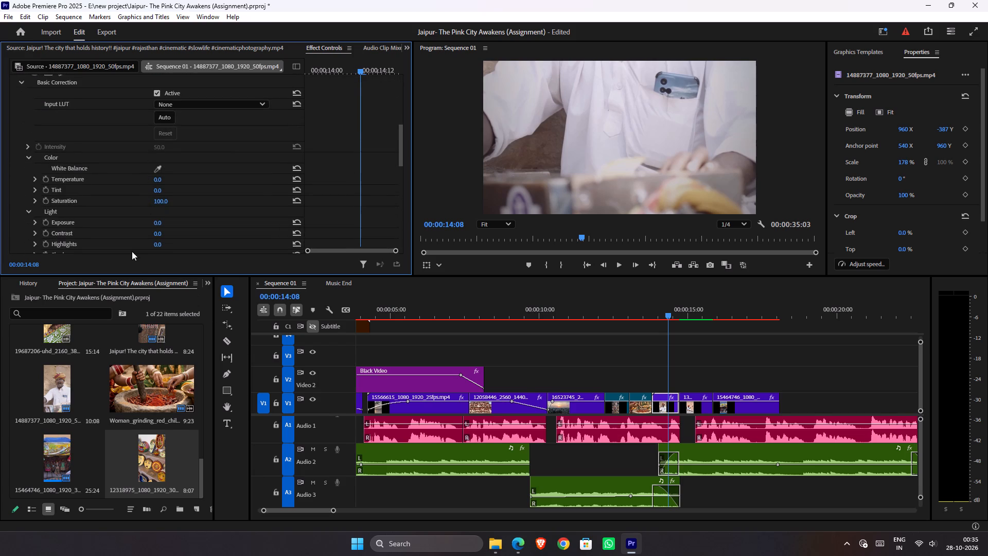
pyautogui.scroll(-15, 129, 211)
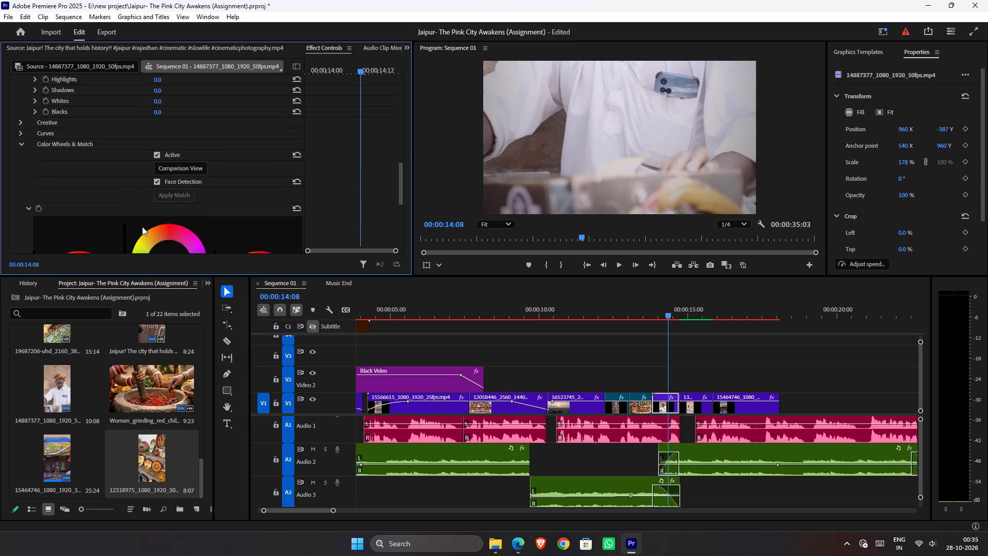
pyautogui.scroll(-3, 142, 227)
pyautogui.scroll(8, 142, 227)
pyautogui.click(21, 187)
pyautogui.scroll(-2, 148, 225)
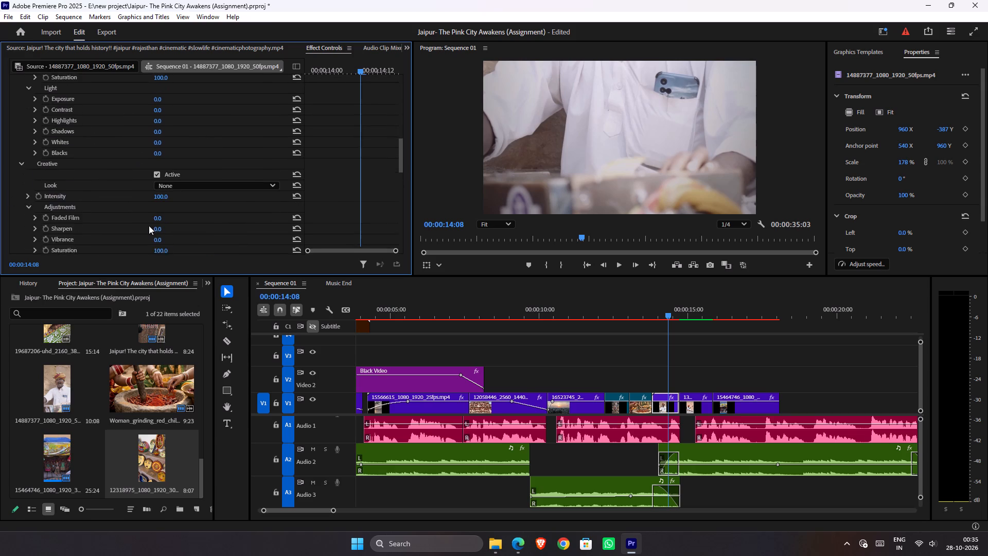
pyautogui.scroll(-5, 149, 225)
pyautogui.moveTo(155, 198); pyautogui.dragTo(161, 194)
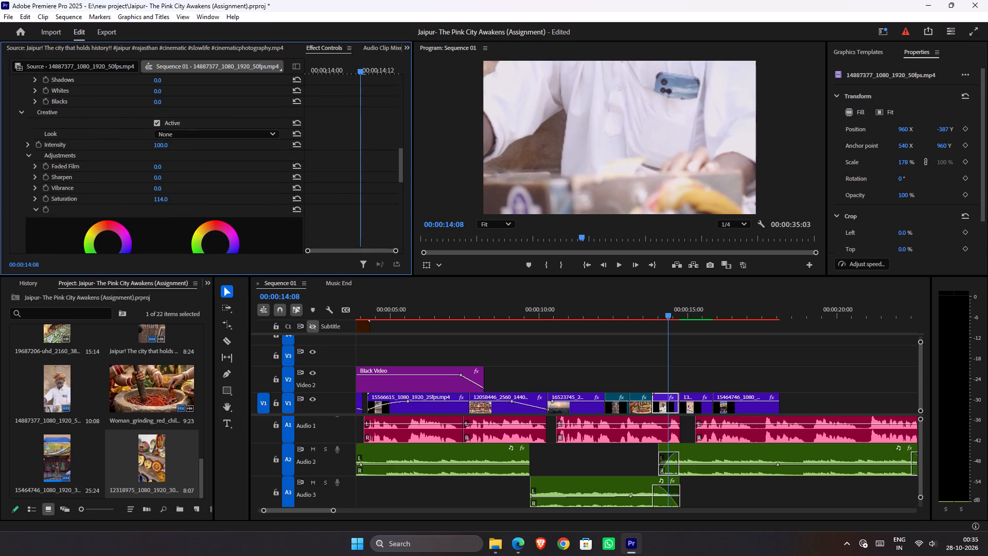
pyautogui.moveTo(161, 194); pyautogui.dragTo(216, 189)
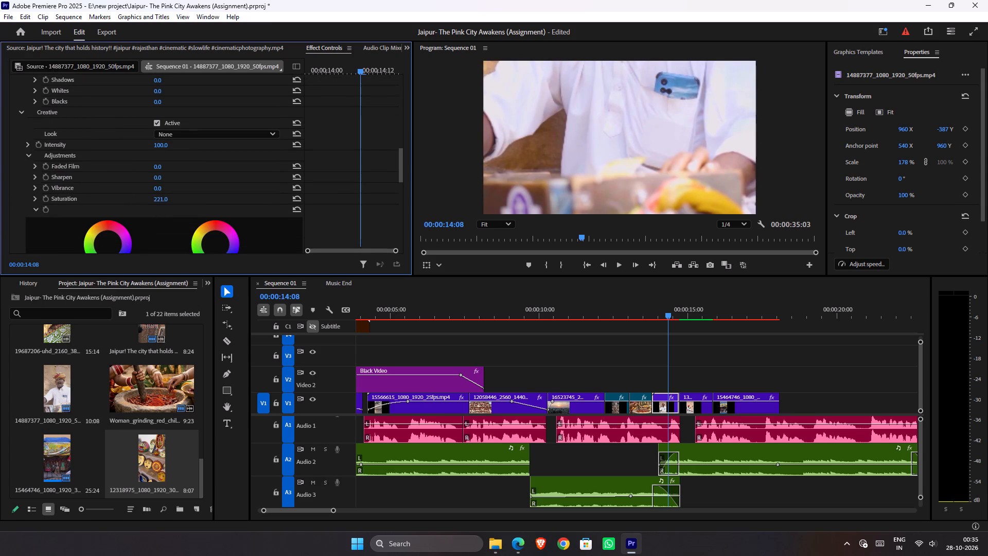
pyautogui.moveTo(216, 189); pyautogui.dragTo(183, 199)
pyautogui.moveTo(155, 188); pyautogui.dragTo(201, 185)
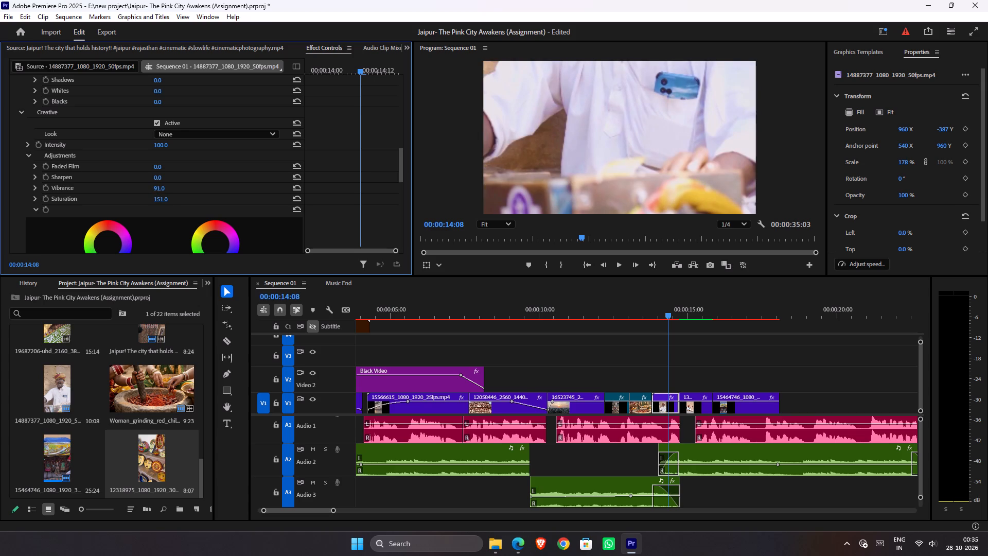
pyautogui.moveTo(201, 185); pyautogui.dragTo(190, 183)
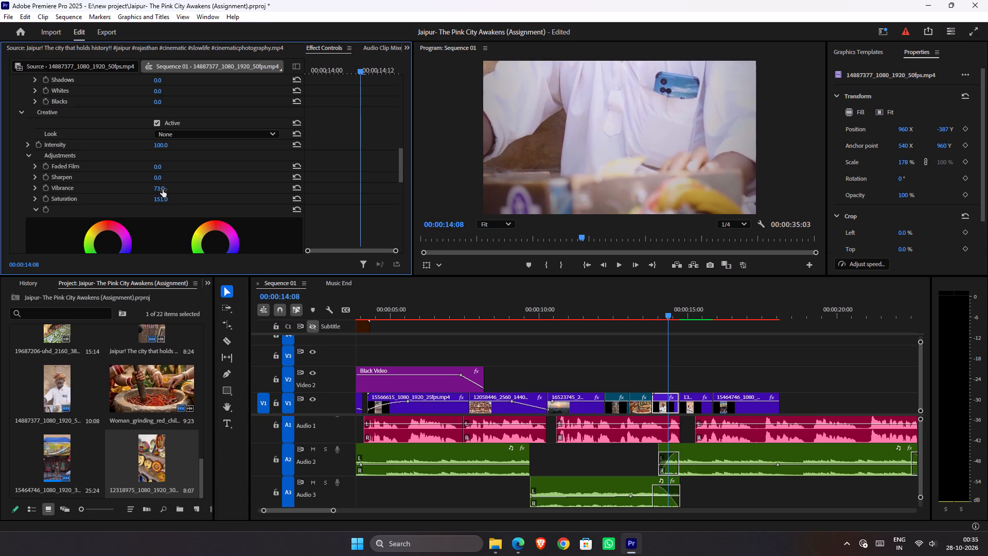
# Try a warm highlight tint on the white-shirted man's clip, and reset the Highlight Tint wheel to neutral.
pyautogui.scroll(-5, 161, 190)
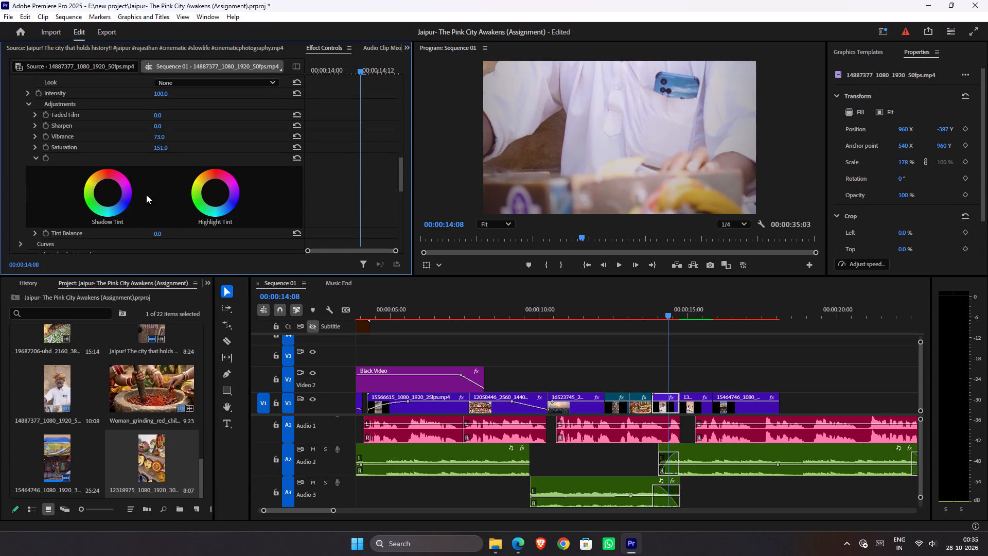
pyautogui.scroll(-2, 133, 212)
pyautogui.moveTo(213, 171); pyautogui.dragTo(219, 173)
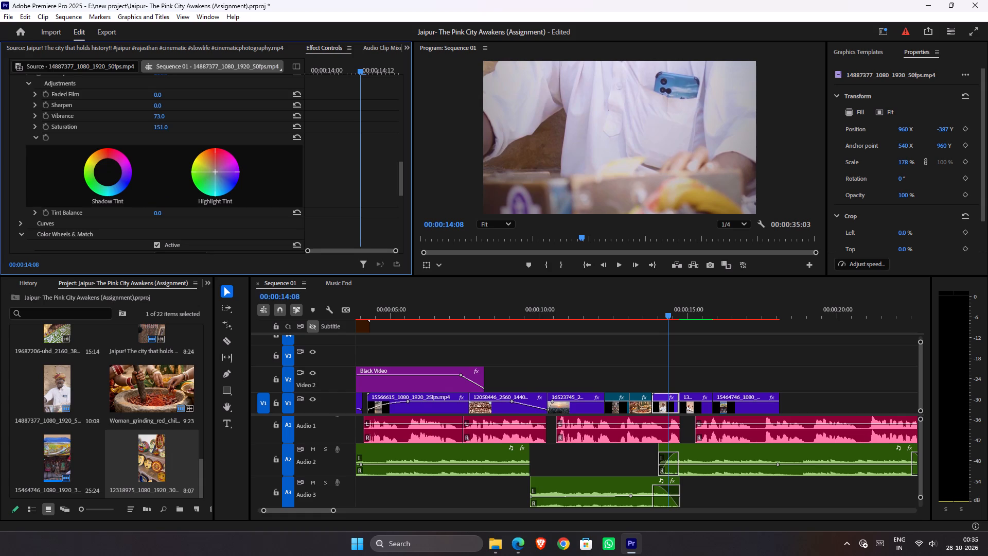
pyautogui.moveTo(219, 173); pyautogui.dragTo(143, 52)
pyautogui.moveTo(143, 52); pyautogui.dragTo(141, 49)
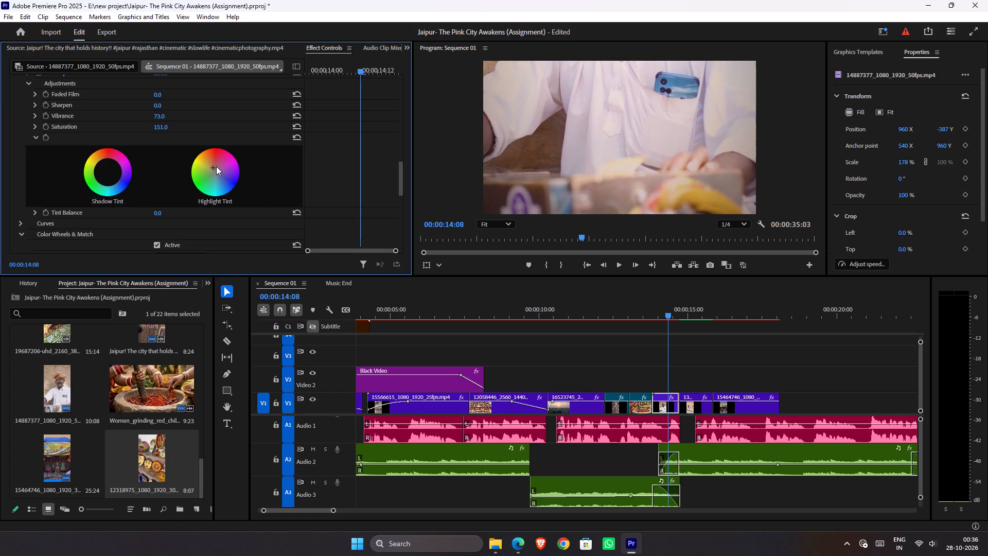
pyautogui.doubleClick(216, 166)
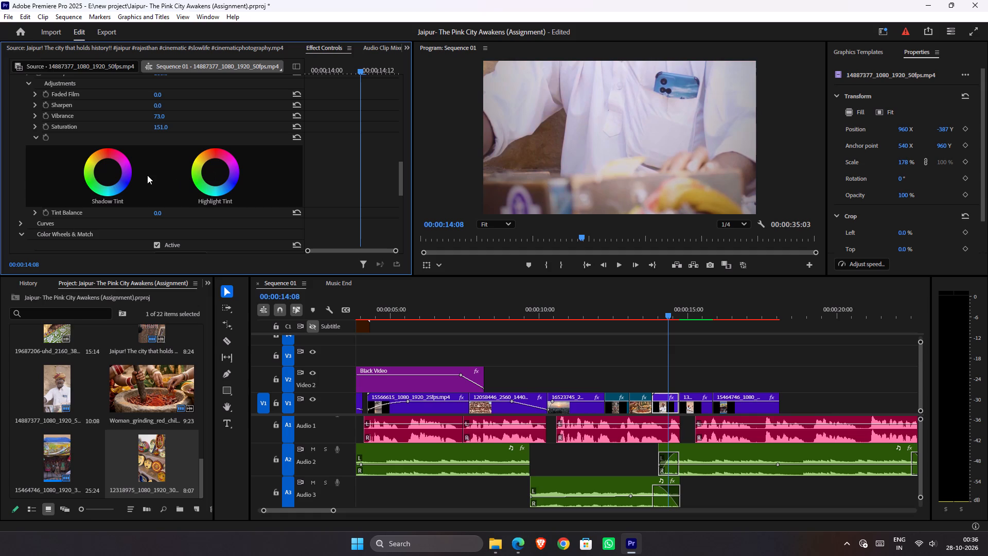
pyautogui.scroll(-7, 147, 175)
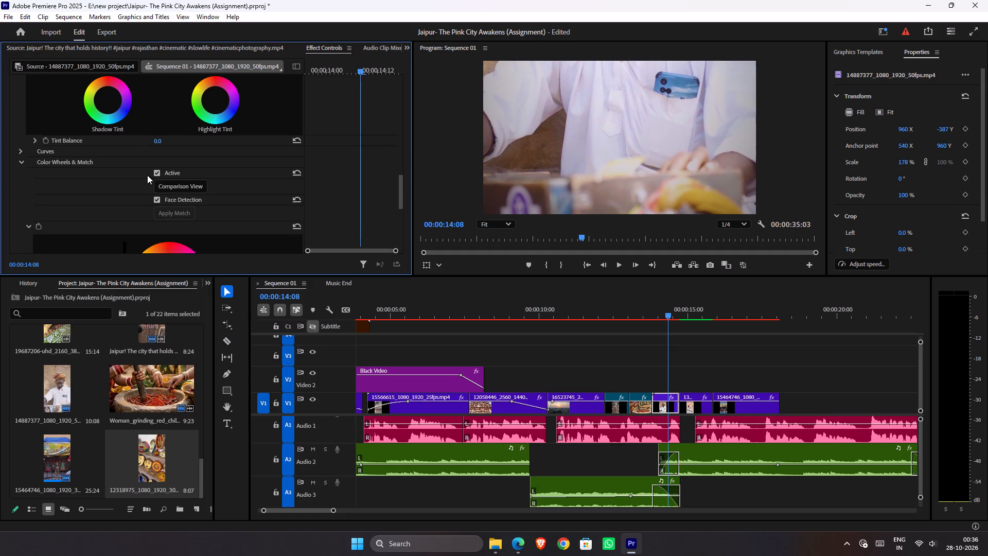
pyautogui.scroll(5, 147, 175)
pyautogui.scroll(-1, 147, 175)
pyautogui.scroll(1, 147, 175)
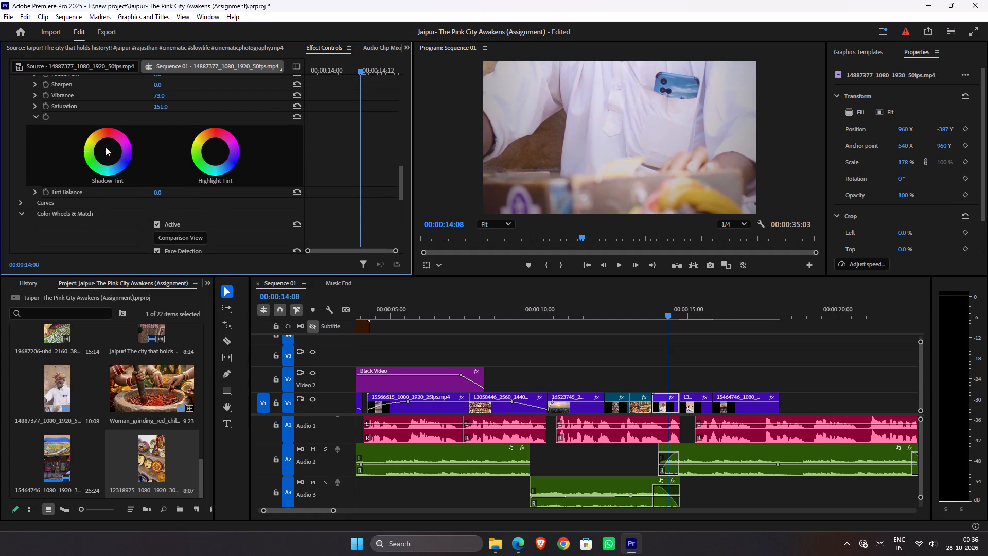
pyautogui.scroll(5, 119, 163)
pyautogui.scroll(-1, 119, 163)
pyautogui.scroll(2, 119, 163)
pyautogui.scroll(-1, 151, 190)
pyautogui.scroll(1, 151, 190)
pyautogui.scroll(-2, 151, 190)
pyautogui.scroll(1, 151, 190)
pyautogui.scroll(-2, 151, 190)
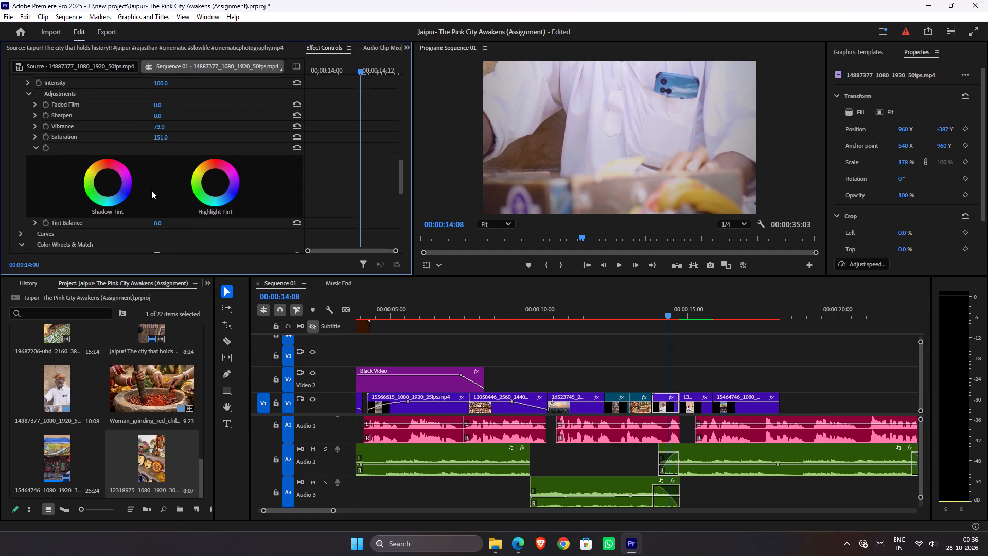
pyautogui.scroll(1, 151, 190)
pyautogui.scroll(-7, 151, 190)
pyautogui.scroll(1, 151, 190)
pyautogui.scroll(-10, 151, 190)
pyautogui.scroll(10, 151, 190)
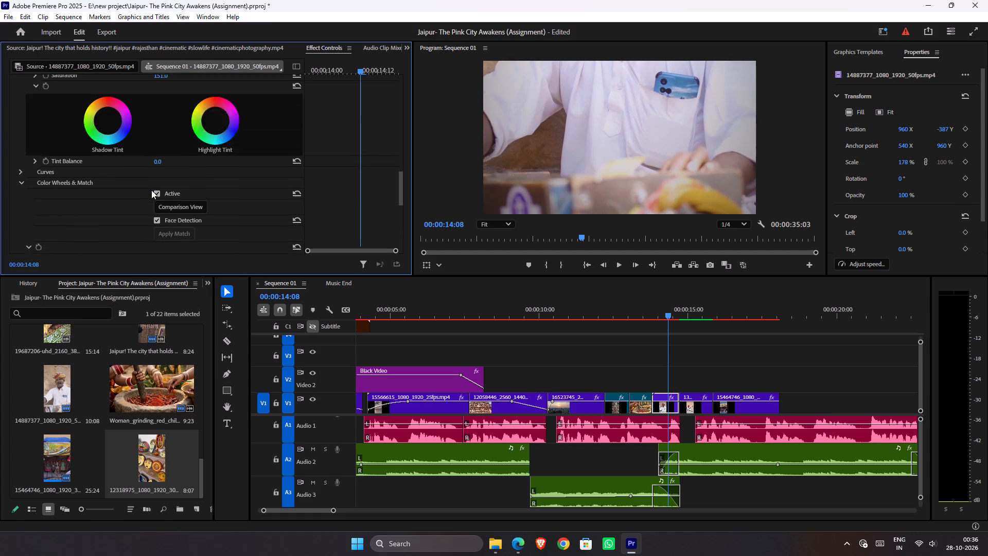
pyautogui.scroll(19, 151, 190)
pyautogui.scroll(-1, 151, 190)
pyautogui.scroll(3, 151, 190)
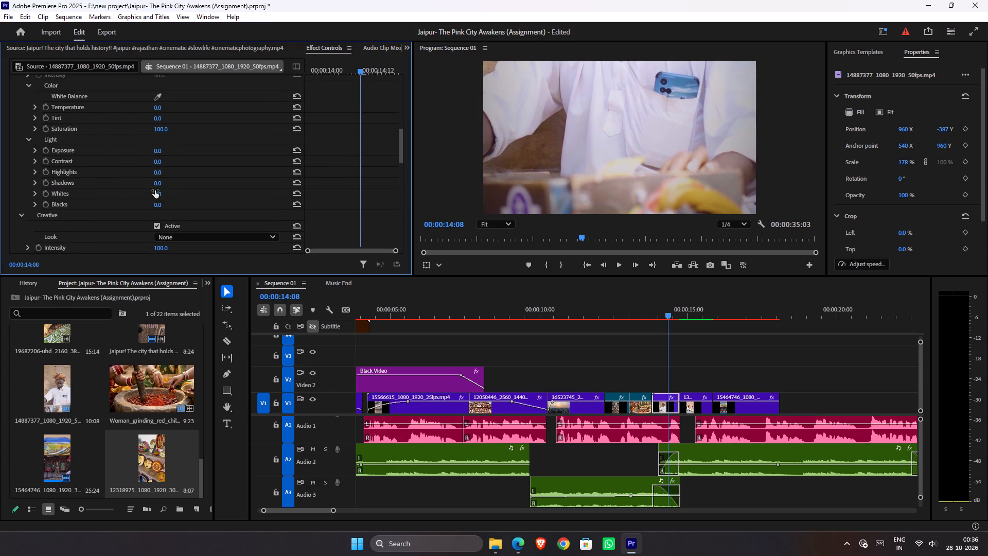
# Set the Lumetri Basic Correction shadows on the white-shirted man's clip to 20.
pyautogui.moveTo(156, 184); pyautogui.dragTo(166, 193)
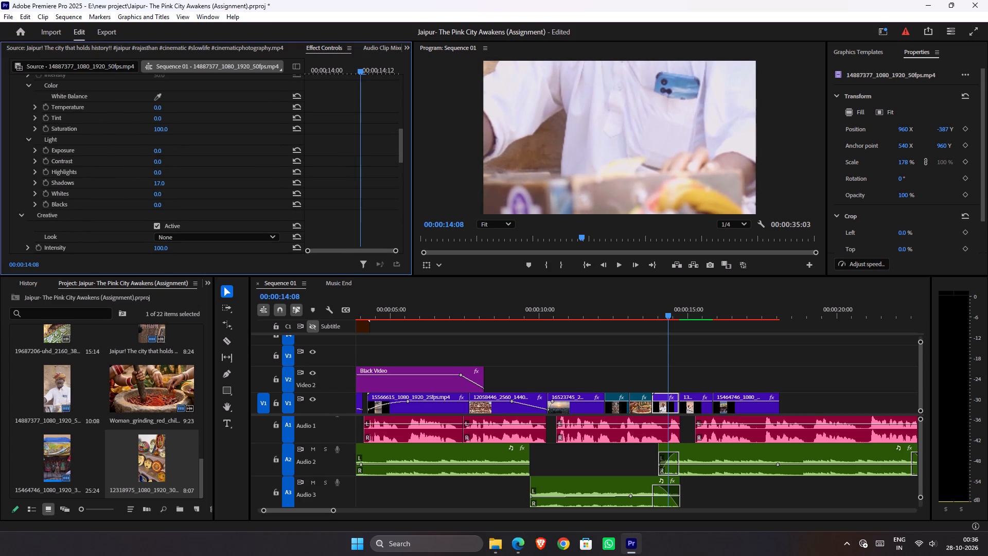
pyautogui.moveTo(166, 193); pyautogui.dragTo(169, 193)
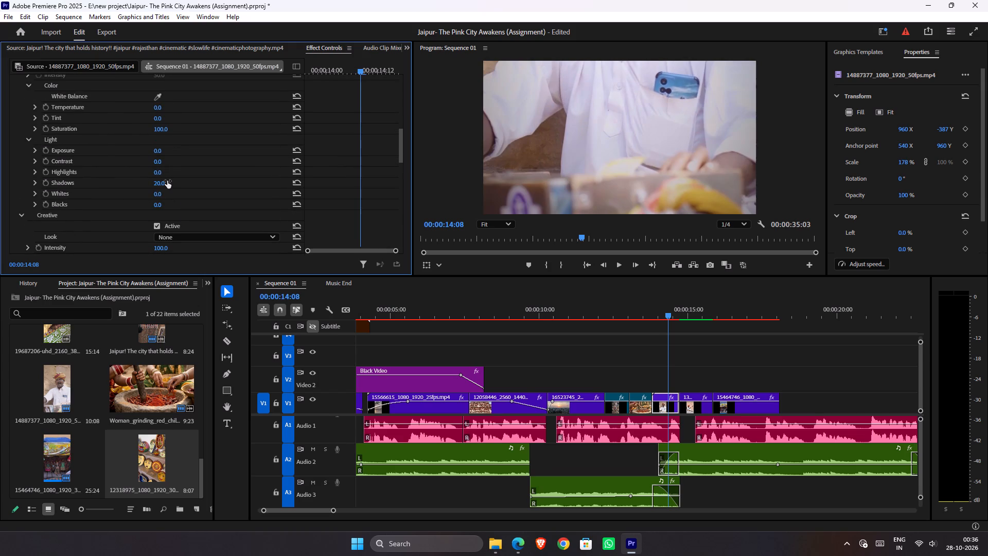
# Reset the Lumetri vignette's amount, midpoint, roundness and feather on the white-shirted man's clip to their defaults.
pyautogui.scroll(-13, 167, 180)
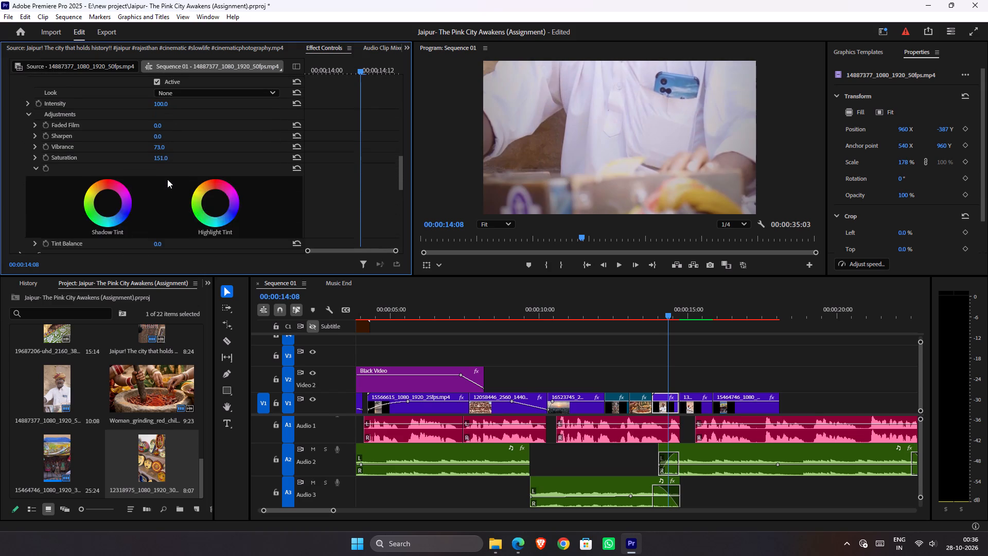
pyautogui.scroll(-14, 167, 179)
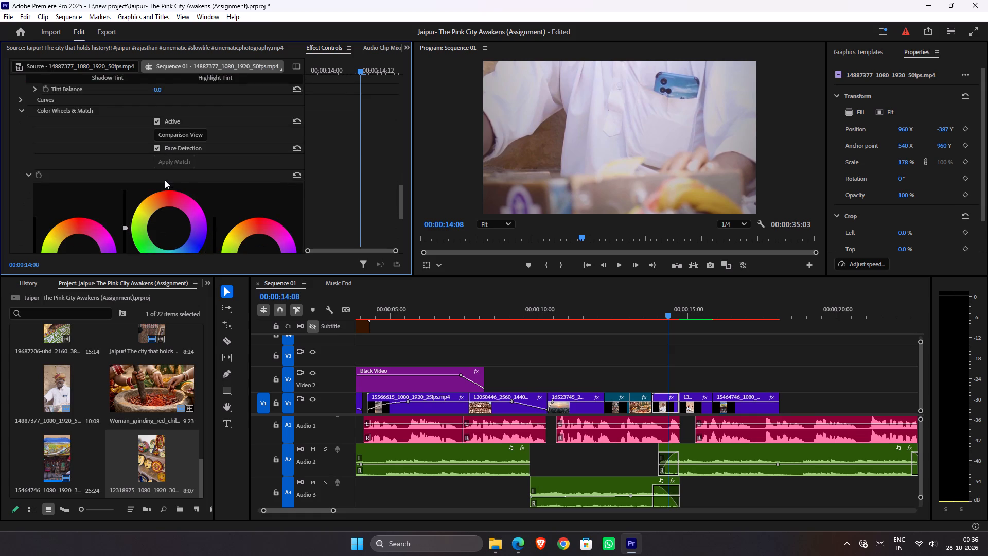
pyautogui.scroll(-6, 165, 180)
pyautogui.scroll(2, 165, 180)
pyautogui.scroll(-4, 165, 180)
pyautogui.scroll(1, 165, 180)
pyautogui.scroll(-15, 165, 180)
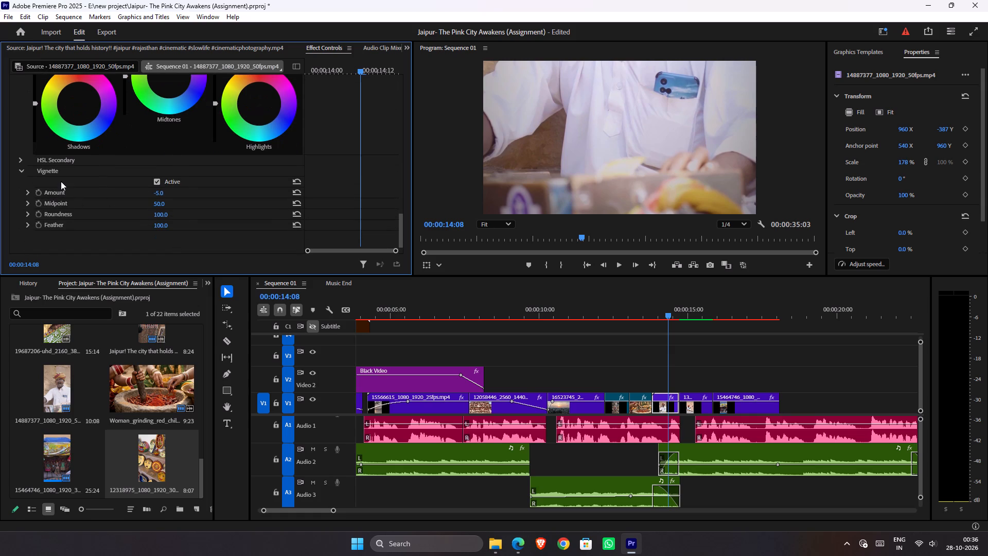
pyautogui.click(59, 174)
pyautogui.click(58, 170)
pyautogui.click(298, 181)
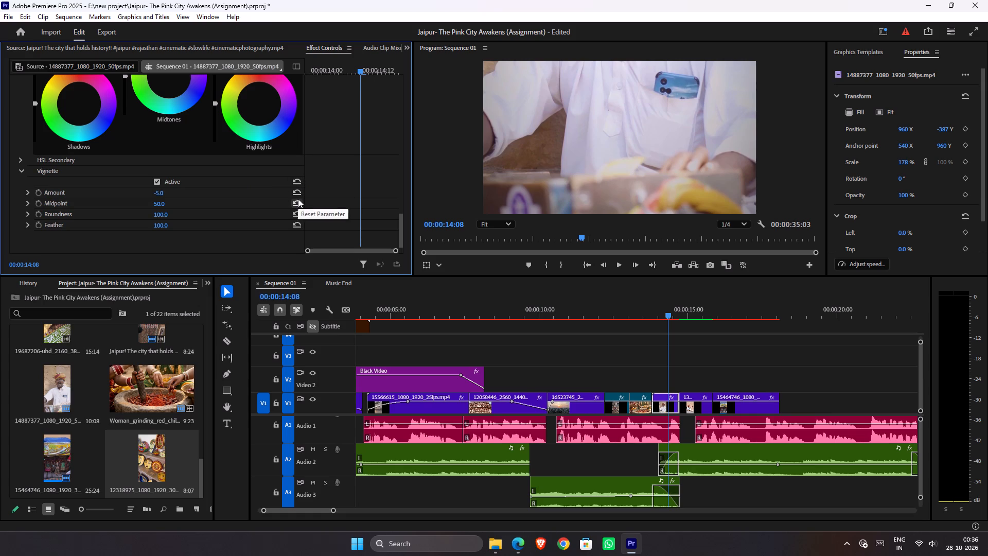
pyautogui.click(295, 194)
pyautogui.click(295, 204)
pyautogui.click(295, 213)
pyautogui.click(297, 222)
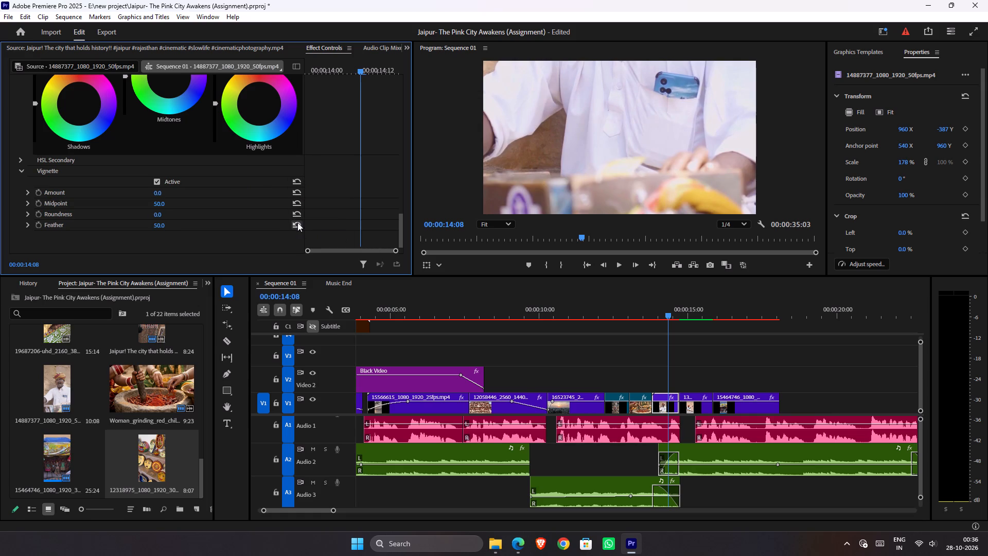
# Add a second Lumetri Color effect to the white-shirted man's clip.
pyautogui.hotkey('ctrl', 'd')
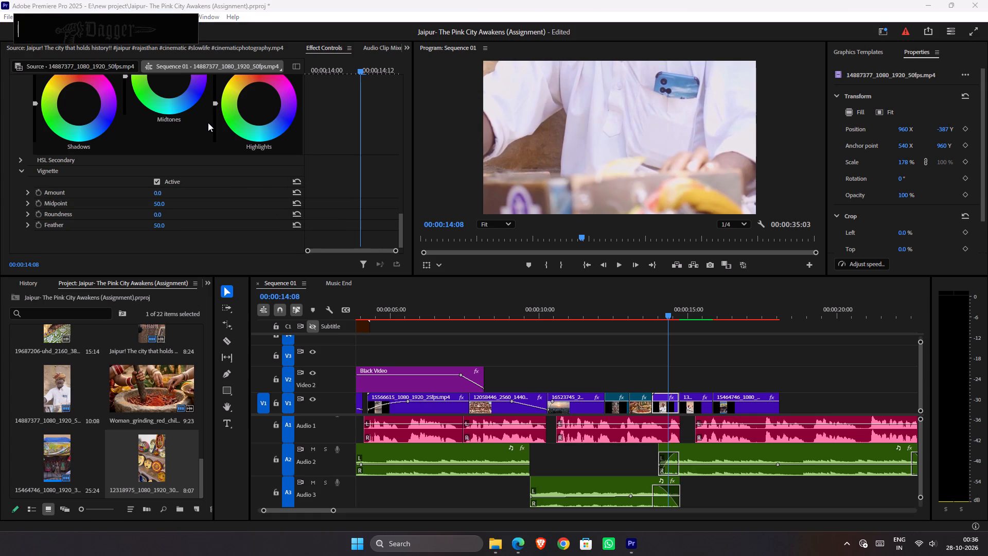
pyautogui.write('lumetr')
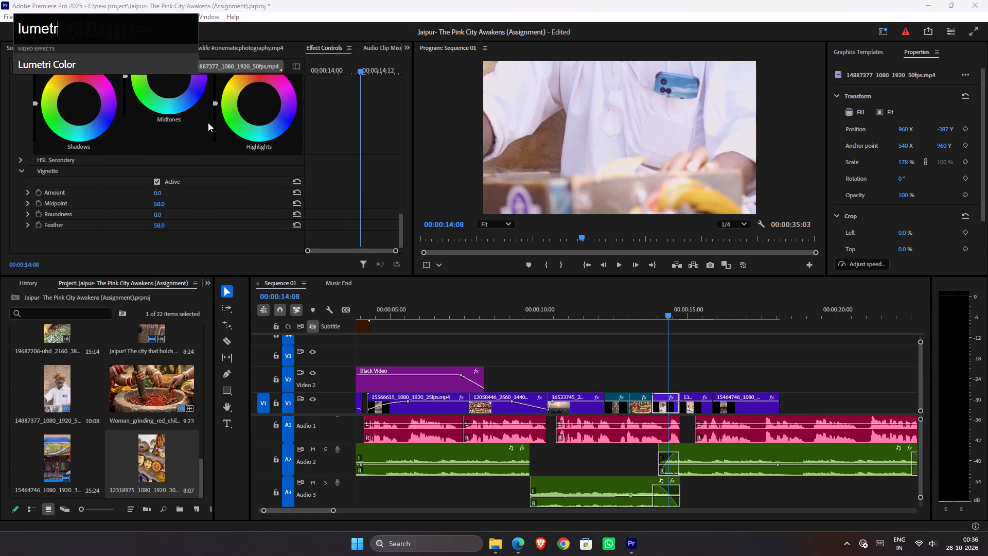
pyautogui.press('Return')
# Set the second Lumetri Color effect's vignette to amount -5, roundness 100 and feather 100.
pyautogui.scroll(-15, 65, 155)
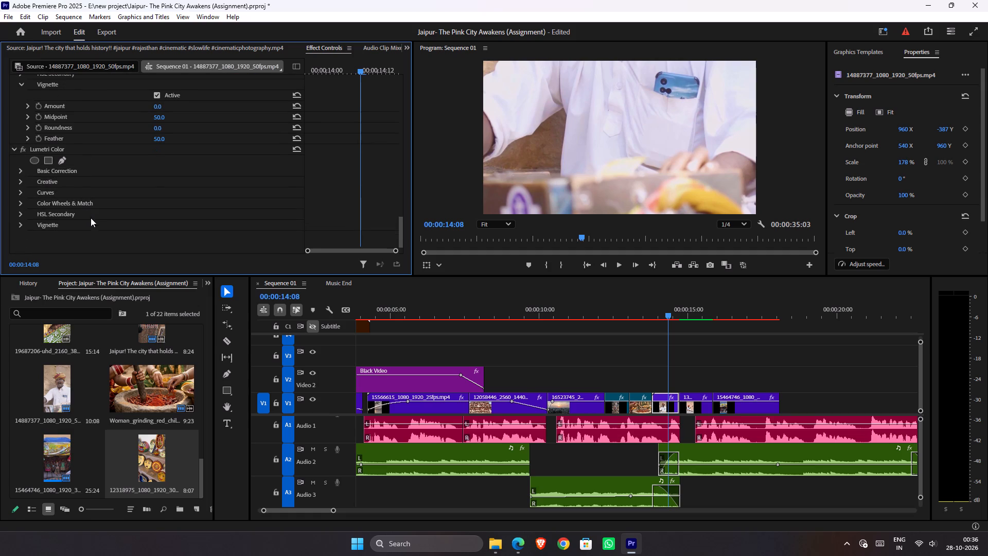
pyautogui.click(21, 228)
pyautogui.scroll(-8, 122, 225)
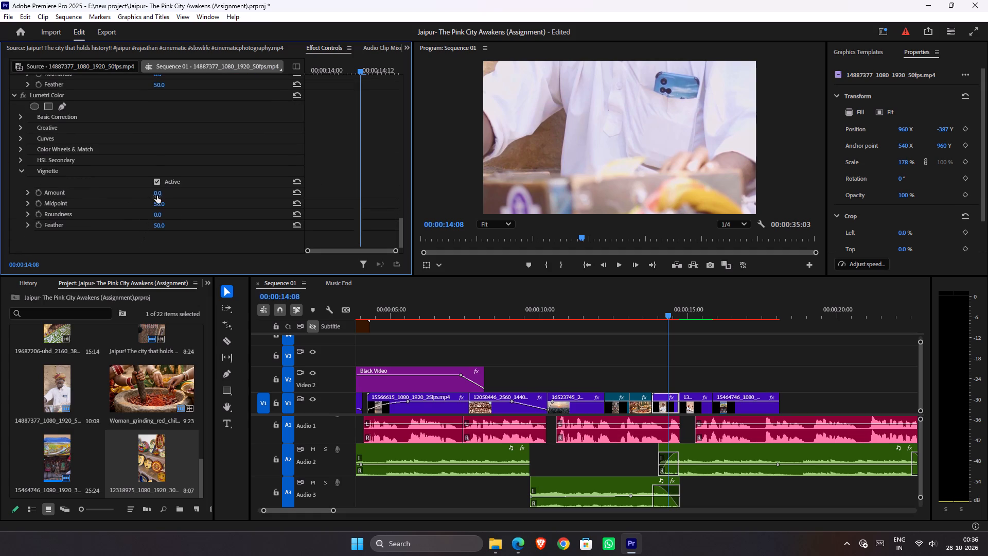
pyautogui.moveTo(157, 193); pyautogui.dragTo(57, 202)
pyautogui.moveTo(158, 215); pyautogui.dragTo(210, 209)
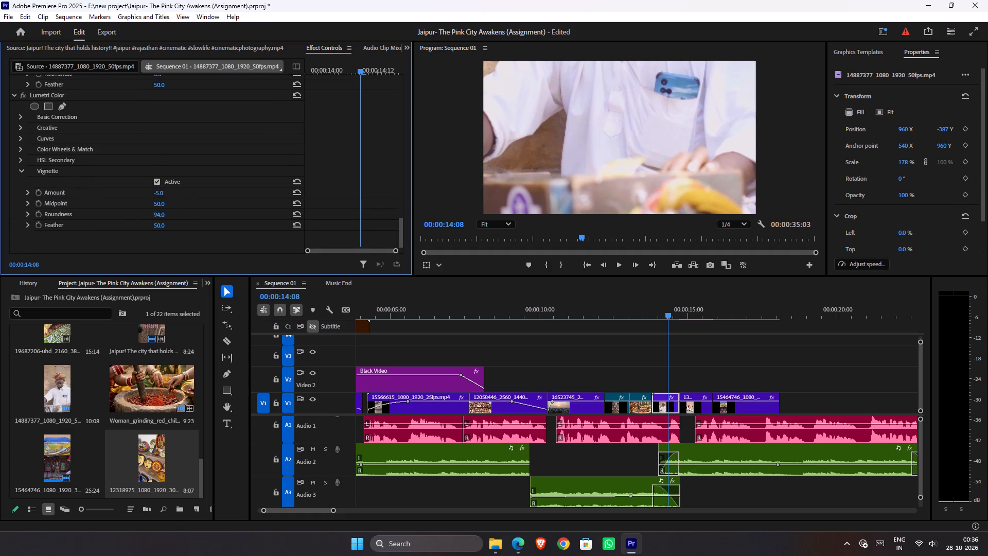
pyautogui.moveTo(210, 209); pyautogui.dragTo(250, 197)
pyautogui.moveTo(158, 227); pyautogui.dragTo(332, 218)
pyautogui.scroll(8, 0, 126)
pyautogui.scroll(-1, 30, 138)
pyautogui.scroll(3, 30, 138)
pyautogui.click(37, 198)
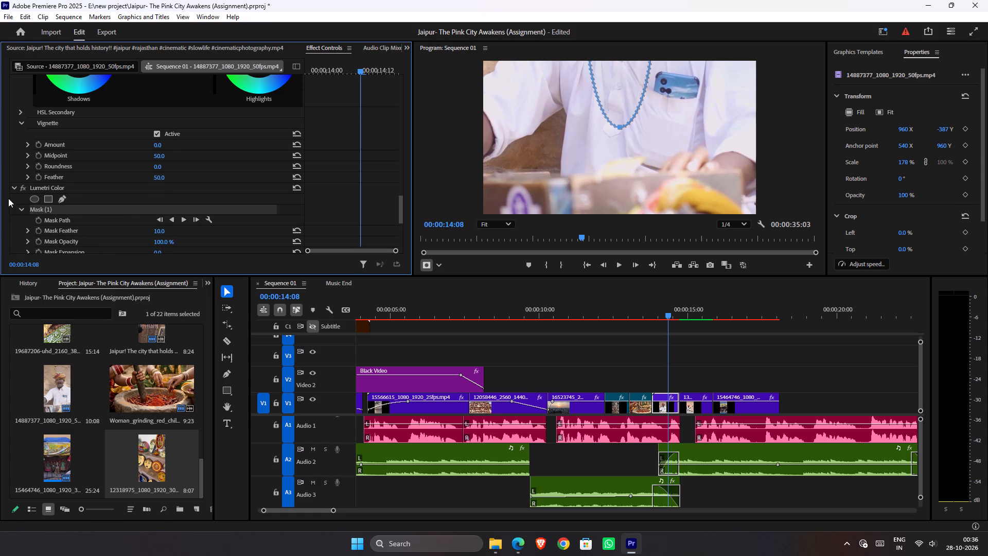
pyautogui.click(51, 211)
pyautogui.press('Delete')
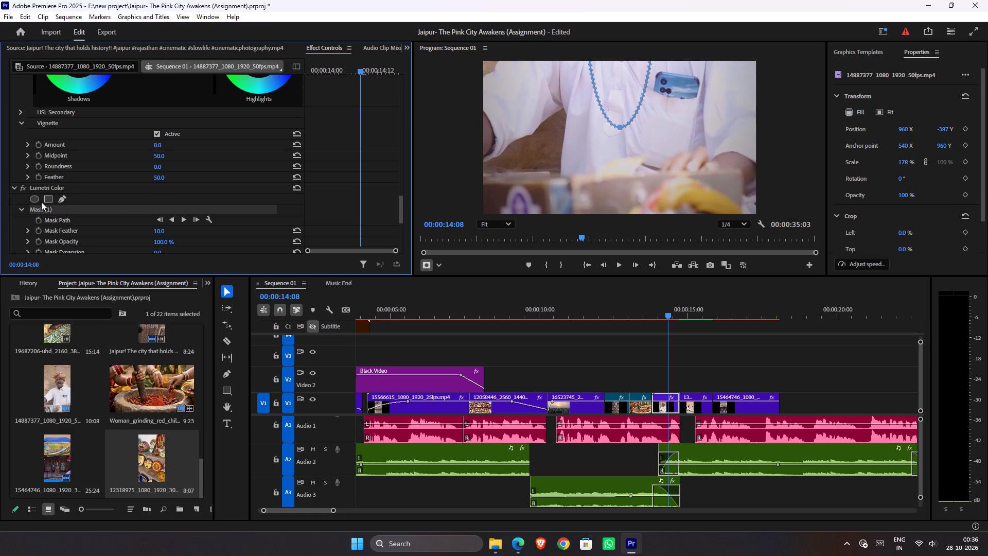
# Add ellipse masks to the second Lumetri Color effect, moving and enlarging one to cover the man's torso and phone.
pyautogui.doubleClick(37, 199)
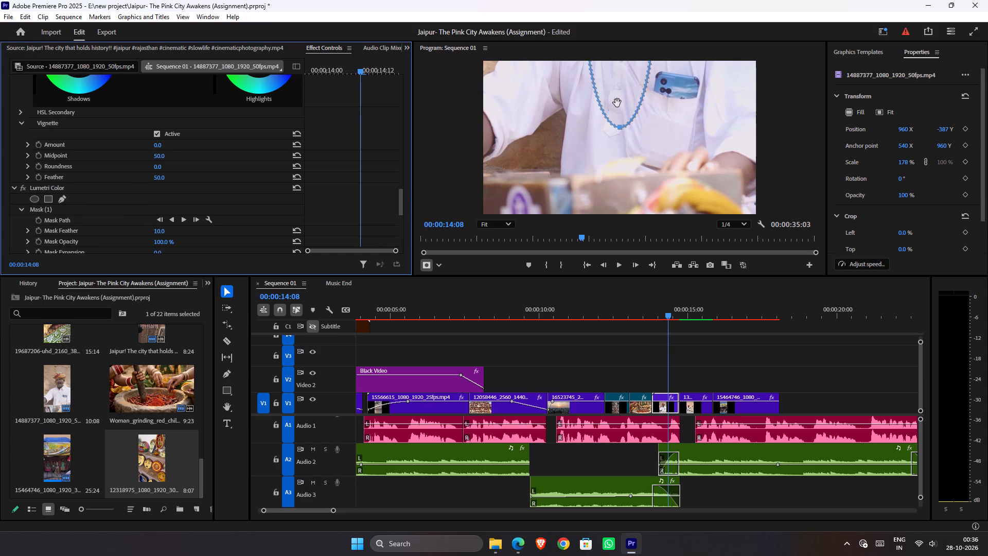
pyautogui.moveTo(617, 102); pyautogui.dragTo(541, 181)
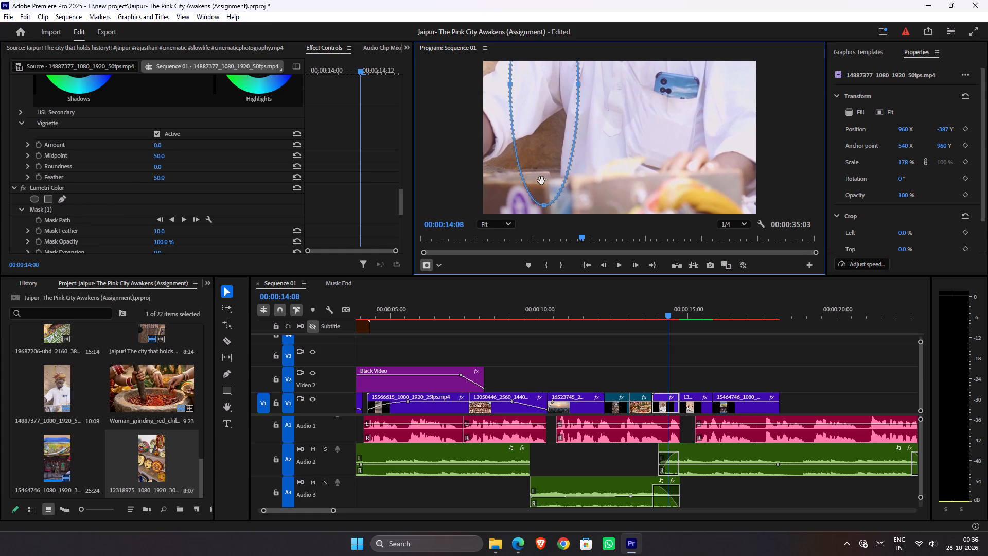
pyautogui.moveTo(541, 181); pyautogui.dragTo(501, 178)
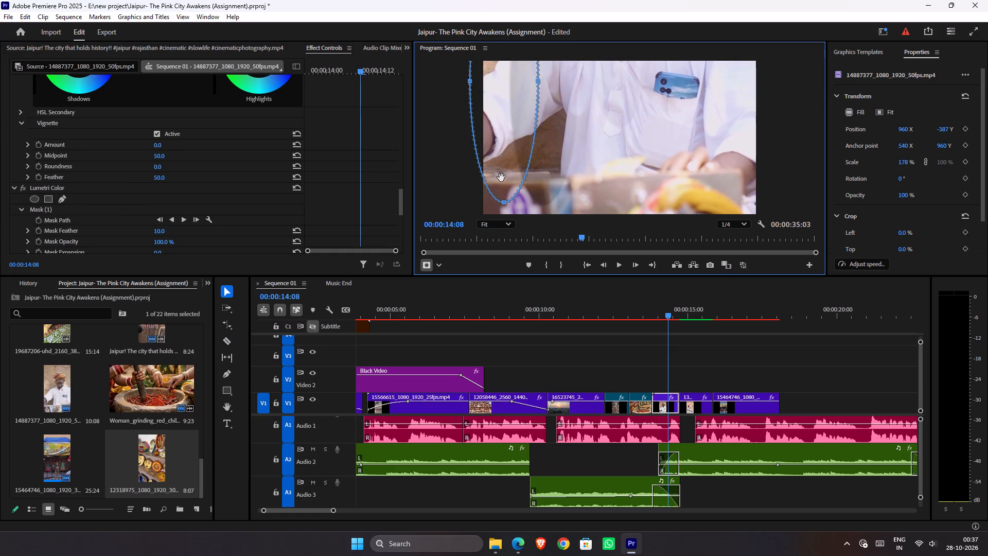
pyautogui.moveTo(501, 178); pyautogui.dragTo(501, 176)
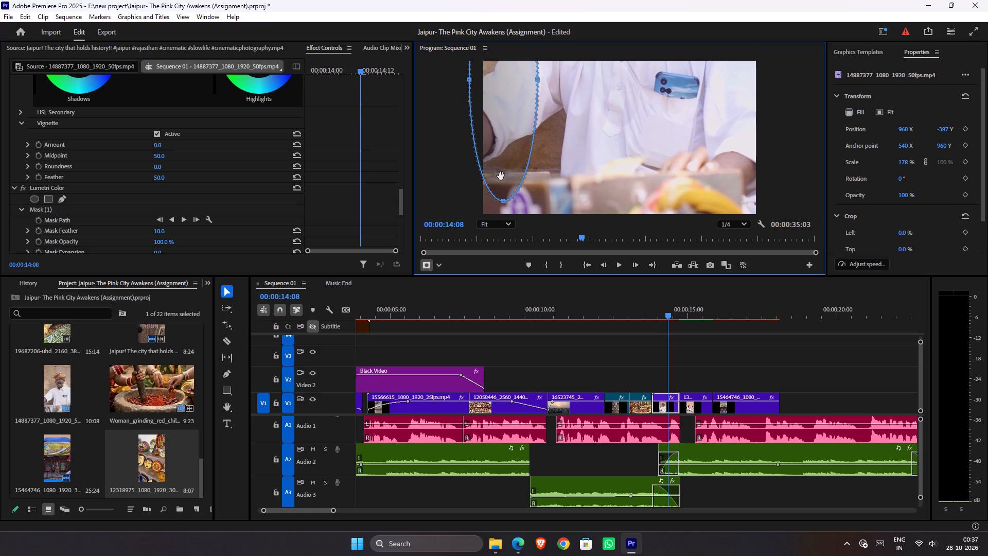
pyautogui.moveTo(501, 176); pyautogui.dragTo(505, 182)
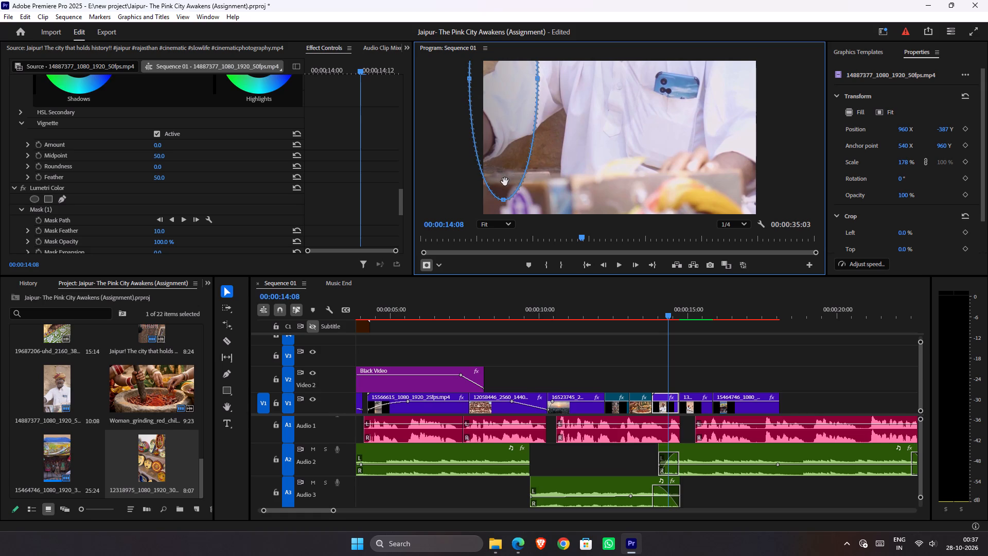
pyautogui.moveTo(505, 182); pyautogui.dragTo(509, 201)
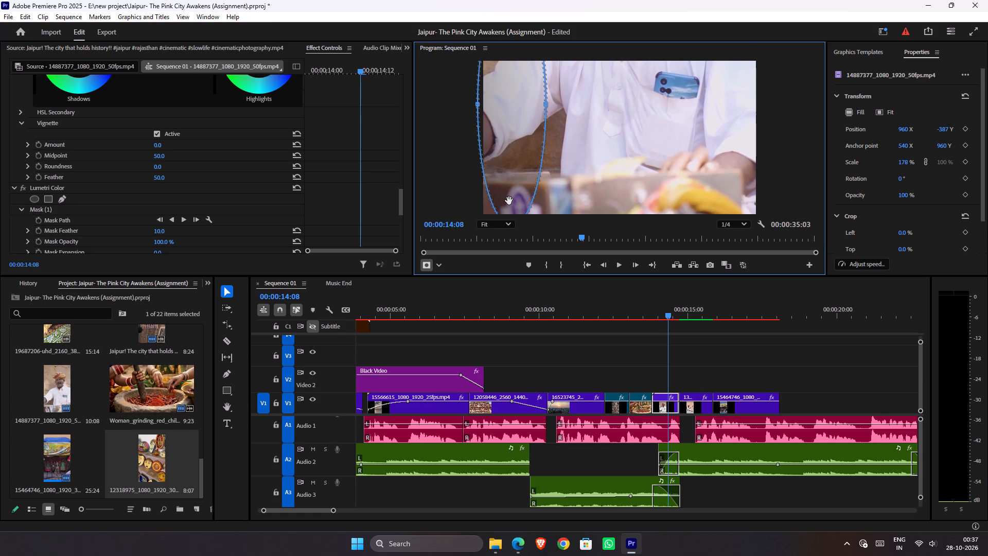
pyautogui.moveTo(509, 201); pyautogui.dragTo(526, 199)
pyautogui.moveTo(526, 199); pyautogui.dragTo(669, 166)
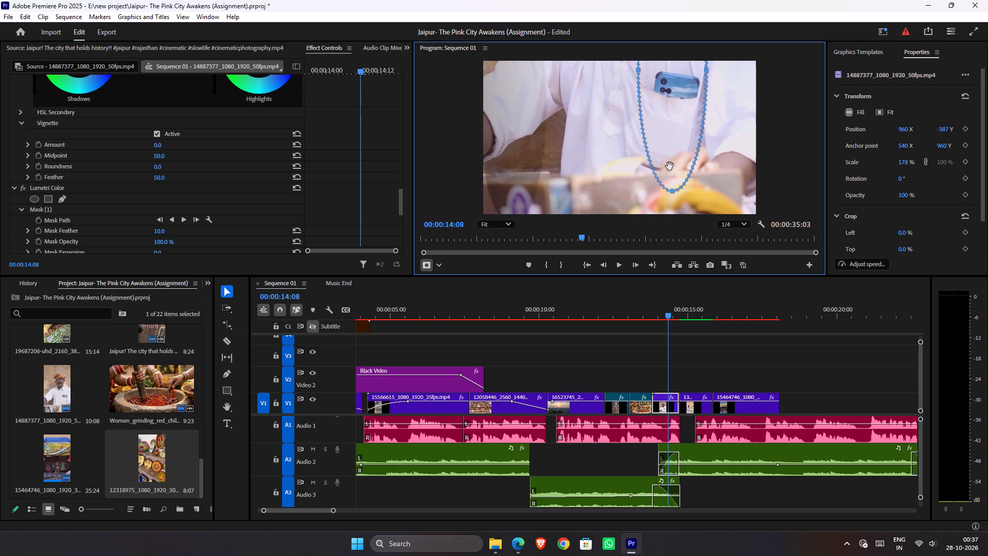
pyautogui.moveTo(669, 166); pyautogui.dragTo(639, 150)
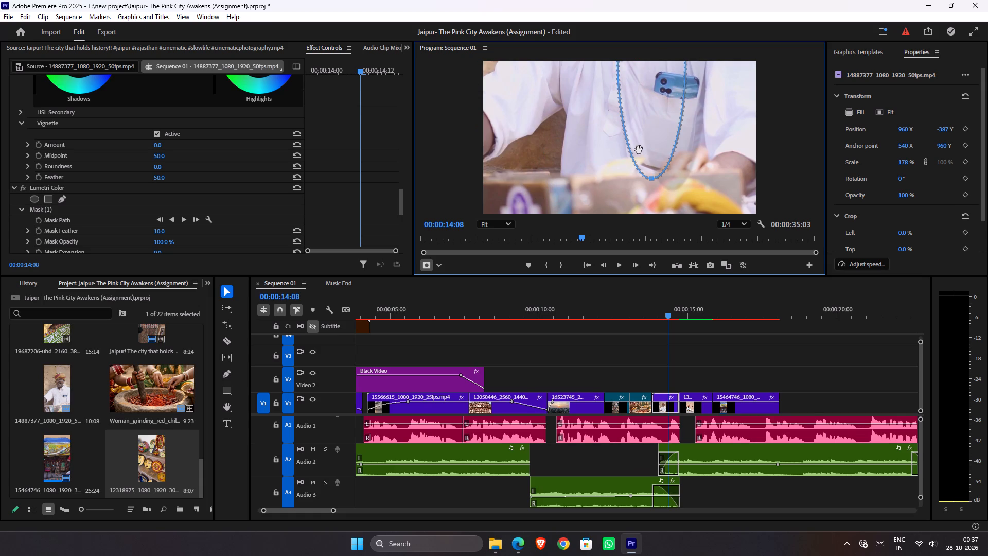
pyautogui.moveTo(639, 150); pyautogui.dragTo(629, 185)
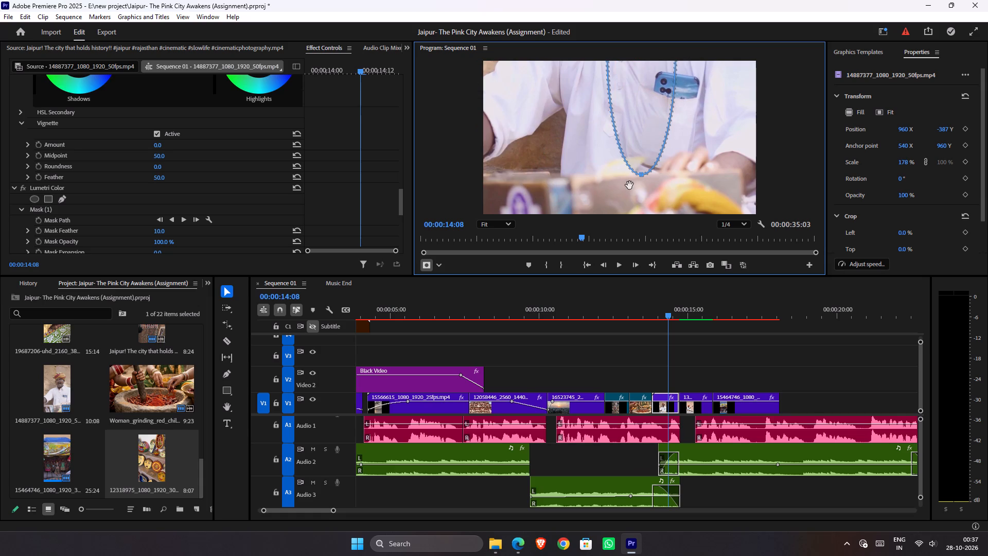
pyautogui.moveTo(629, 185); pyautogui.dragTo(627, 211)
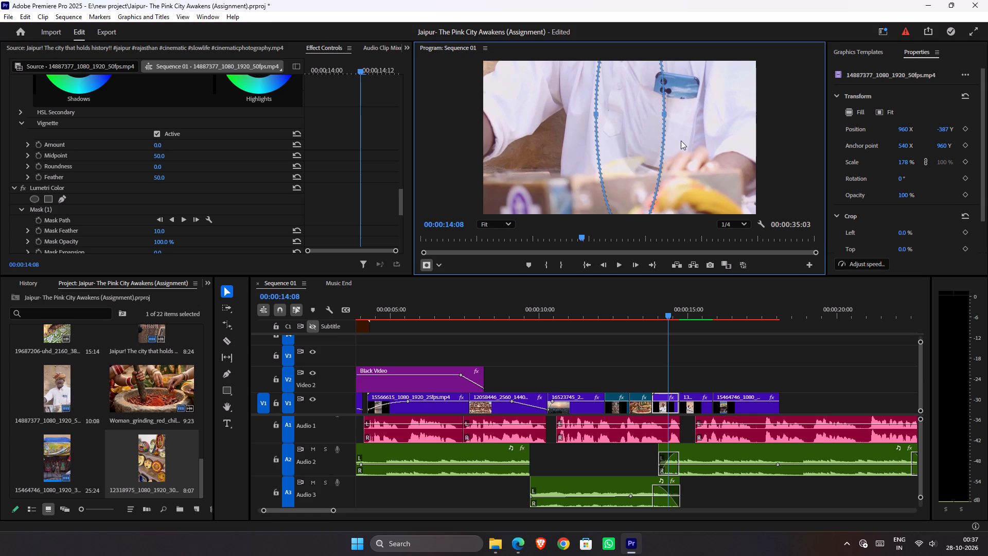
pyautogui.moveTo(664, 114); pyautogui.dragTo(849, 117)
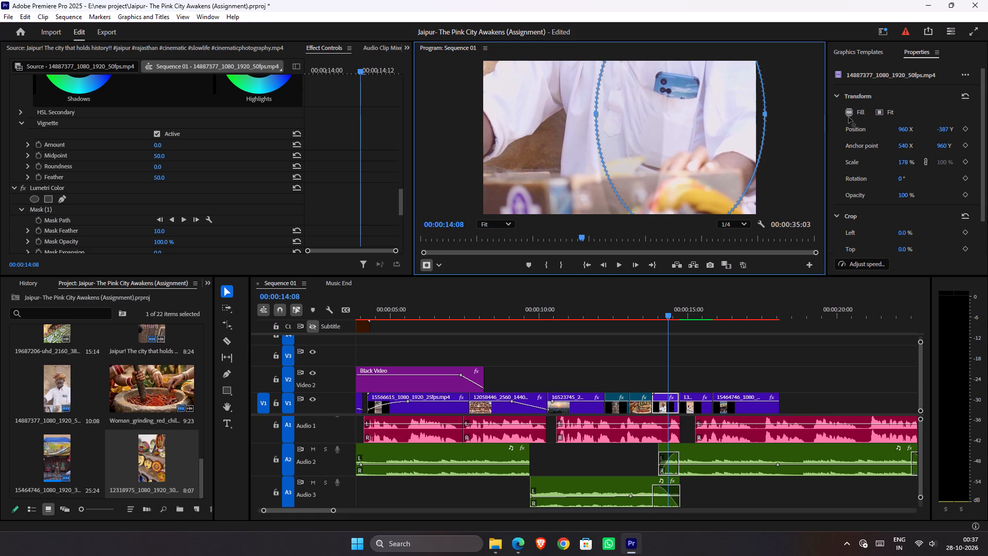
pyautogui.moveTo(849, 117); pyautogui.dragTo(918, 117)
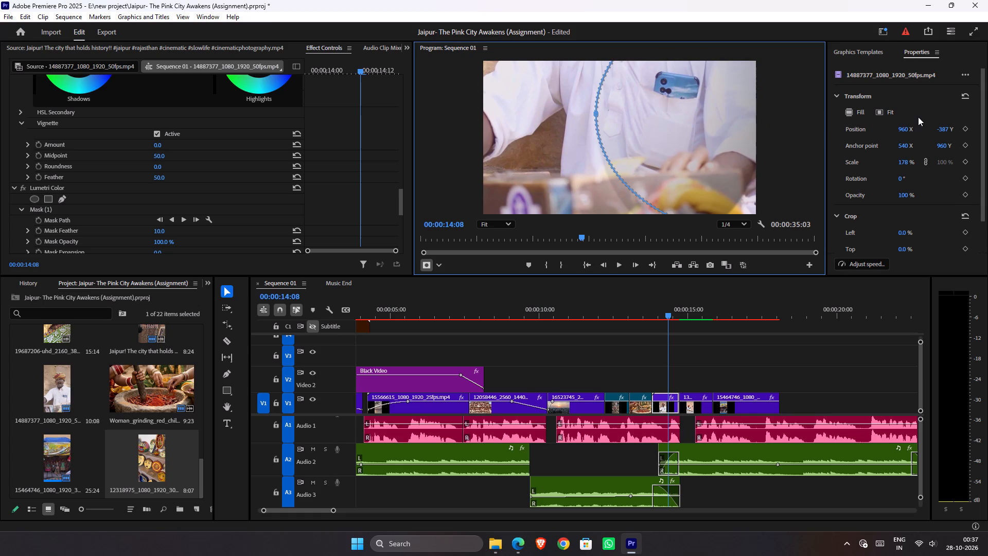
pyautogui.moveTo(730, 131); pyautogui.dragTo(681, 119)
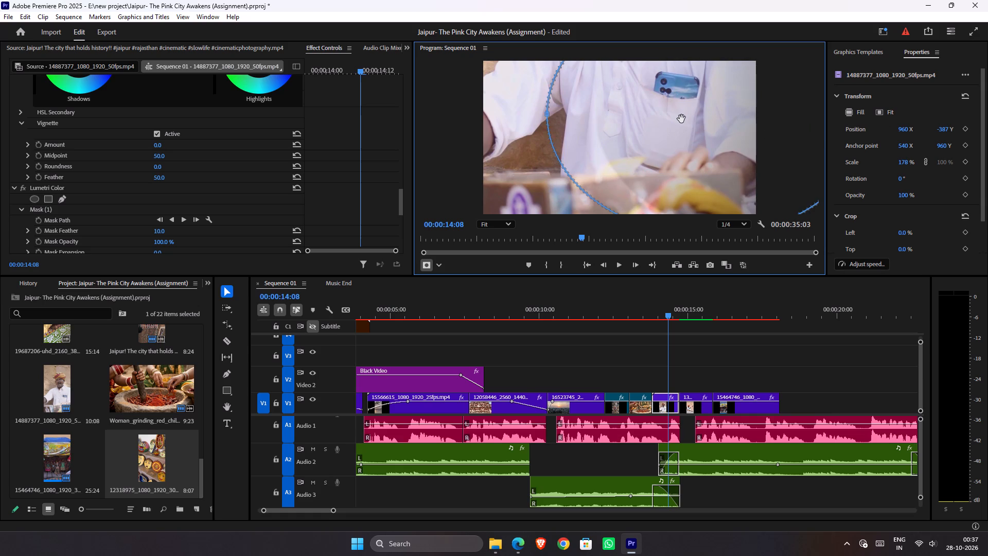
pyautogui.moveTo(681, 119); pyautogui.dragTo(681, 117)
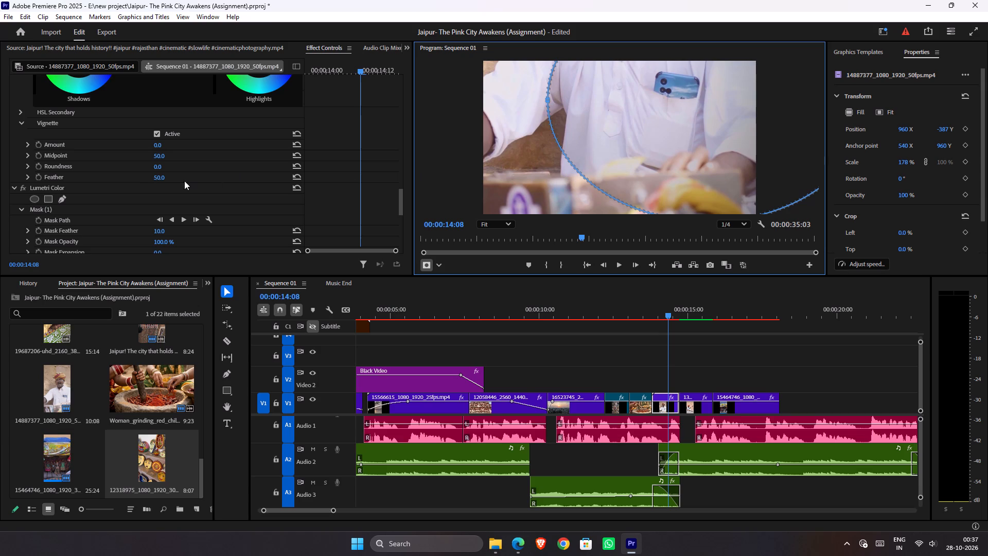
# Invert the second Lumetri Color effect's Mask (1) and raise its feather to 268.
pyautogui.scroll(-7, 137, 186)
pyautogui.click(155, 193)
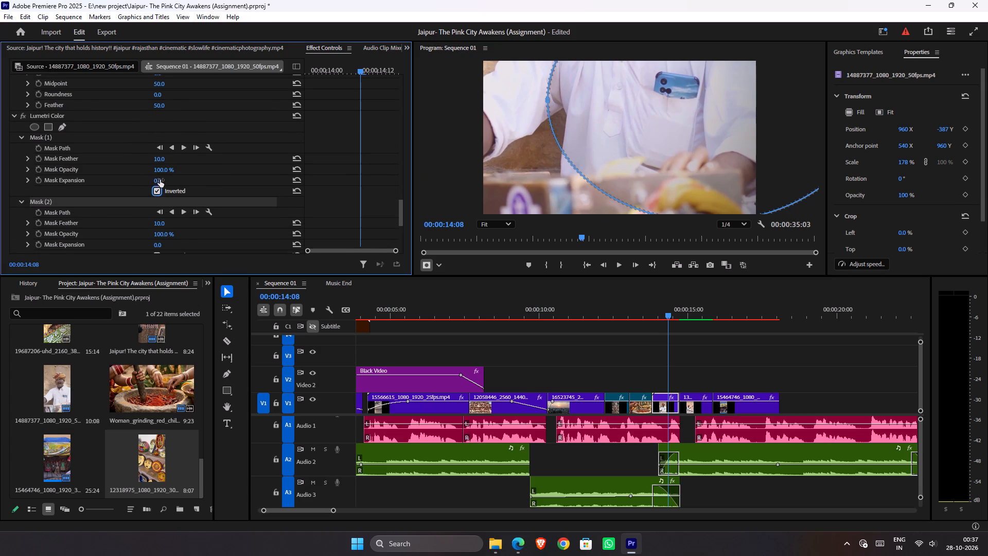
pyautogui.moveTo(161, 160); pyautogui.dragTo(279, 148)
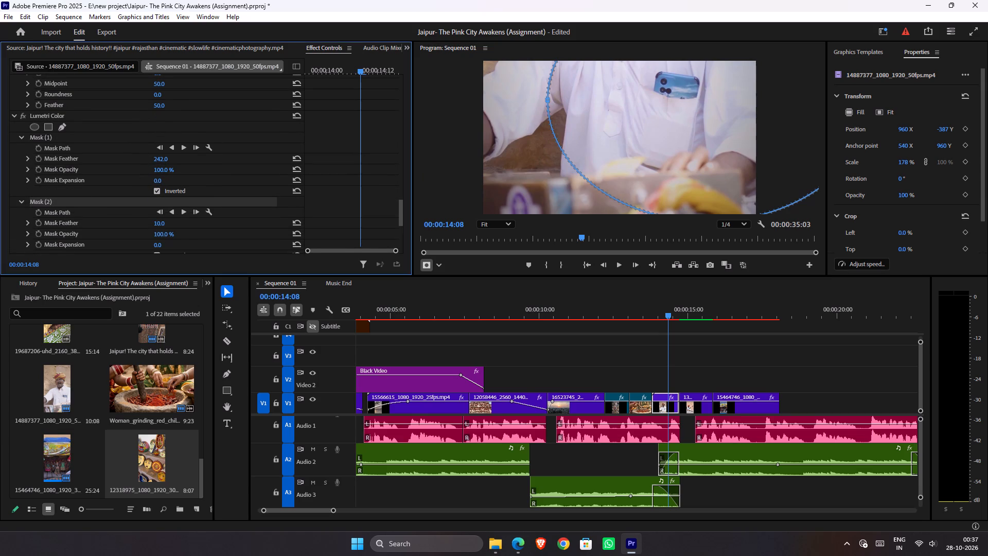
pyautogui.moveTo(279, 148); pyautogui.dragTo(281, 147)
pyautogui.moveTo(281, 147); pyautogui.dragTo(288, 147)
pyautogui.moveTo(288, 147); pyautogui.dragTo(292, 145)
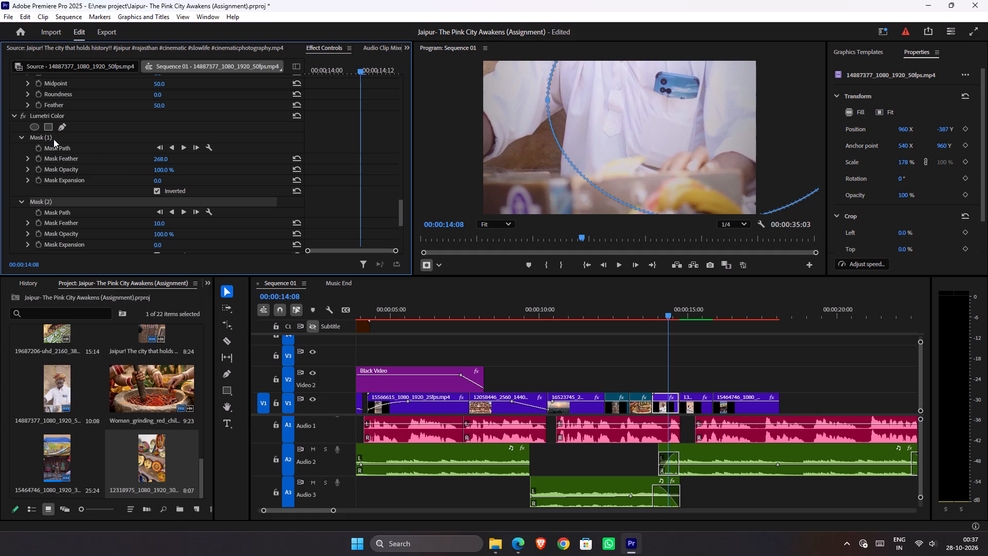
# Delete Mask (1) from the second Lumetri Color effect.
pyautogui.click(54, 137)
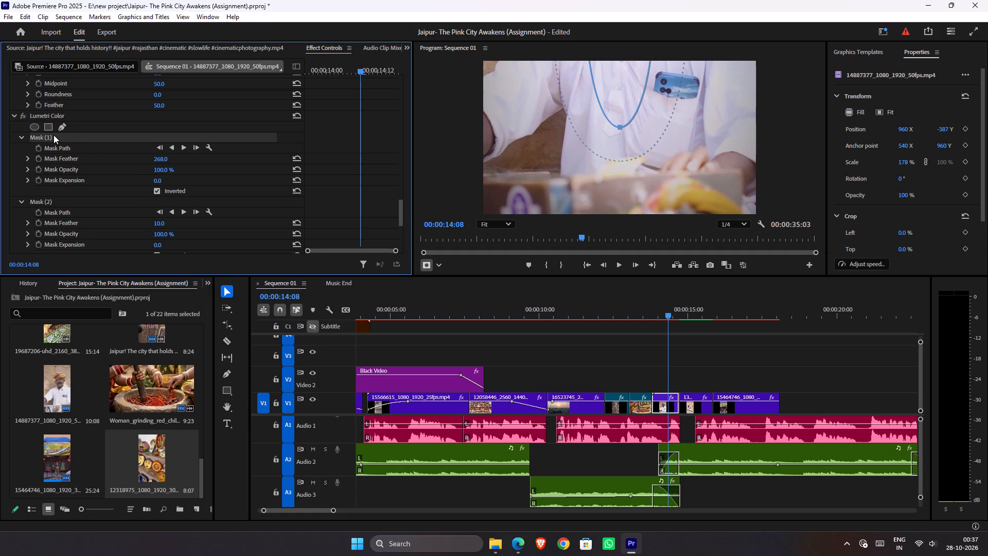
pyautogui.press('Delete')
# Set the feather of the second Lumetri Color effect's remaining mask to 269.
pyautogui.moveTo(160, 159); pyautogui.dragTo(165, 159)
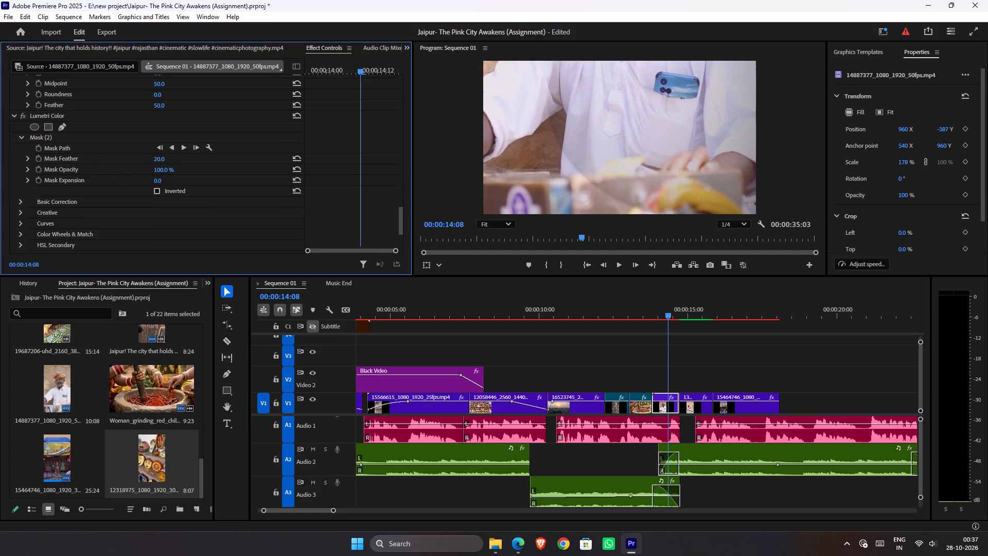
pyautogui.moveTo(165, 159); pyautogui.dragTo(234, 159)
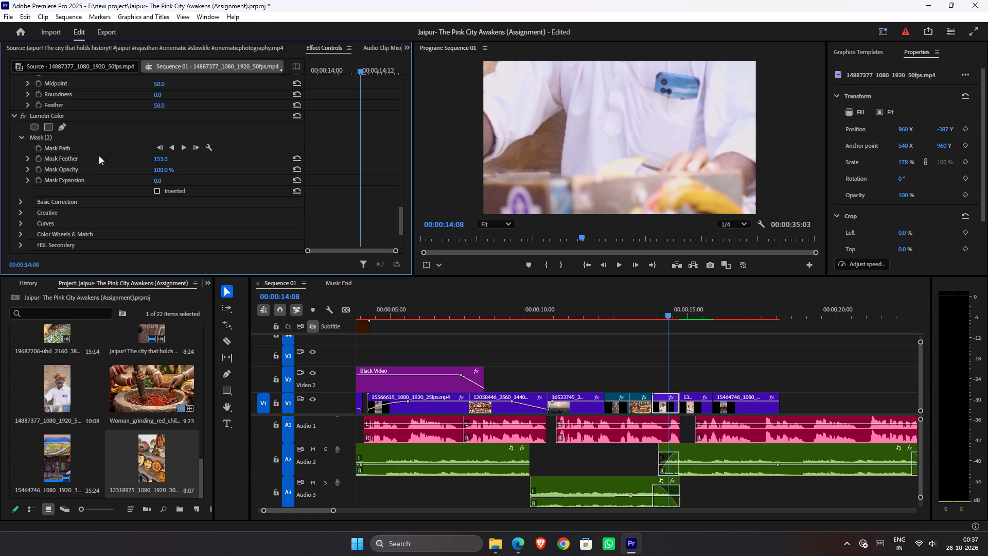
pyautogui.click(59, 136)
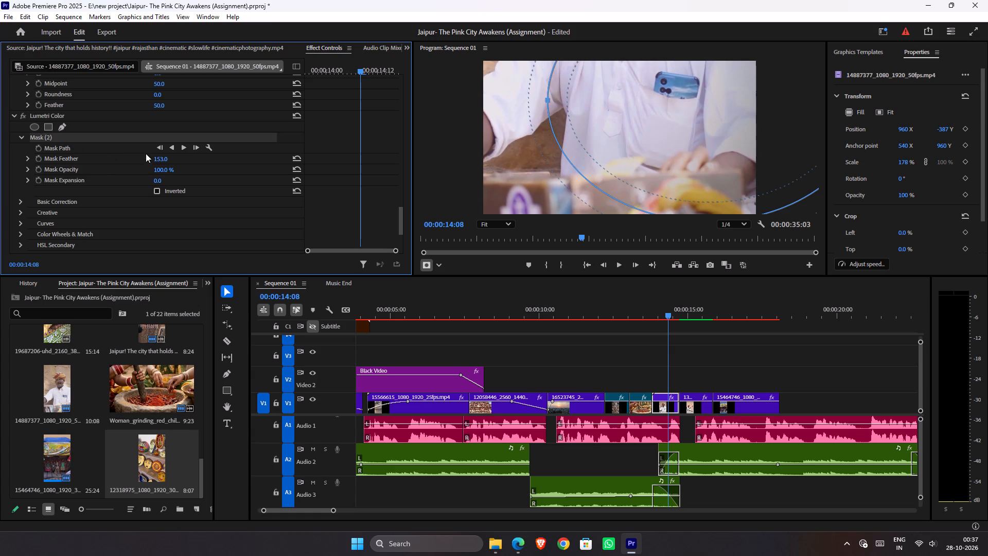
pyautogui.moveTo(156, 161); pyautogui.dragTo(217, 150)
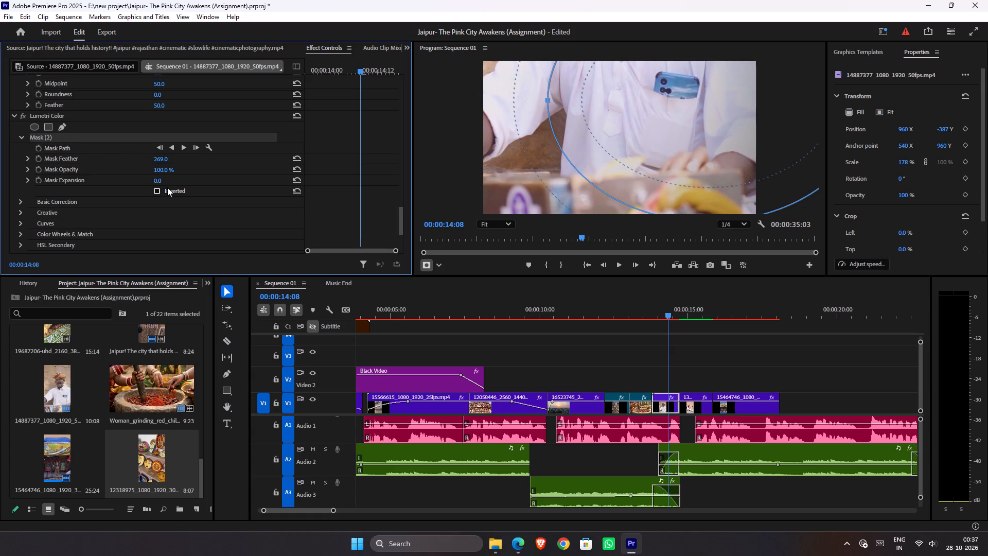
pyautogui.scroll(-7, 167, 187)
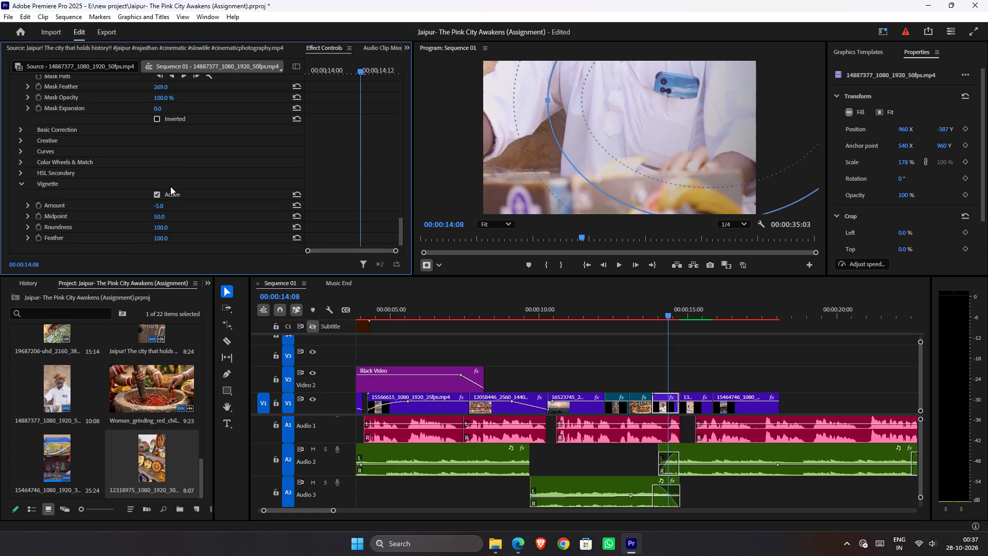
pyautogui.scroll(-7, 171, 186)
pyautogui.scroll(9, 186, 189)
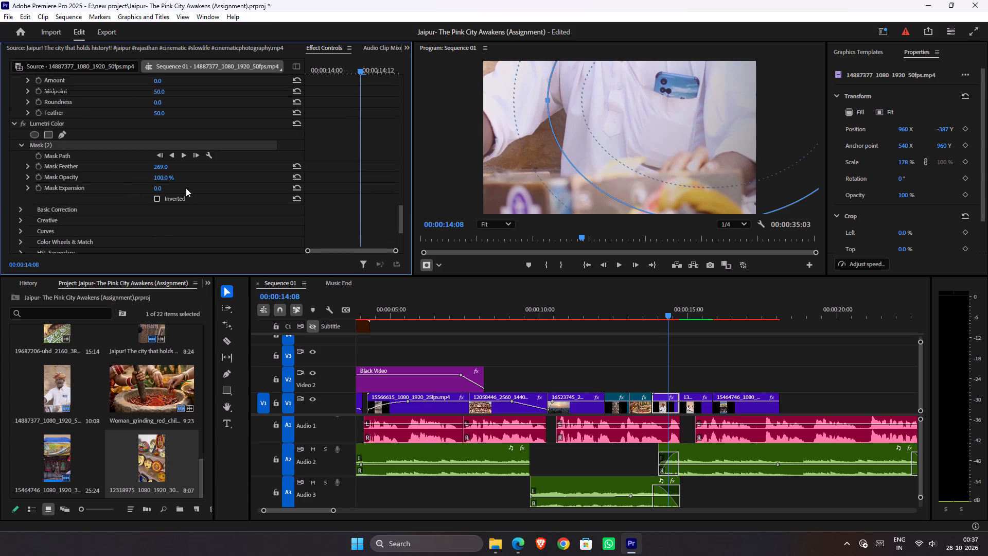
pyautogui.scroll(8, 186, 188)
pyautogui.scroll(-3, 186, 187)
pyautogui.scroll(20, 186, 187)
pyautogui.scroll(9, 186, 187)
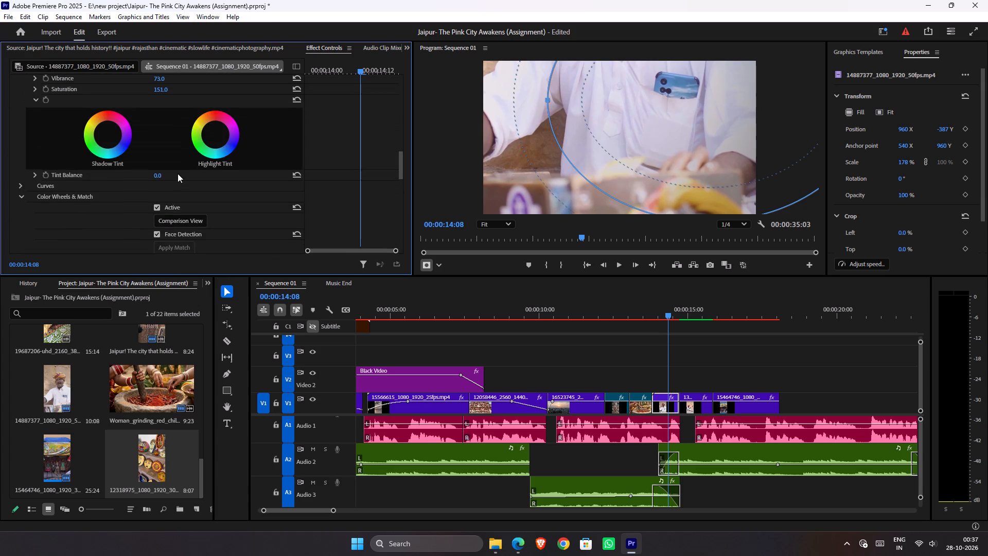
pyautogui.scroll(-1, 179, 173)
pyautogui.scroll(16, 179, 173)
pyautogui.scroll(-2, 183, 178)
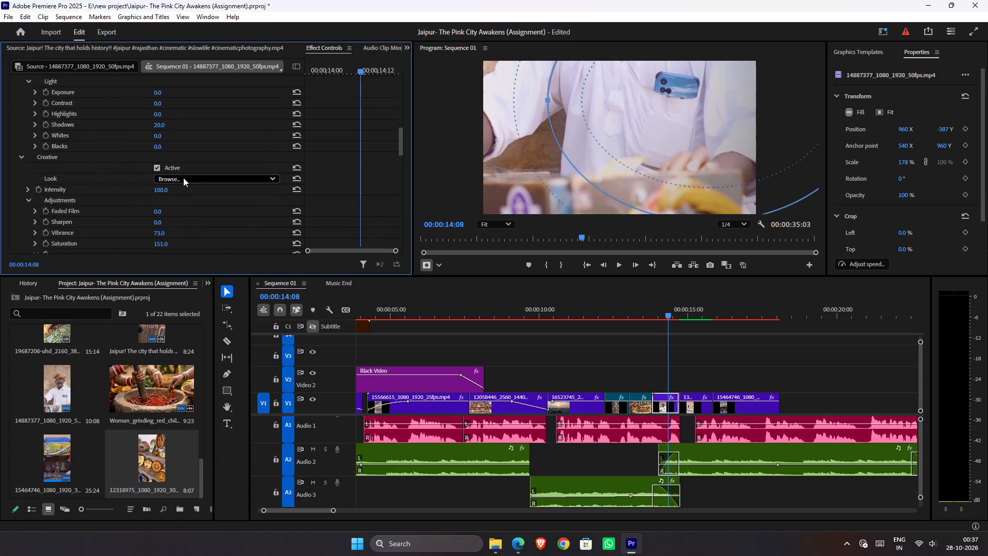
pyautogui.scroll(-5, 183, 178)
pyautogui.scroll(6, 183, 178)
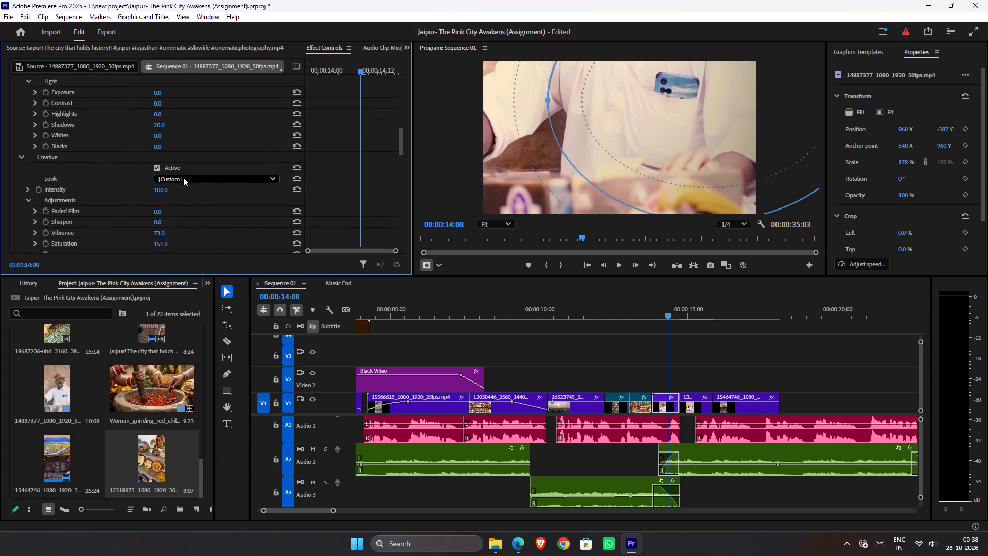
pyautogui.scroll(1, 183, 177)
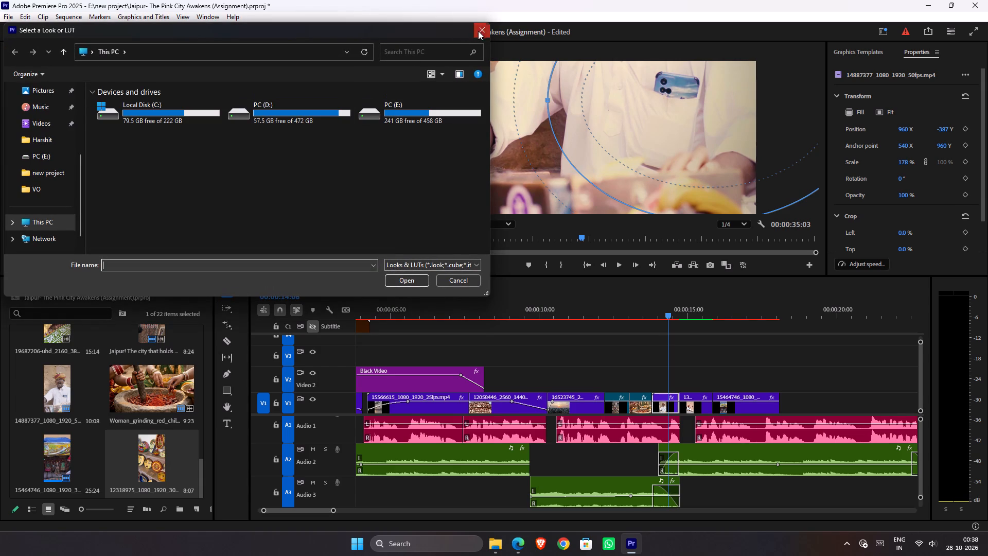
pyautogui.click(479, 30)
# Set the Creative look of the clip's first Lumetri Color effect to None.
pyautogui.click(226, 176)
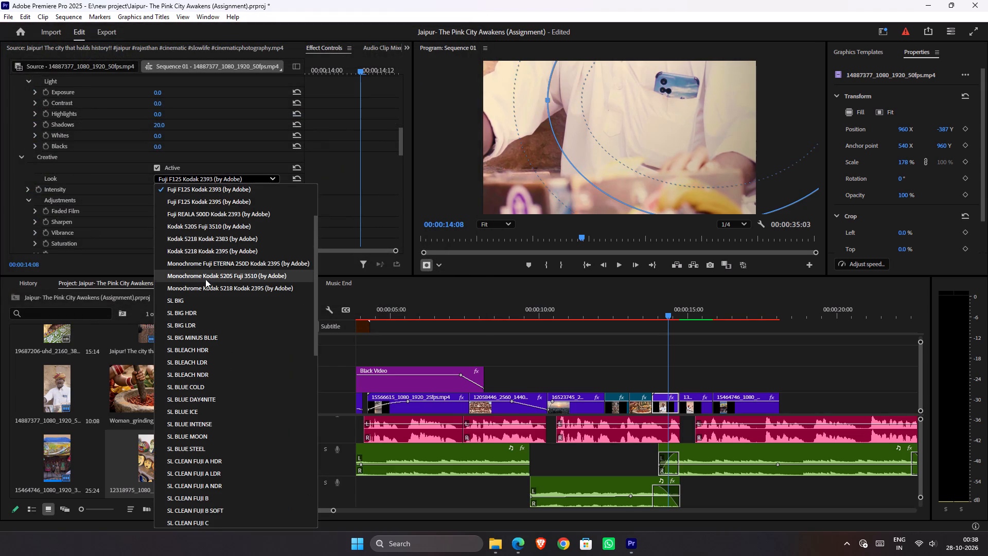
pyautogui.scroll(4, 244, 242)
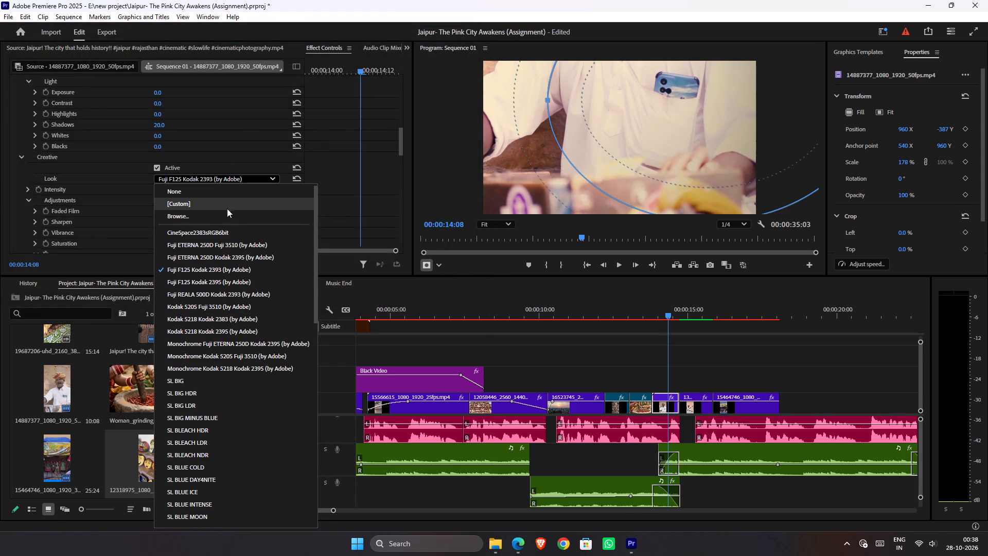
pyautogui.click(222, 196)
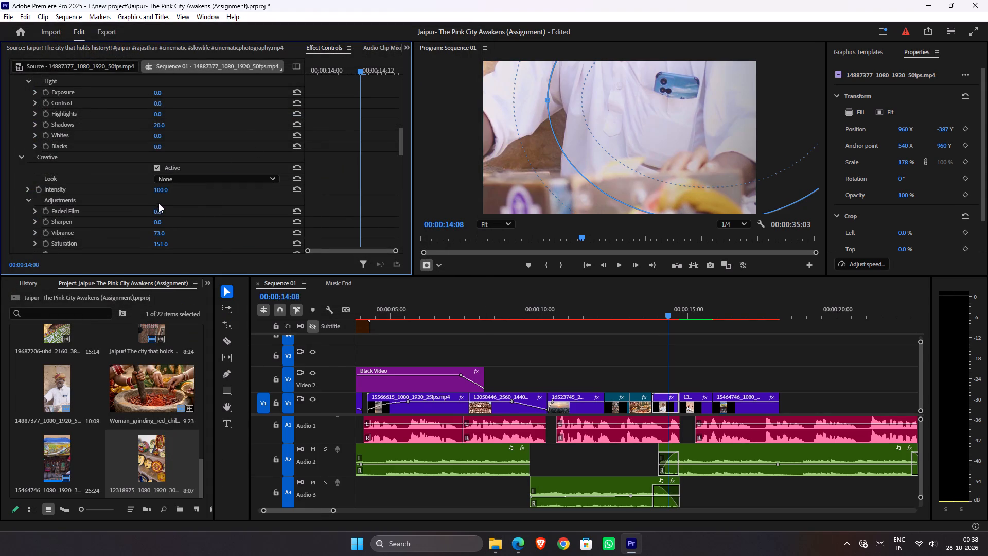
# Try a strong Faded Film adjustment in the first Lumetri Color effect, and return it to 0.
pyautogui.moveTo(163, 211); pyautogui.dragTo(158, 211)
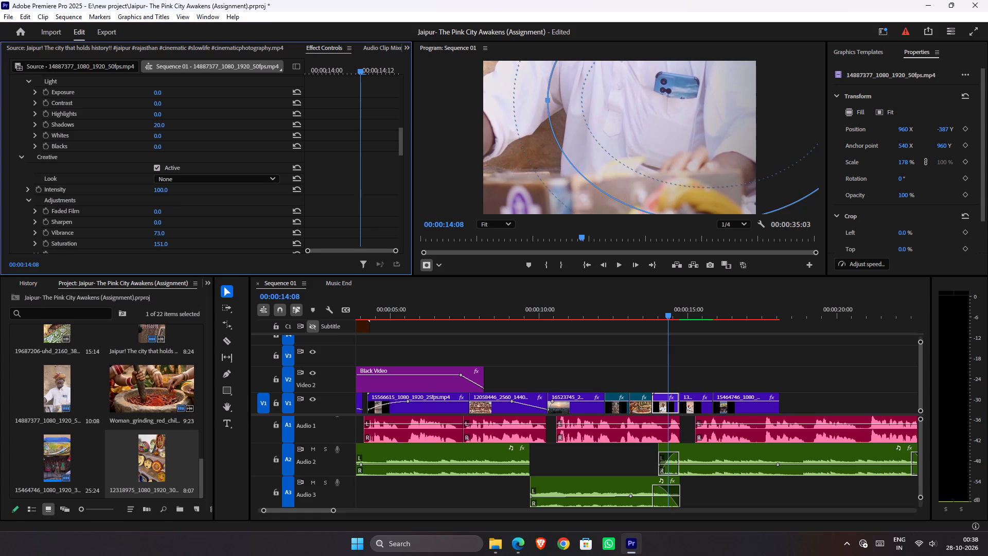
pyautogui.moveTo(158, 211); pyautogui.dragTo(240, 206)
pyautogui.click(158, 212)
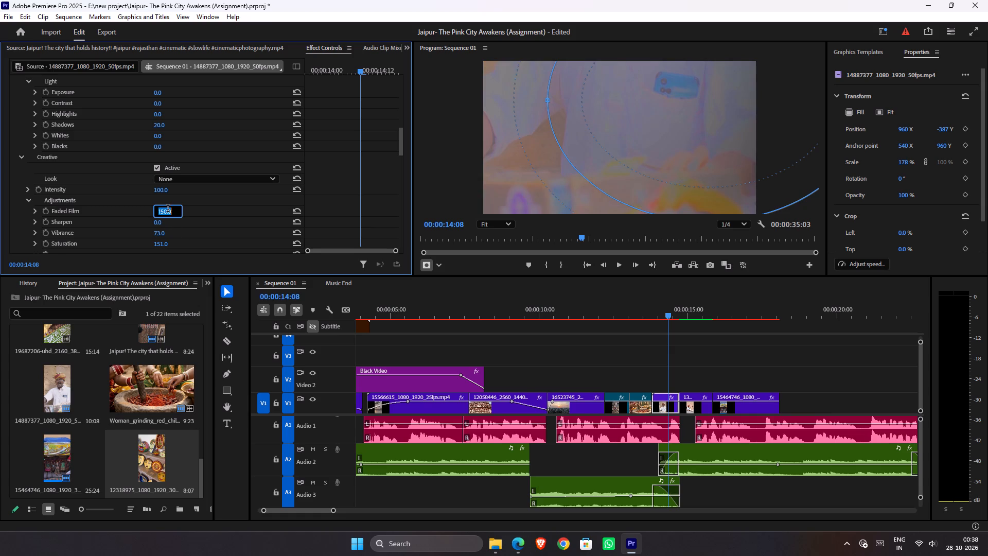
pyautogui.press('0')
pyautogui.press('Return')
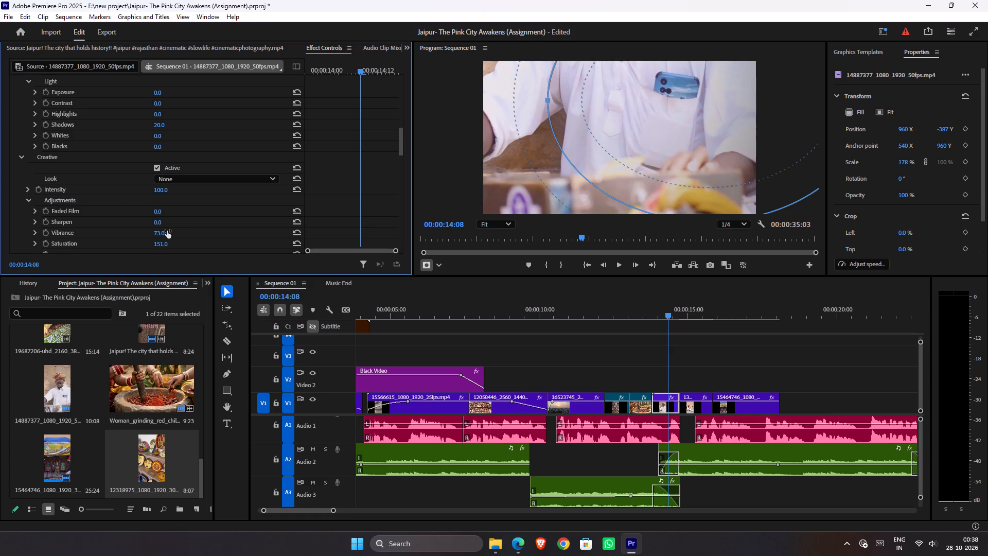
# Lower the exposure in the first Lumetri Color effect's Basic Correction to -1.4.
pyautogui.scroll(-12, 169, 235)
pyautogui.scroll(1, 163, 212)
pyautogui.scroll(-1, 163, 212)
pyautogui.scroll(3, 163, 212)
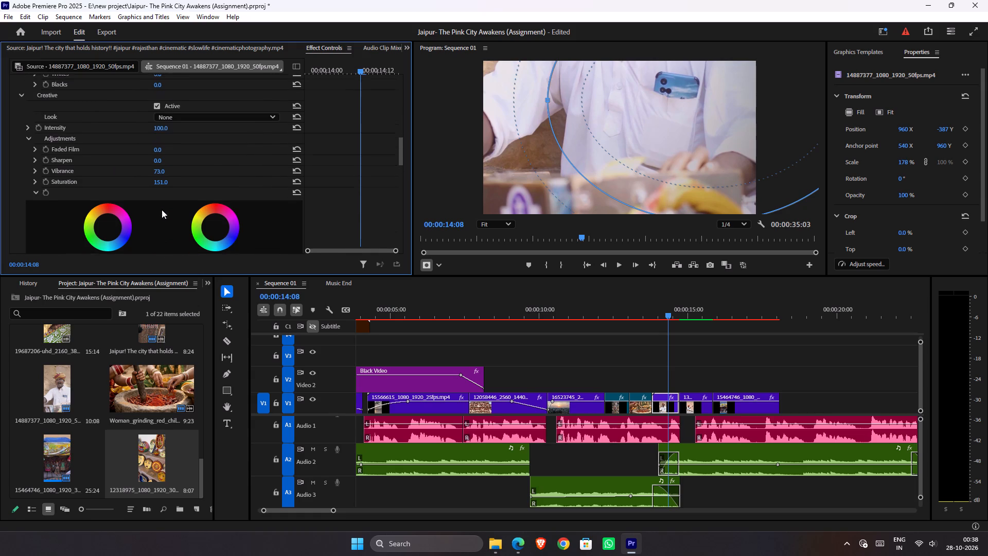
pyautogui.scroll(9, 162, 210)
pyautogui.scroll(-1, 164, 211)
pyautogui.scroll(5, 164, 211)
pyautogui.click(153, 132)
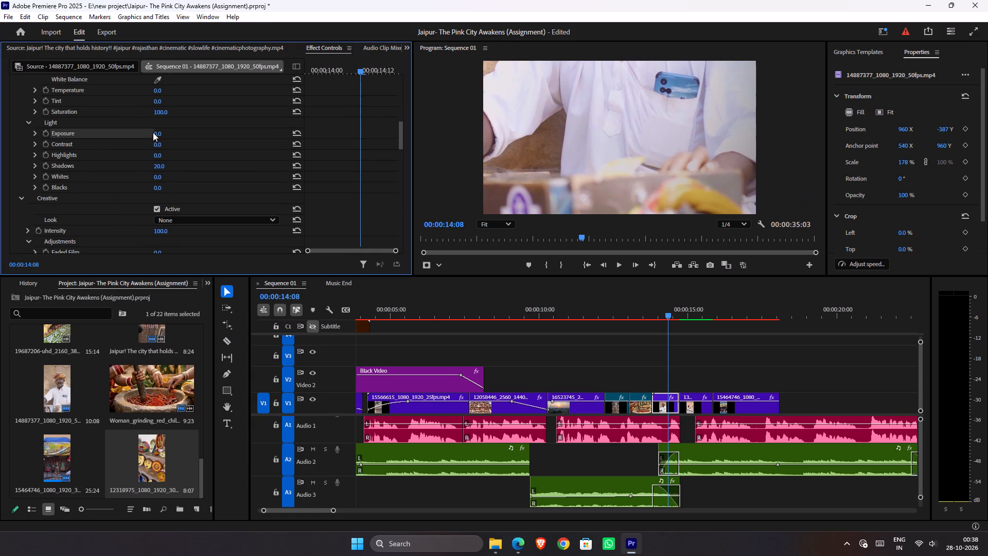
pyautogui.moveTo(157, 132); pyautogui.dragTo(146, 130)
pyautogui.scroll(2, 166, 141)
pyautogui.scroll(-1, 166, 141)
pyautogui.scroll(13, 166, 141)
pyautogui.scroll(-1, 168, 151)
pyautogui.scroll(4, 168, 151)
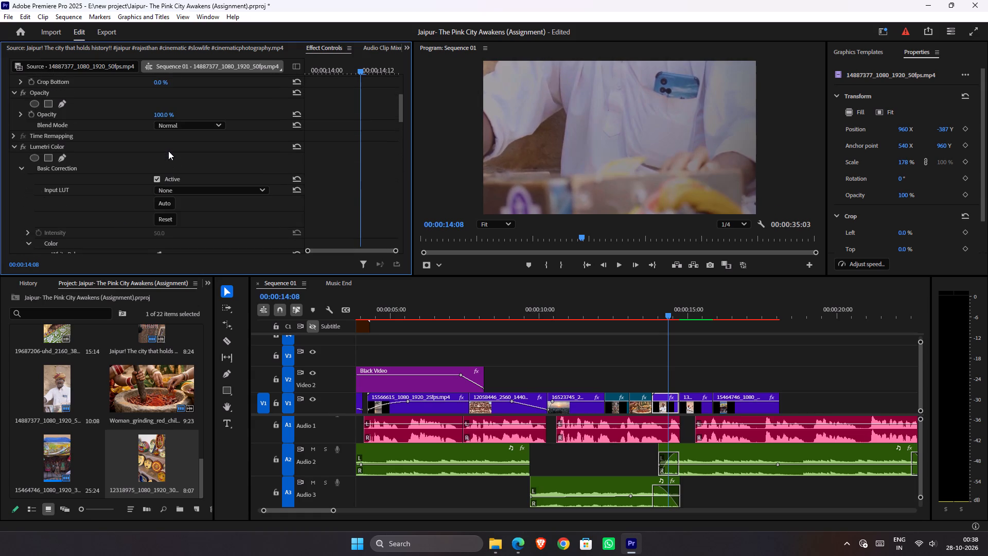
pyautogui.scroll(-11, 168, 151)
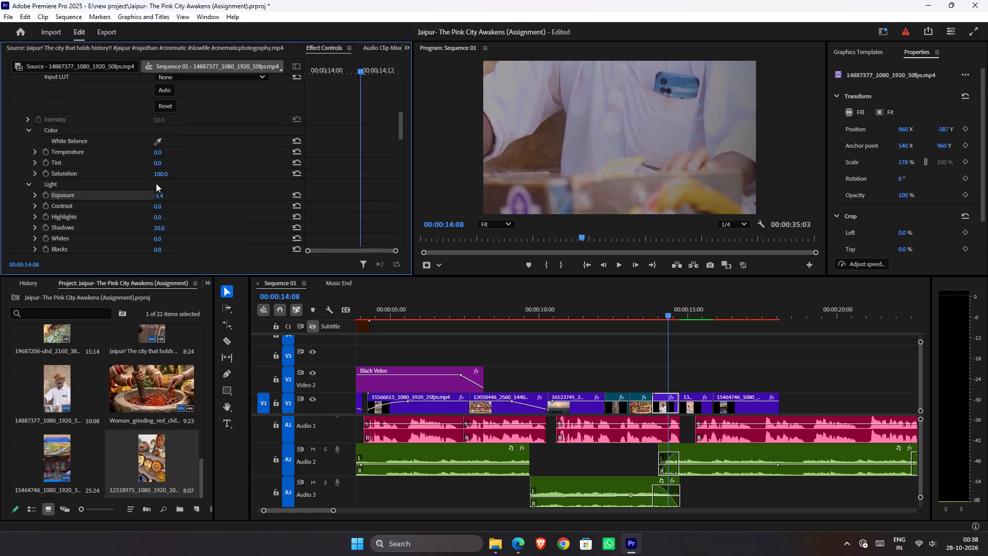